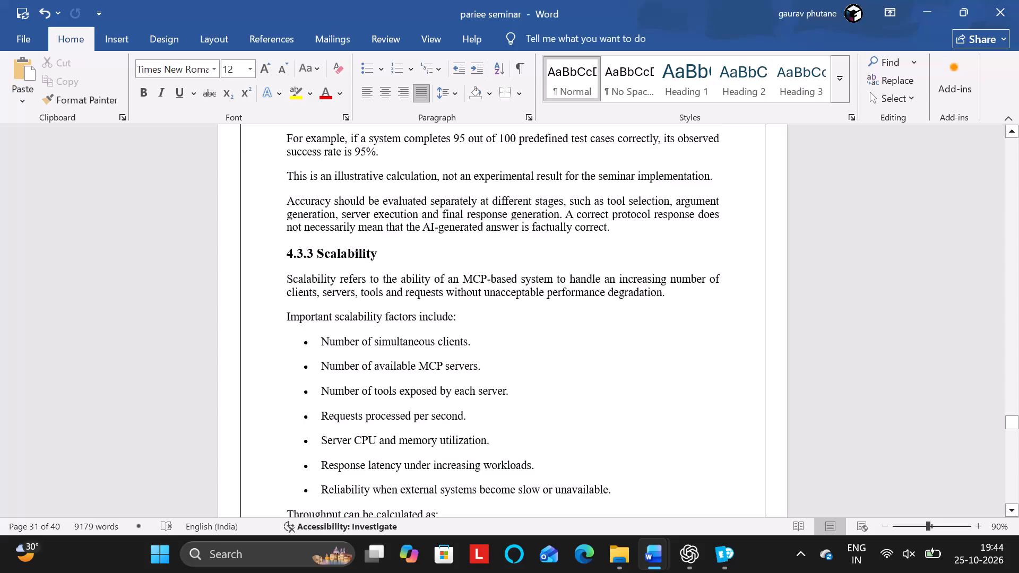
Check the line spacing options of the blank paragraph above the heading 4.4 Result Comparison.
scroll(481, 257, "up", 4)
scroll(481, 257, "down", 6)
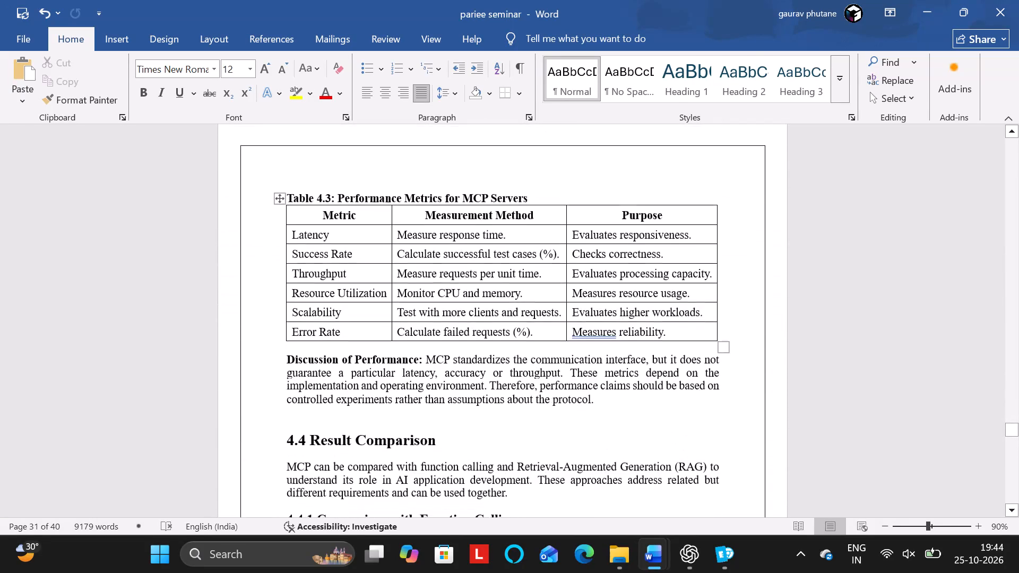
scroll(481, 257, "down", 1)
left_click(348, 250)
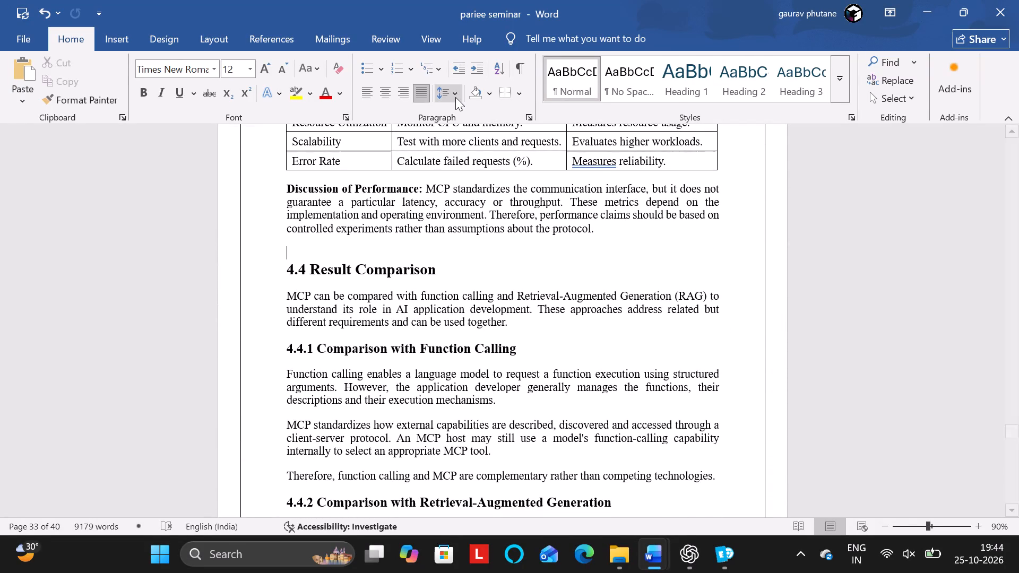
left_click(455, 97)
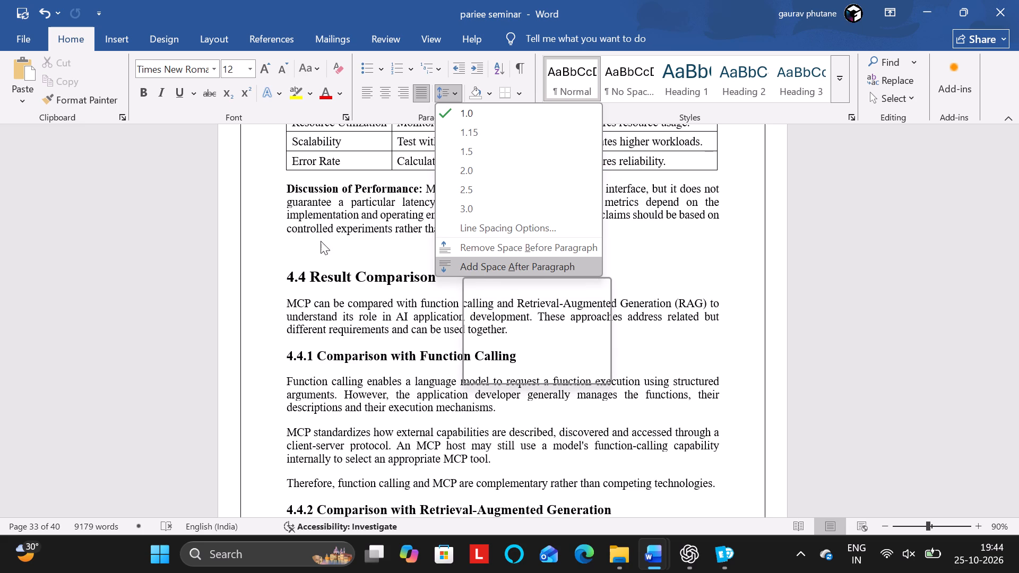
left_click(295, 253)
Check the line spacing options of the blank paragraph above the heading 4.5 Limitations And Challenges.
scroll(295, 253, "down", 3)
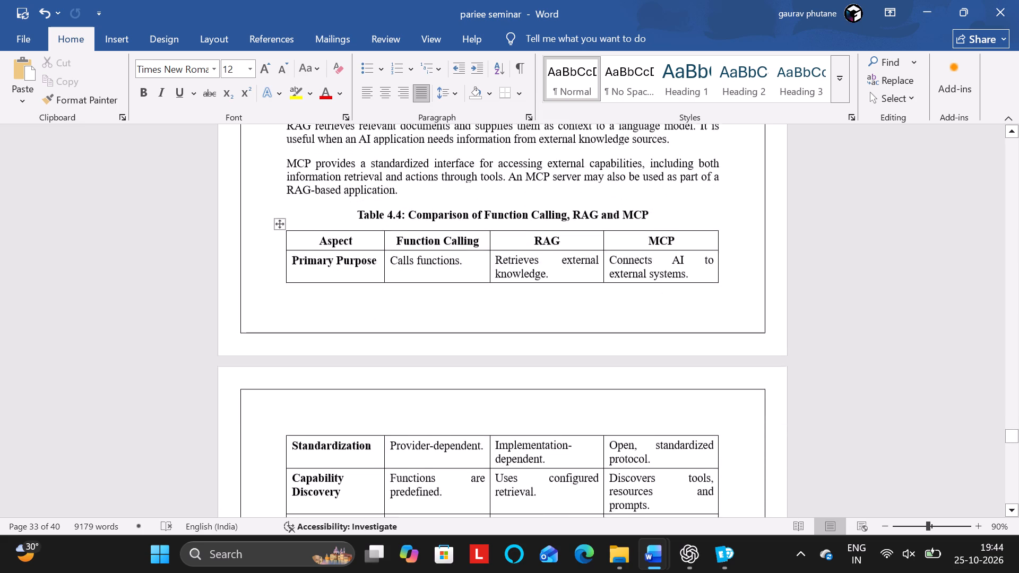
scroll(295, 253, "down", 5)
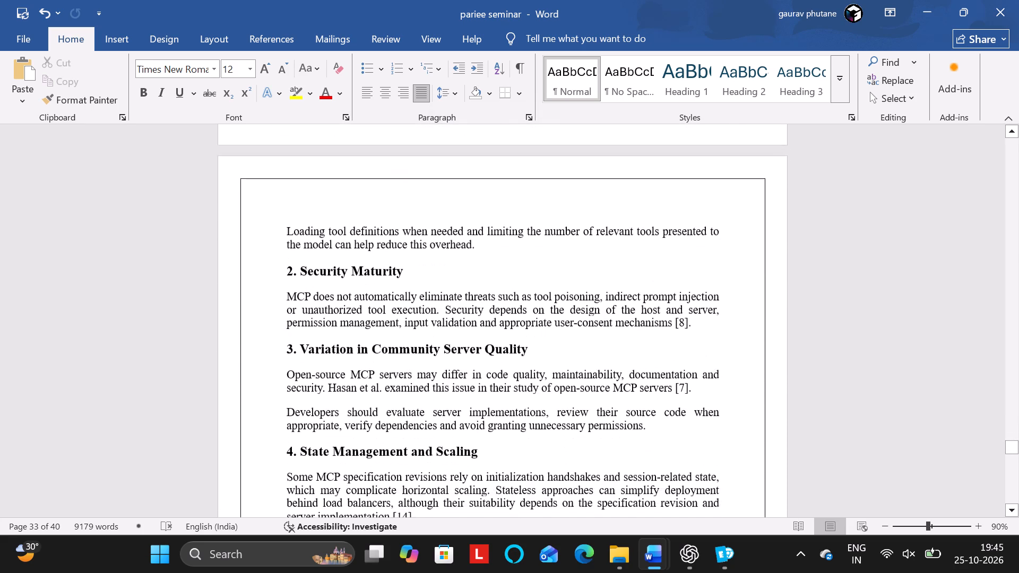
scroll(277, 225, "up", 1)
left_click(310, 196)
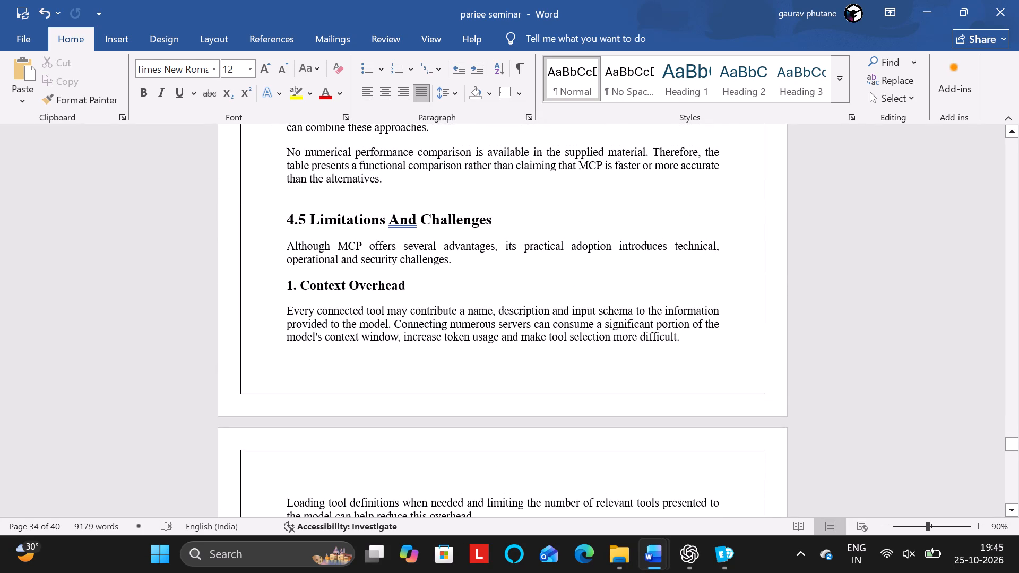
left_click(444, 88)
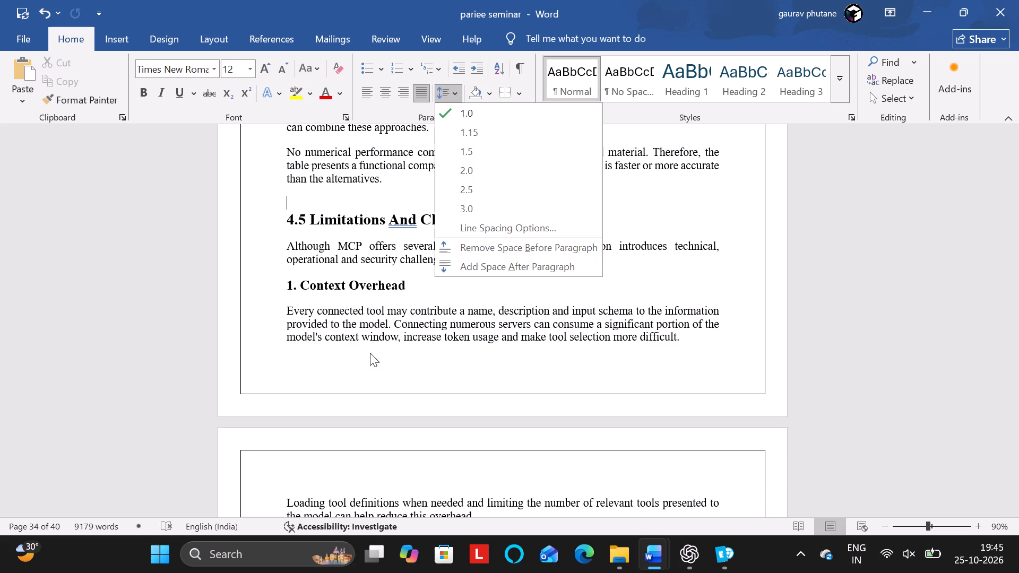
Check the line spacing options of the blank paragraph above the heading 4.6 Future Directions.
scroll(370, 353, "down", 5)
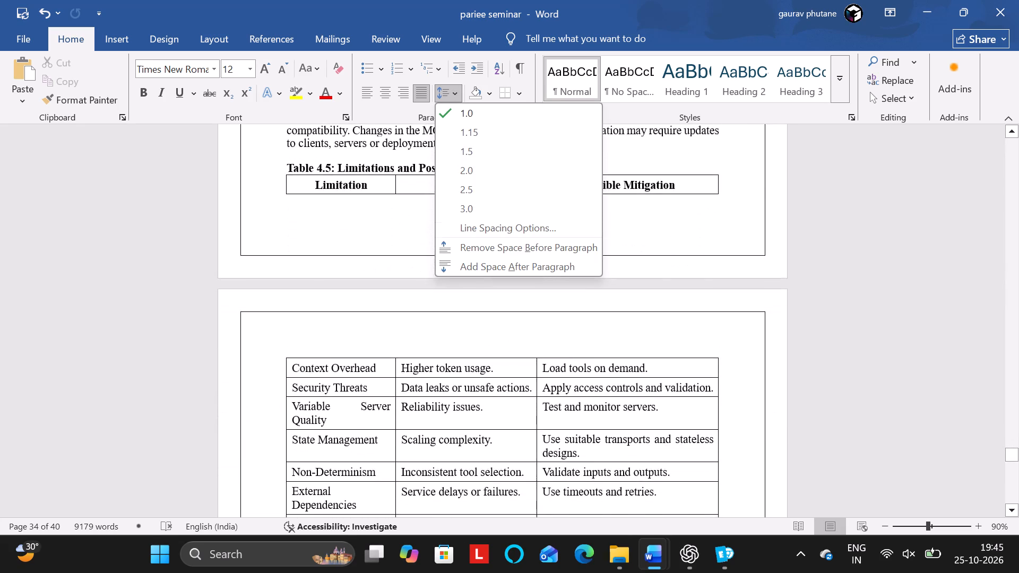
scroll(370, 353, "down", 2)
left_click(287, 221)
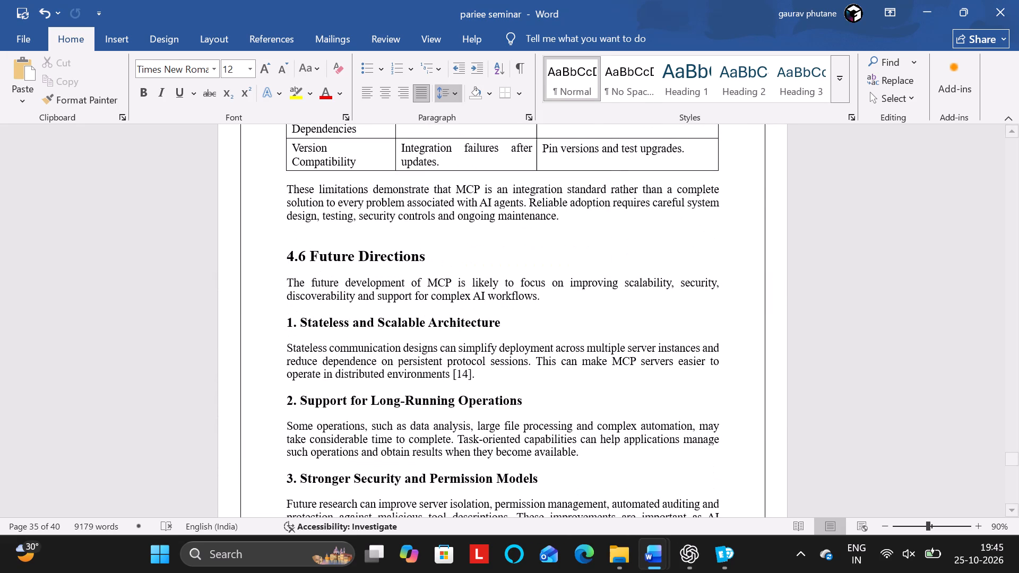
left_click(281, 231)
left_click(452, 94)
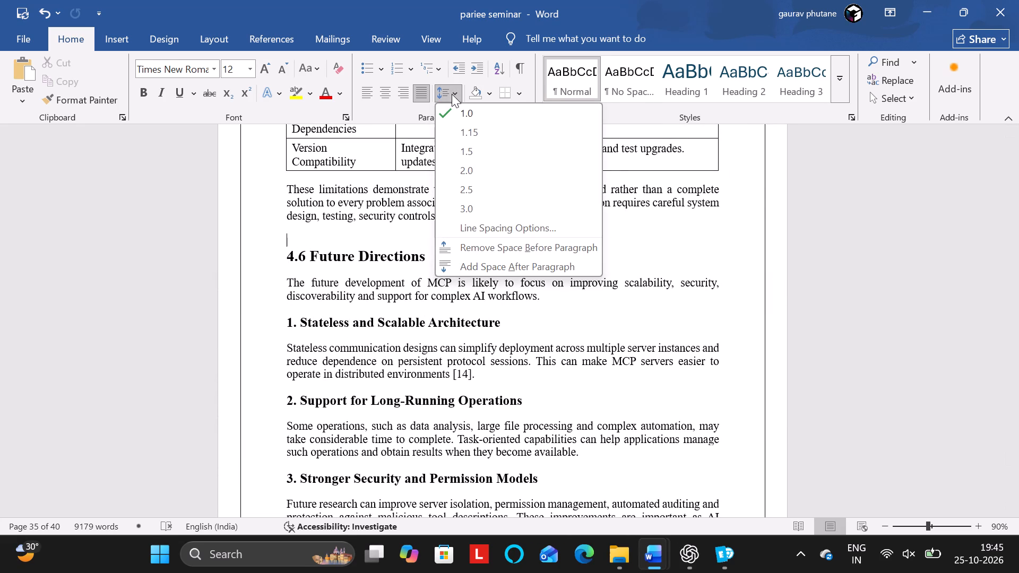
Review the layout and spacing of the remaining Future Directions pages and Chapter 5, down to the Future Scope list.
scroll(425, 364, "down", 3)
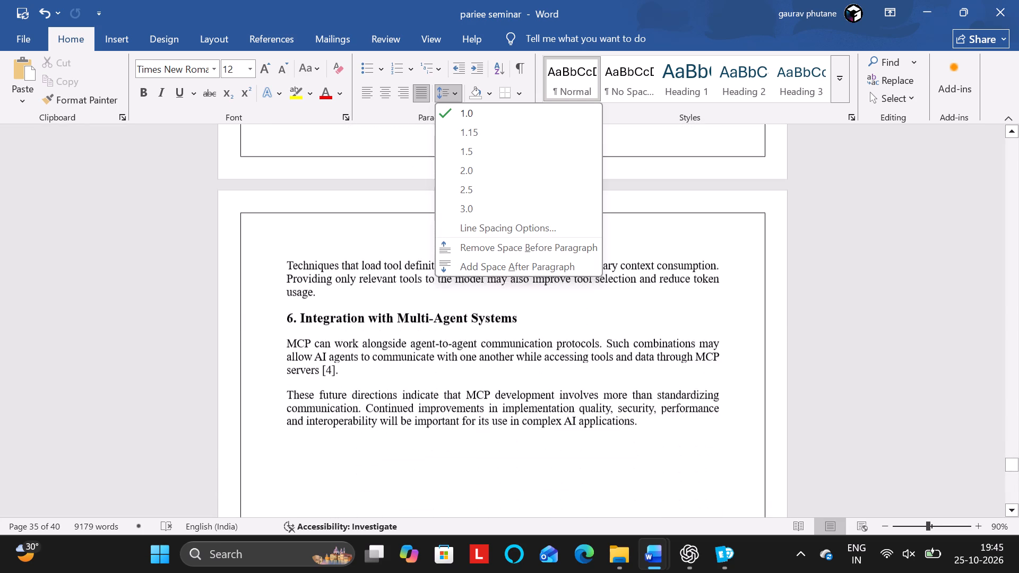
scroll(425, 364, "down", 3)
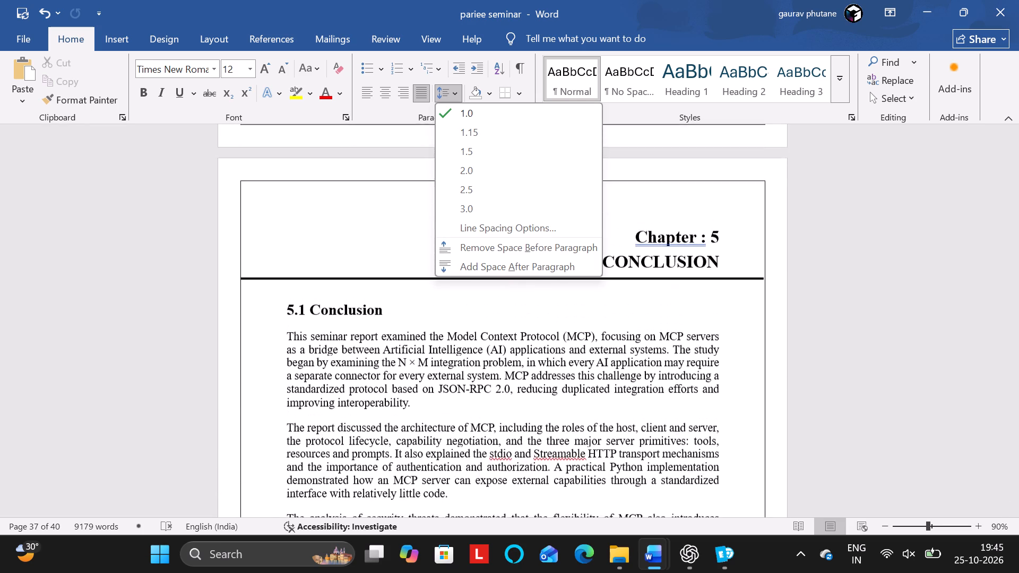
scroll(425, 364, "down", 4)
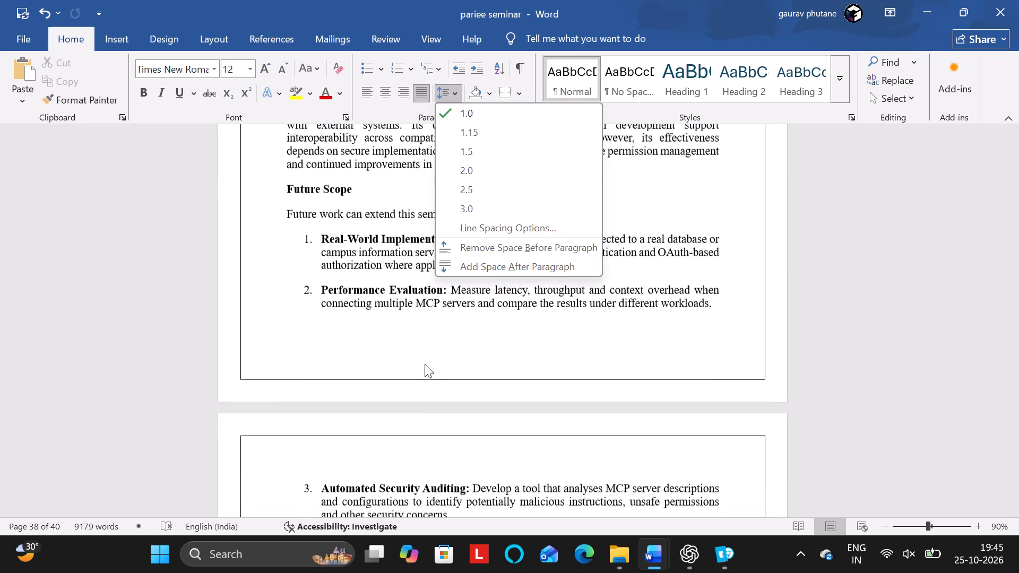
scroll(425, 364, "down", 1)
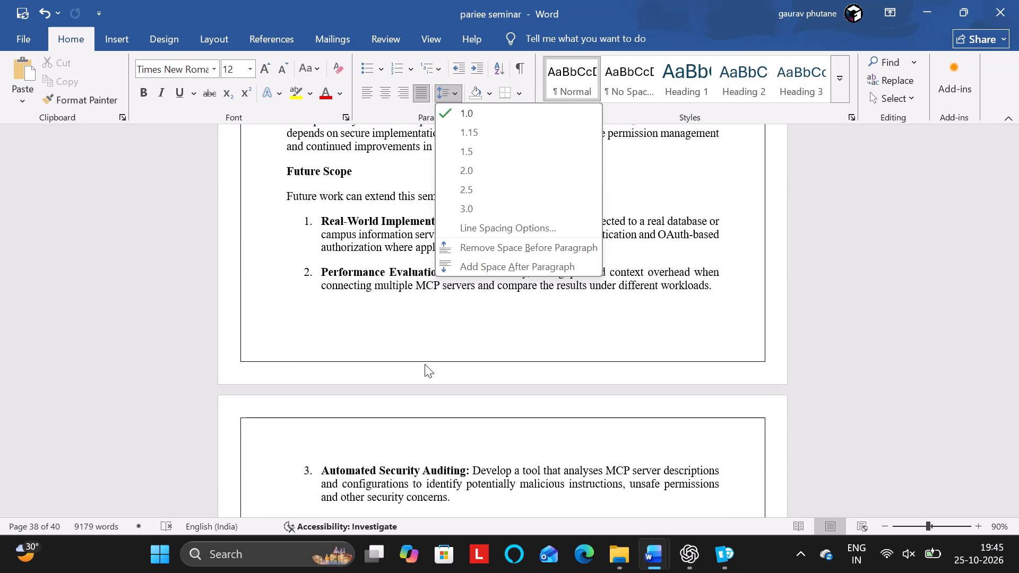
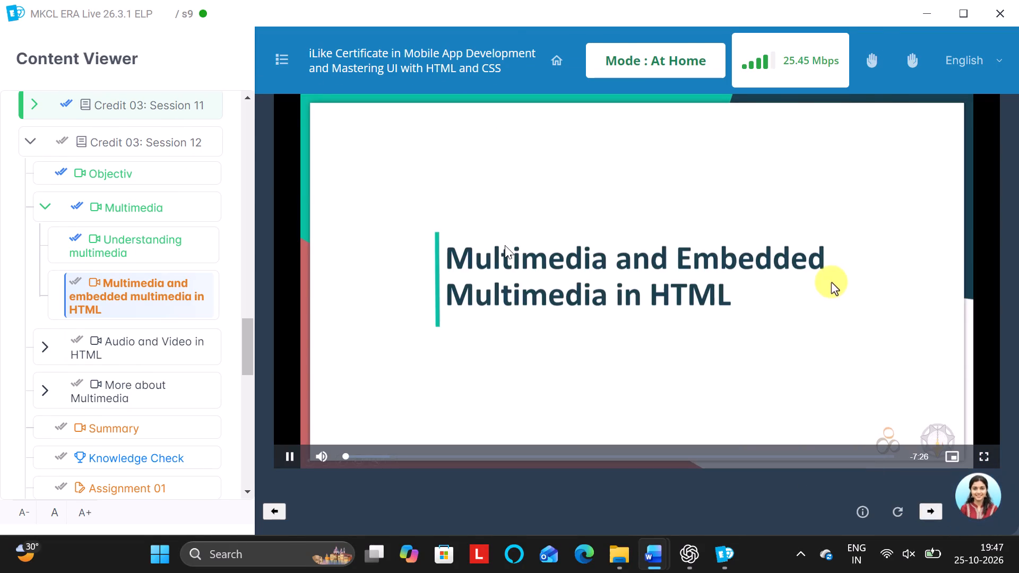
Return to the MCP seminar report and review the front matter pages from the Certificate through the List of Figures to the Contents.
key("alt+Tab")
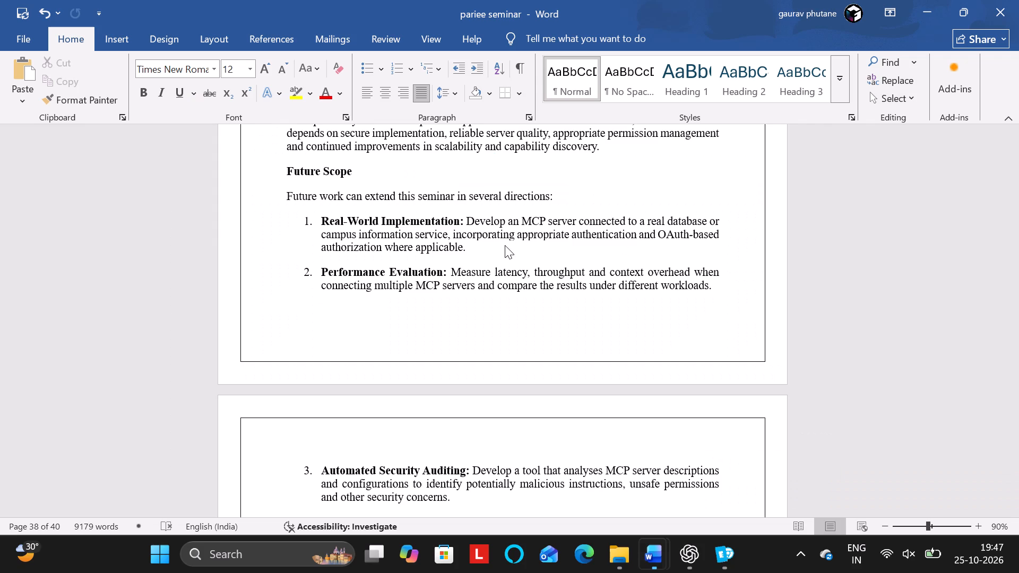
scroll(505, 245, "up", 2)
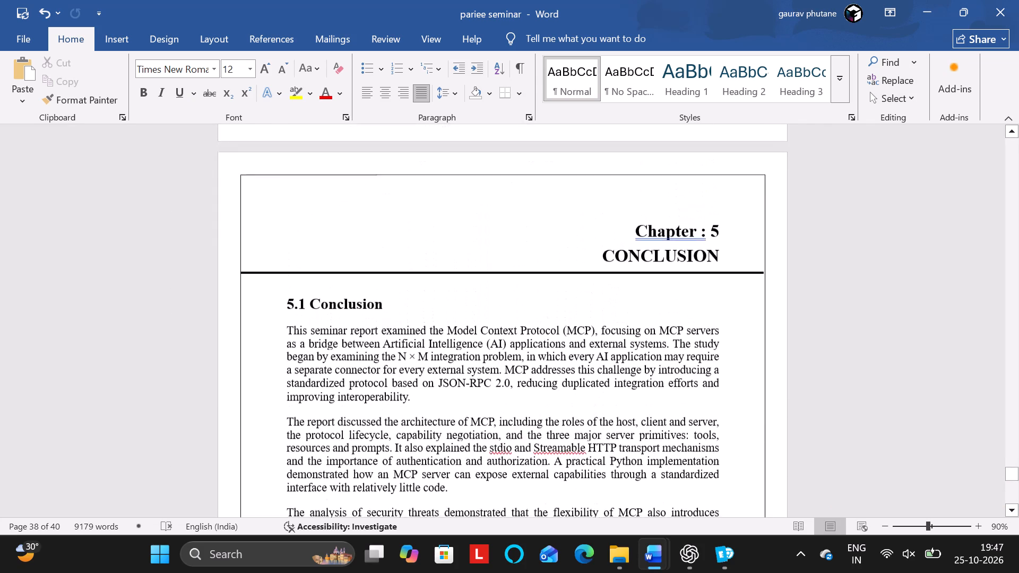
scroll(505, 245, "down", 1)
scroll(505, 245, "up", 20)
scroll(505, 245, "up", 7)
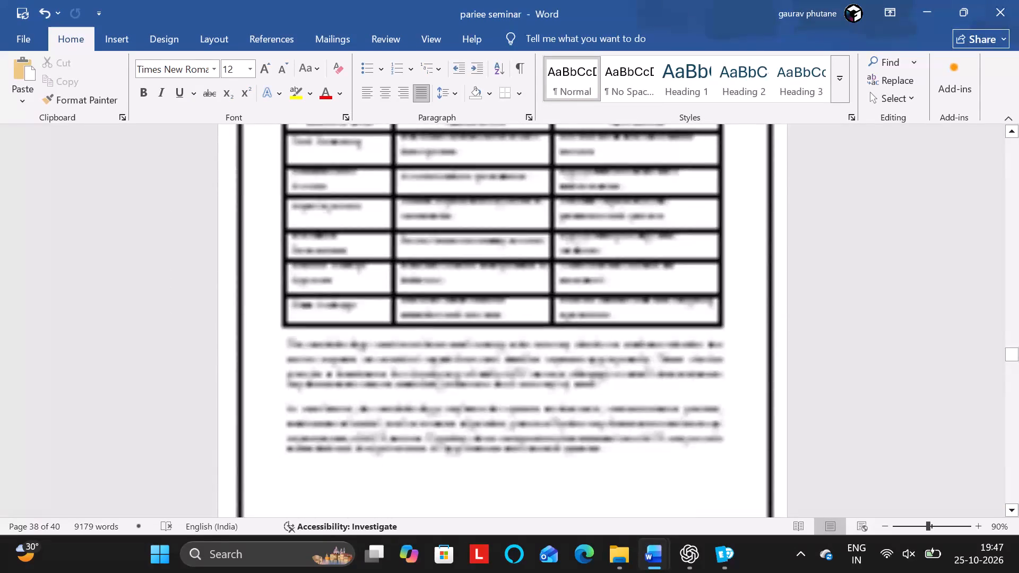
scroll(505, 245, "up", 12)
scroll(505, 245, "down", 4)
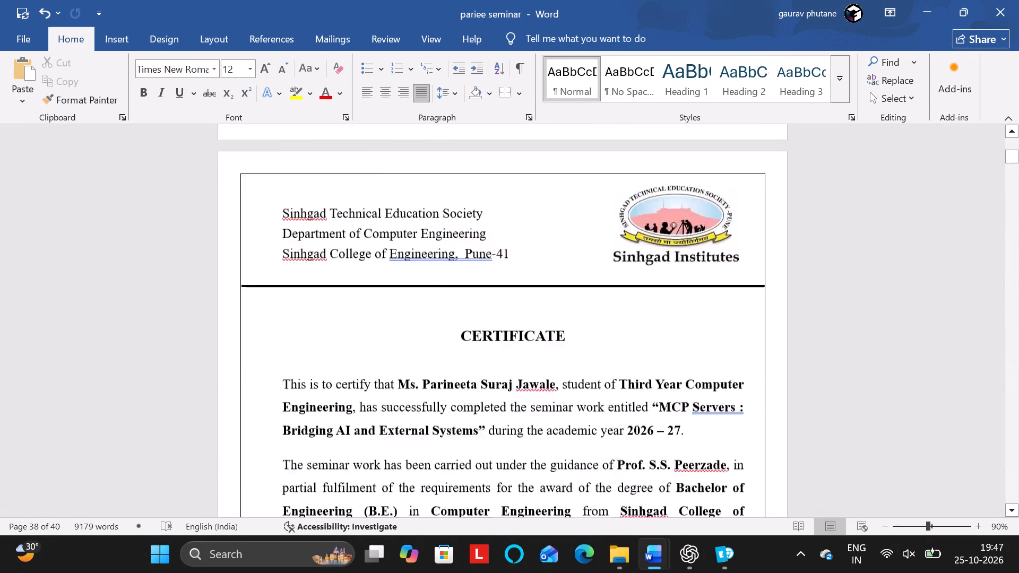
scroll(505, 245, "down", 6)
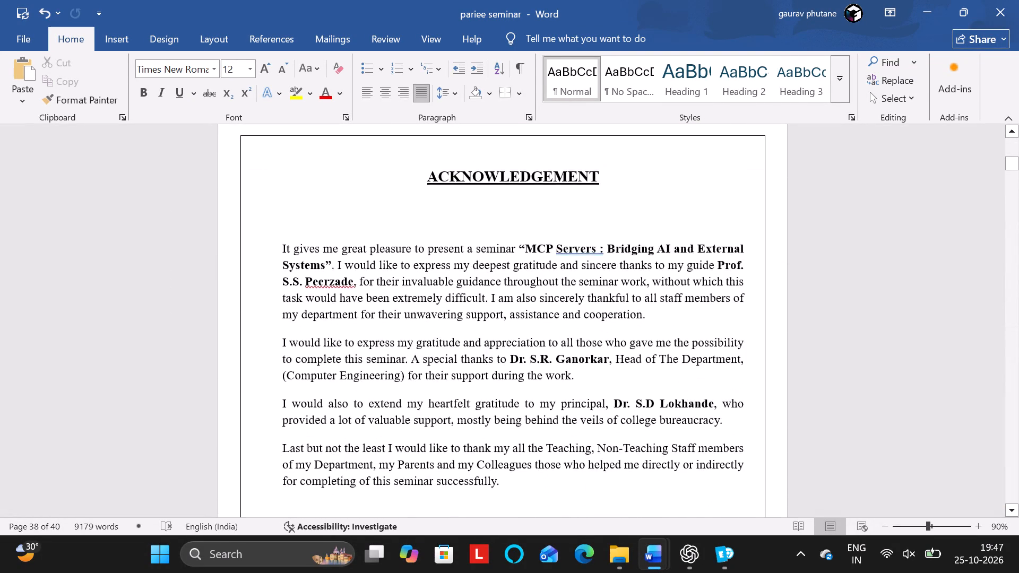
scroll(505, 245, "down", 3)
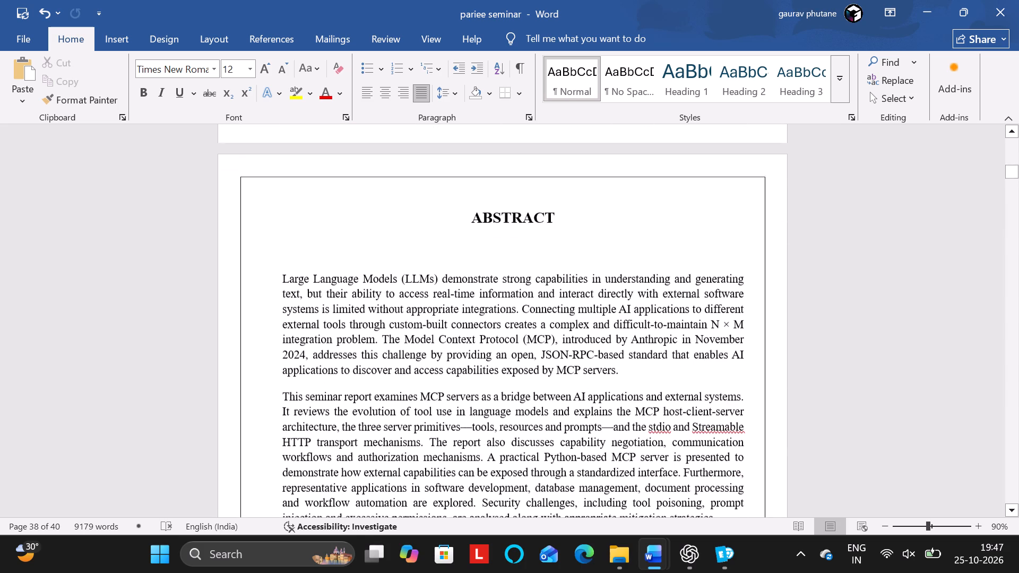
scroll(505, 245, "down", 6)
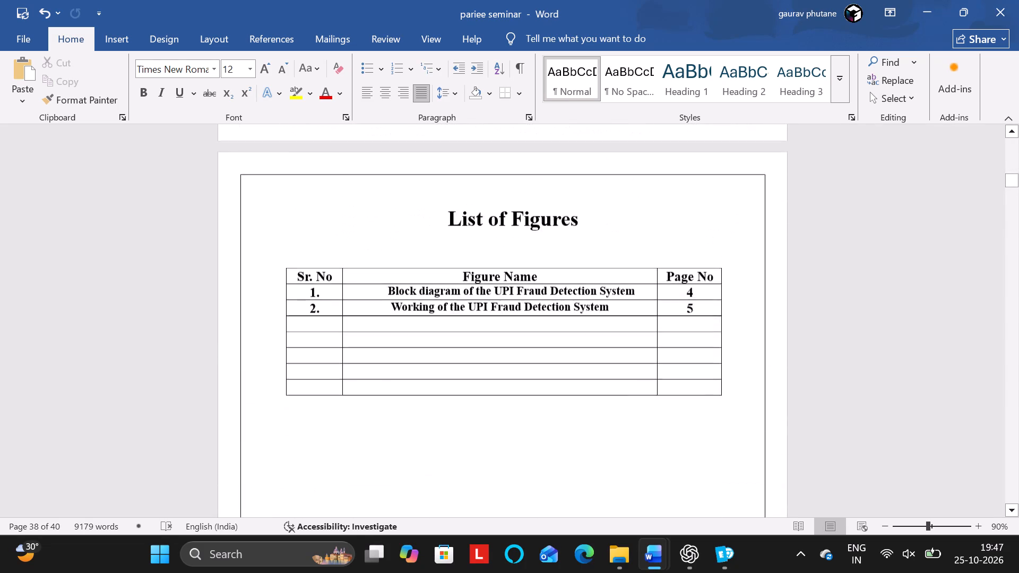
scroll(505, 245, "down", 6)
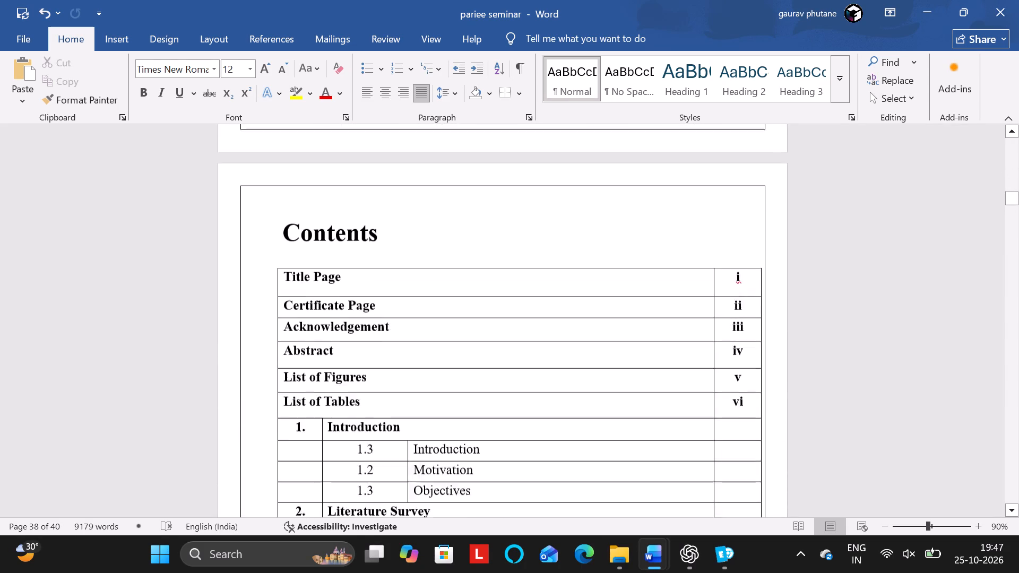
Review the spacing and page layout of Chapter 1, from the introduction through Motivation and Problem Statement to the Objectives list.
scroll(505, 245, "down", 5)
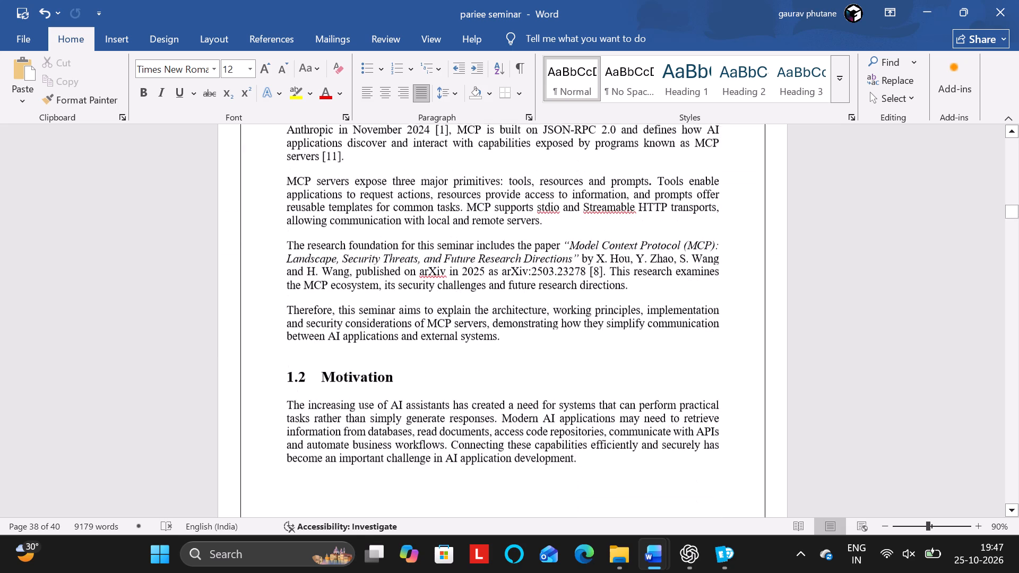
scroll(505, 245, "down", 5)
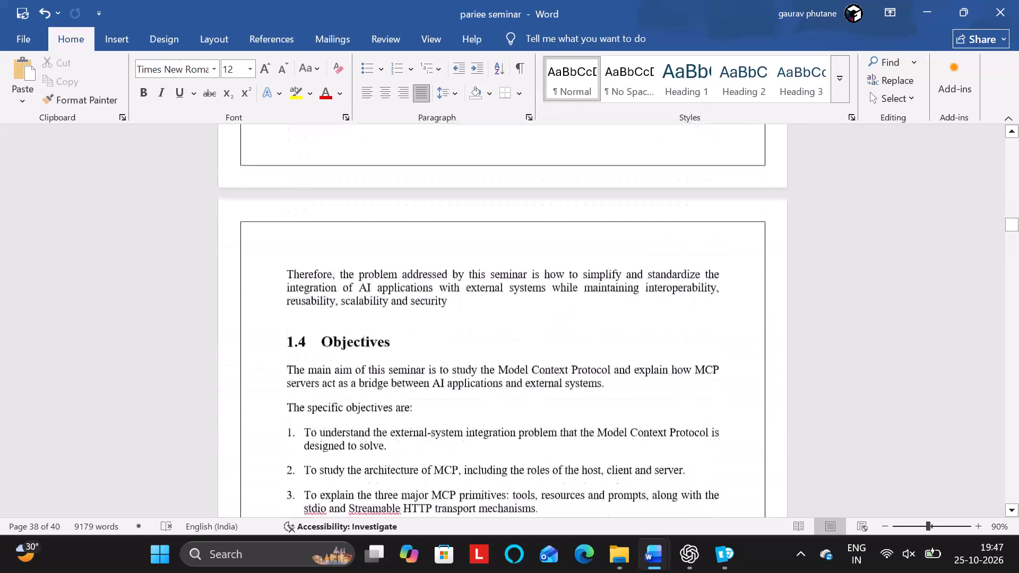
scroll(505, 245, "down", 1)
scroll(505, 245, "up", 7)
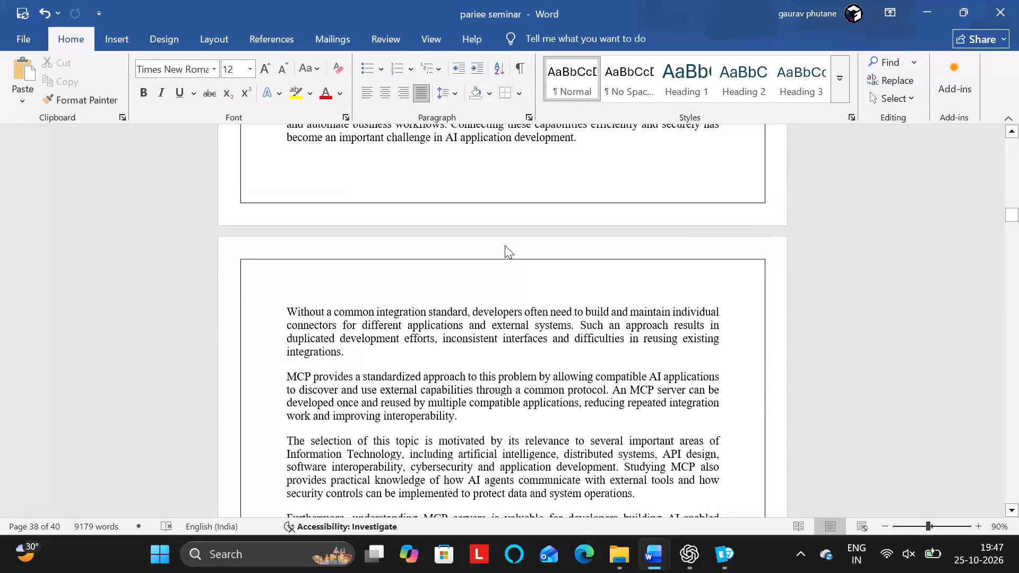
scroll(505, 245, "up", 4)
scroll(505, 245, "down", 1)
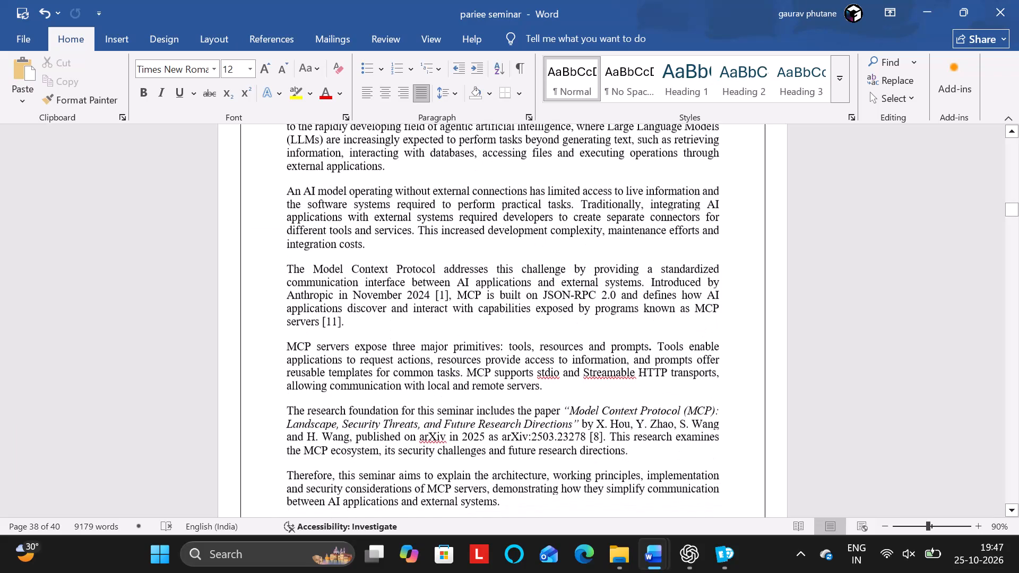
scroll(505, 245, "down", 4)
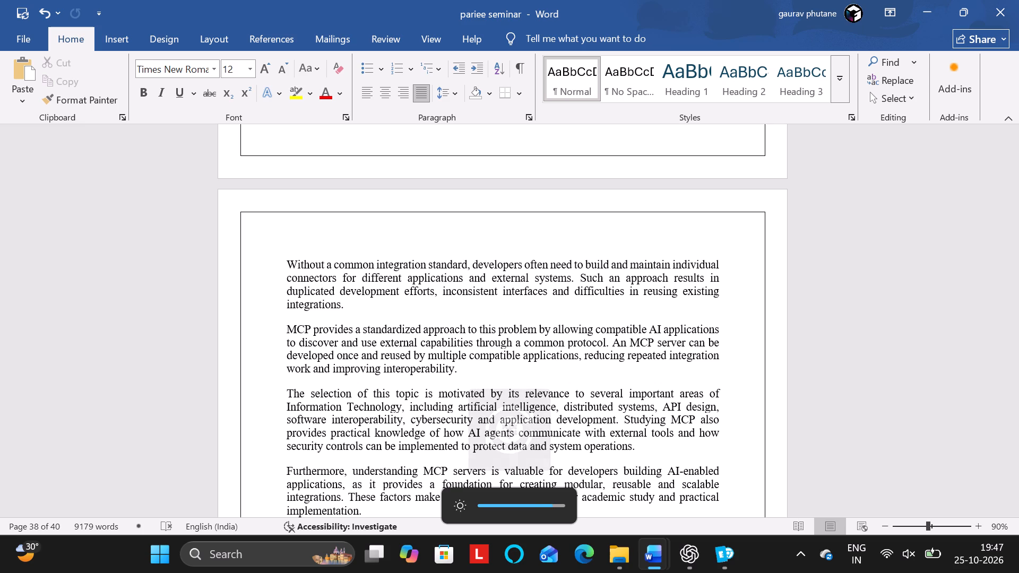
scroll(564, 345, "down", 2)
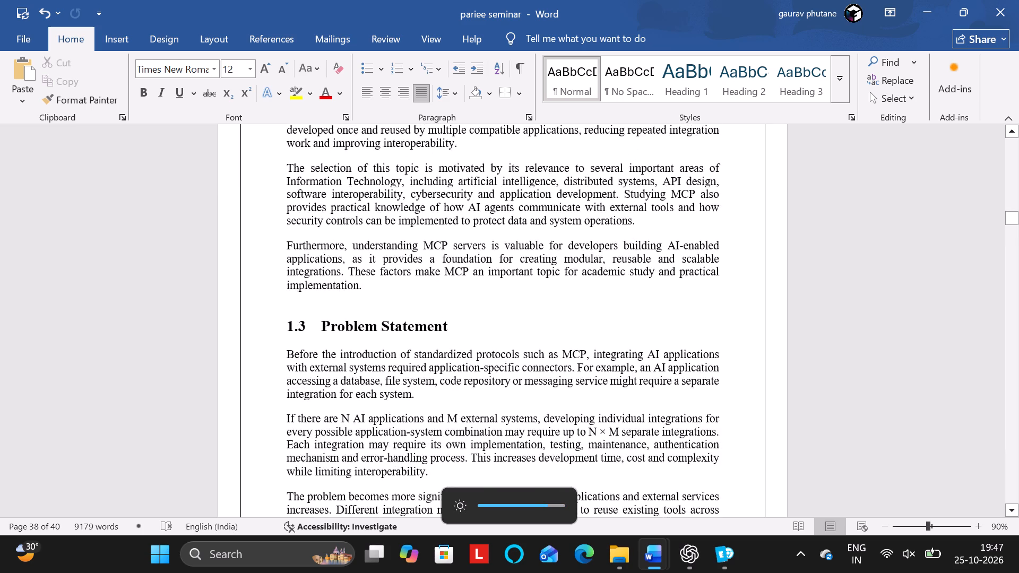
scroll(564, 345, "down", 4)
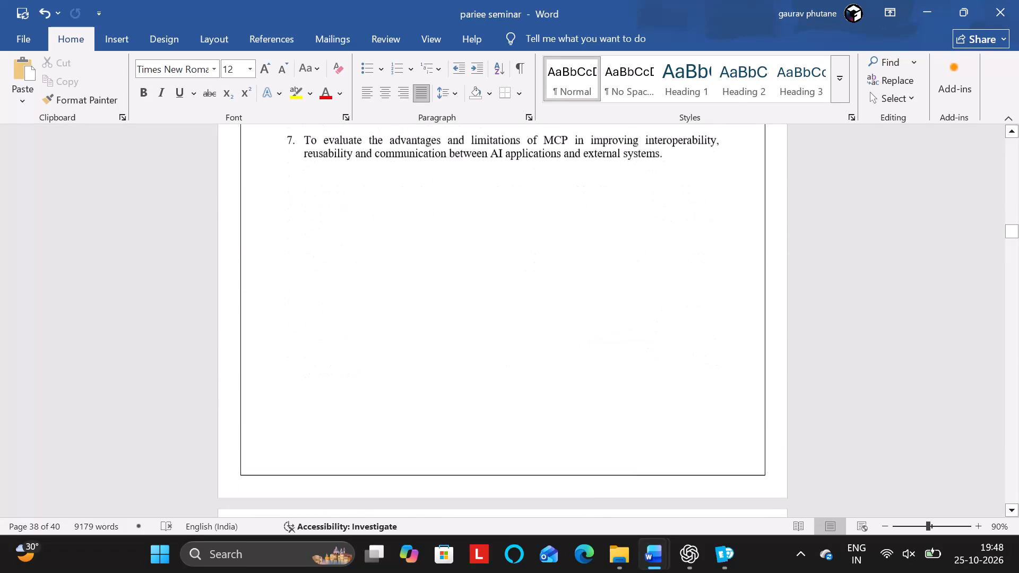
scroll(564, 345, "down", 2)
Check the line spacing of the Table 2.1 caption, Summary of Tool-Use Approaches in AI, in Chapter 2.
scroll(564, 345, "down", 1)
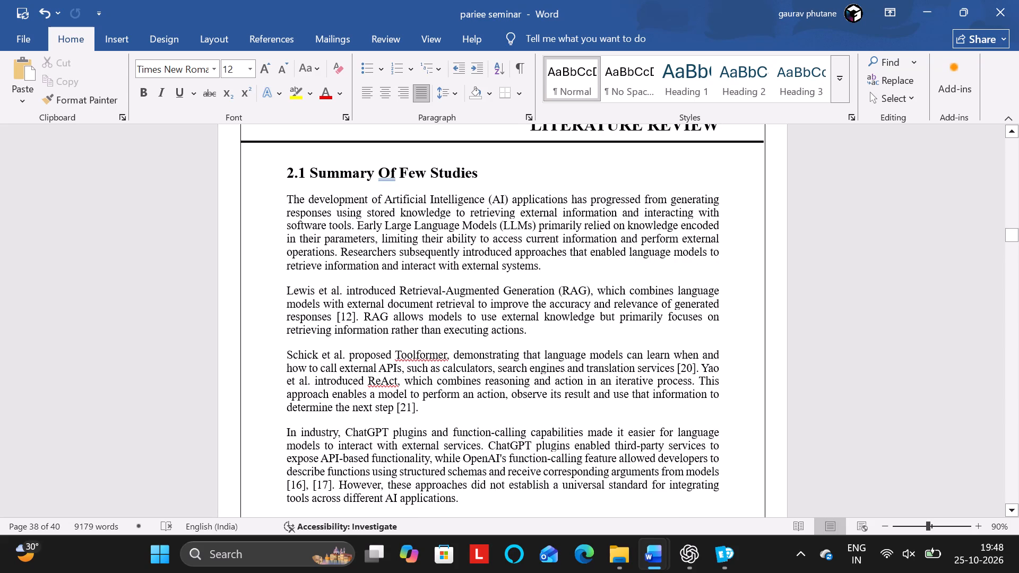
scroll(571, 372, "down", 1)
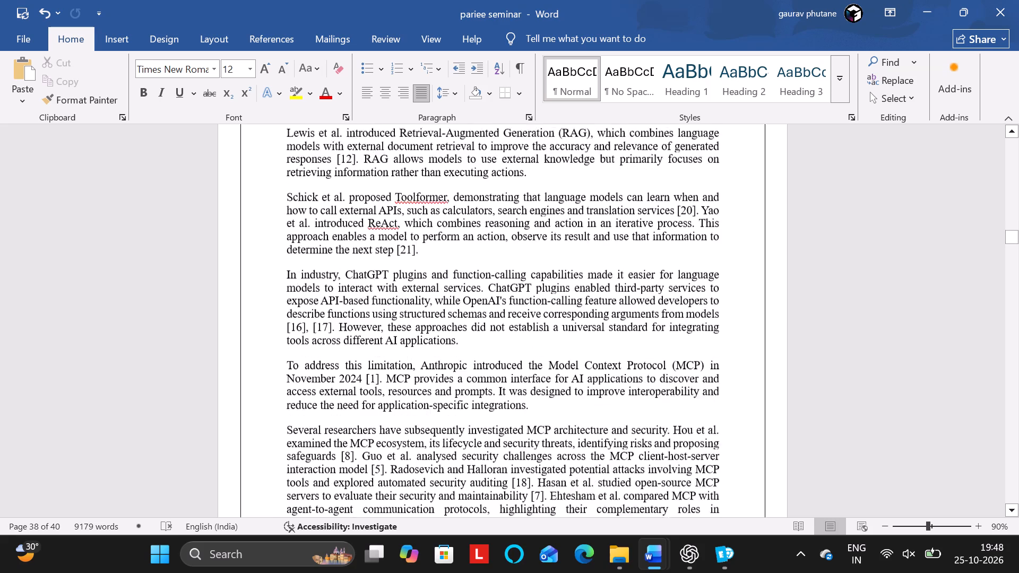
scroll(571, 372, "down", 2)
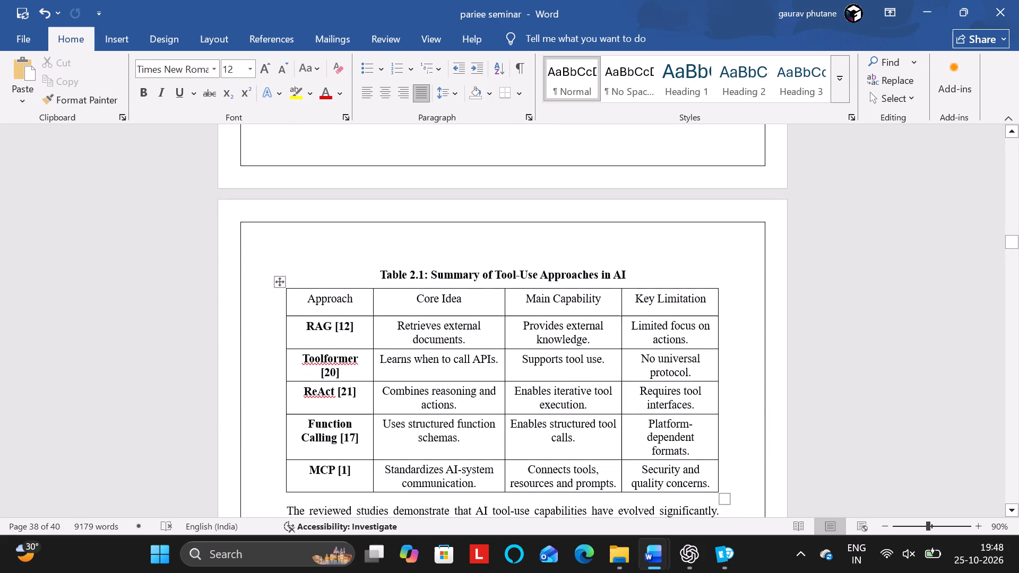
left_click(459, 251)
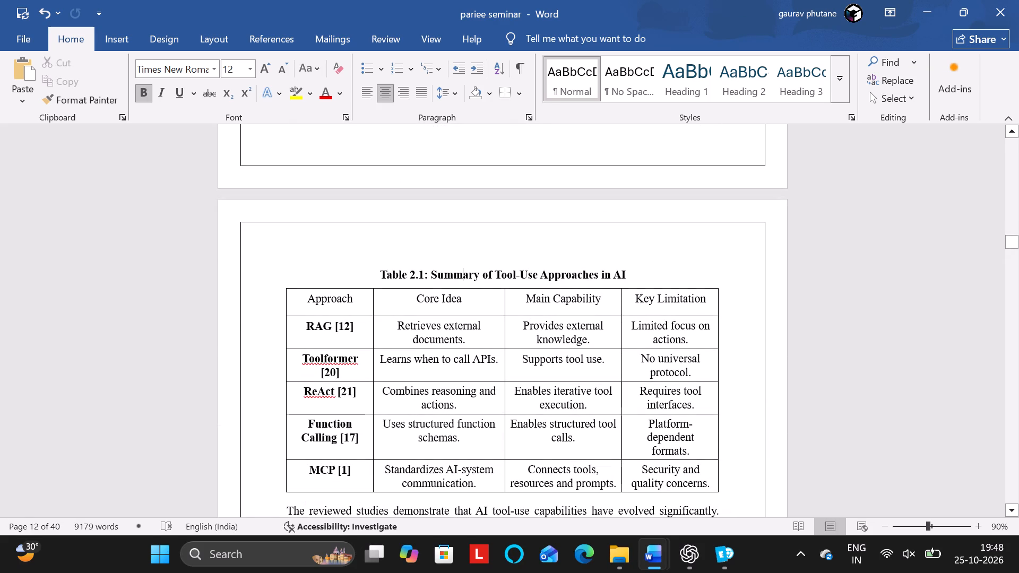
left_click_drag(378, 273, 588, 267)
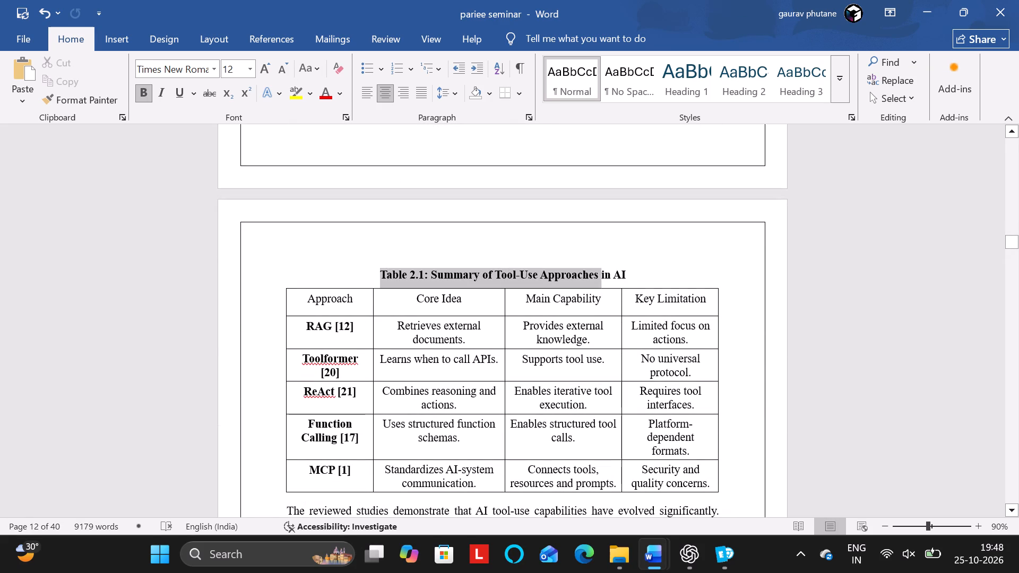
left_click_drag(588, 267, 626, 267)
left_click(445, 88)
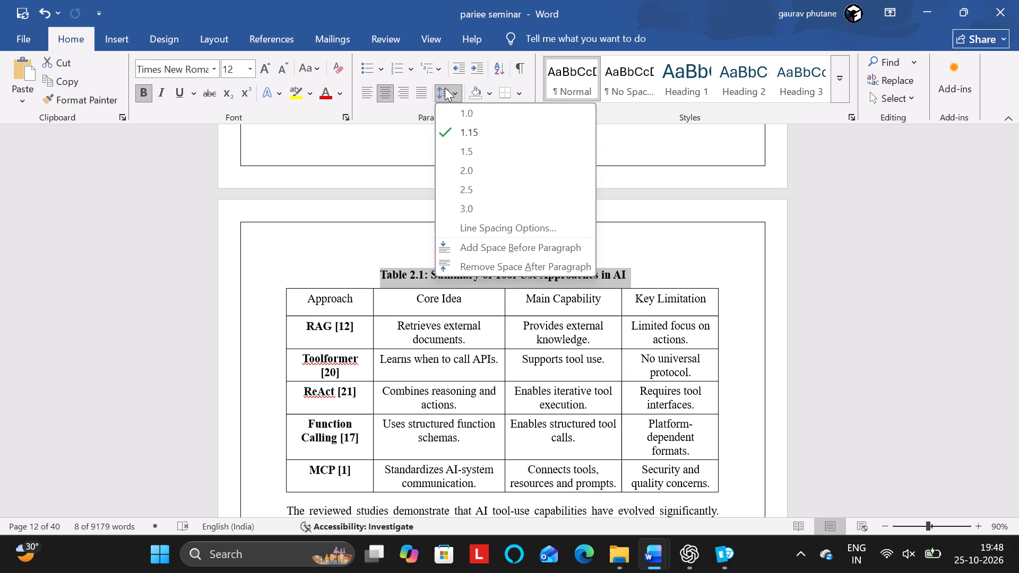
left_click(679, 258)
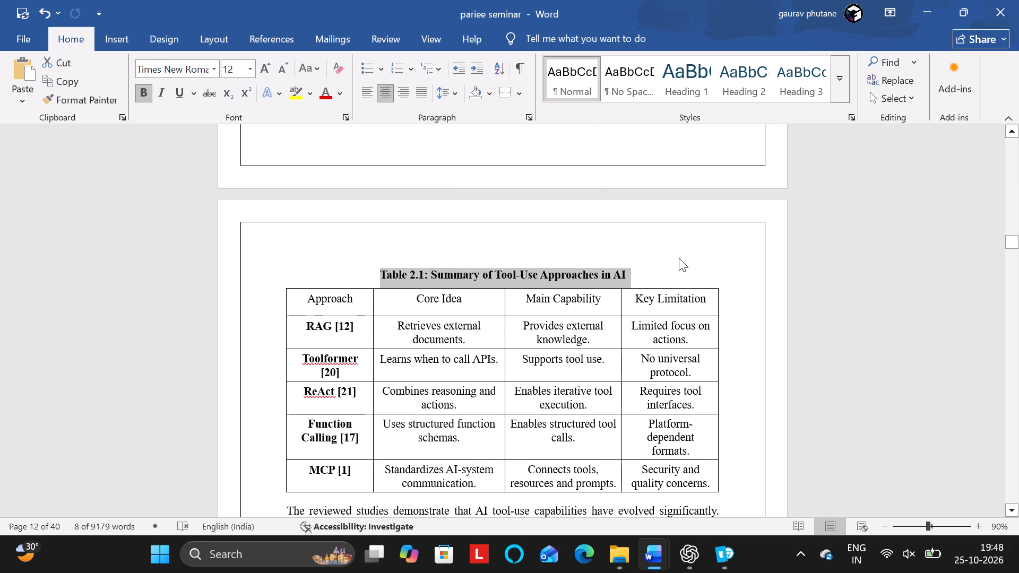
left_click(679, 258)
Check the line spacing of the Table 2.2 caption, Major Revisions of the MCP Specification.
scroll(679, 258, "down", 1)
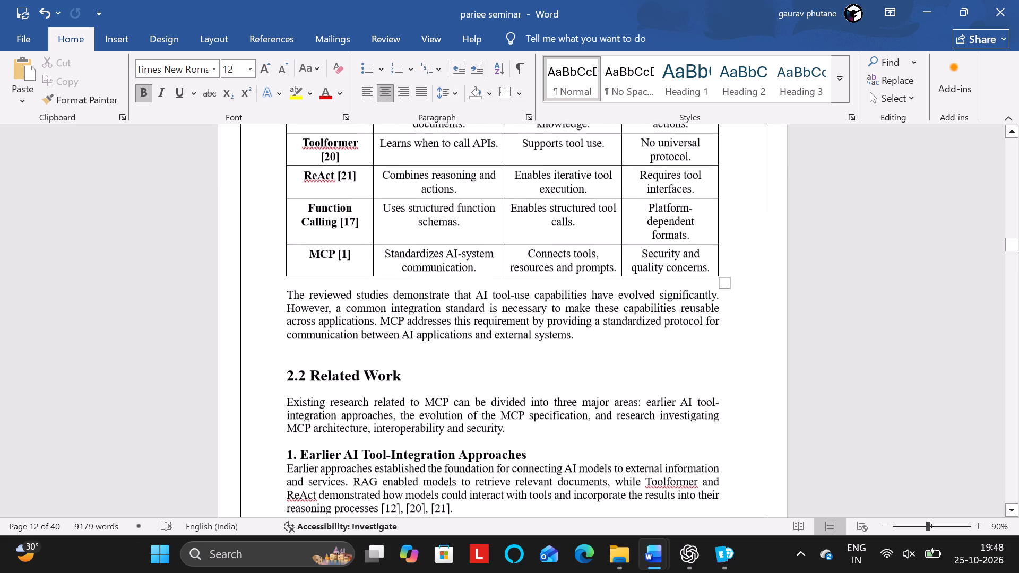
scroll(679, 258, "down", 4)
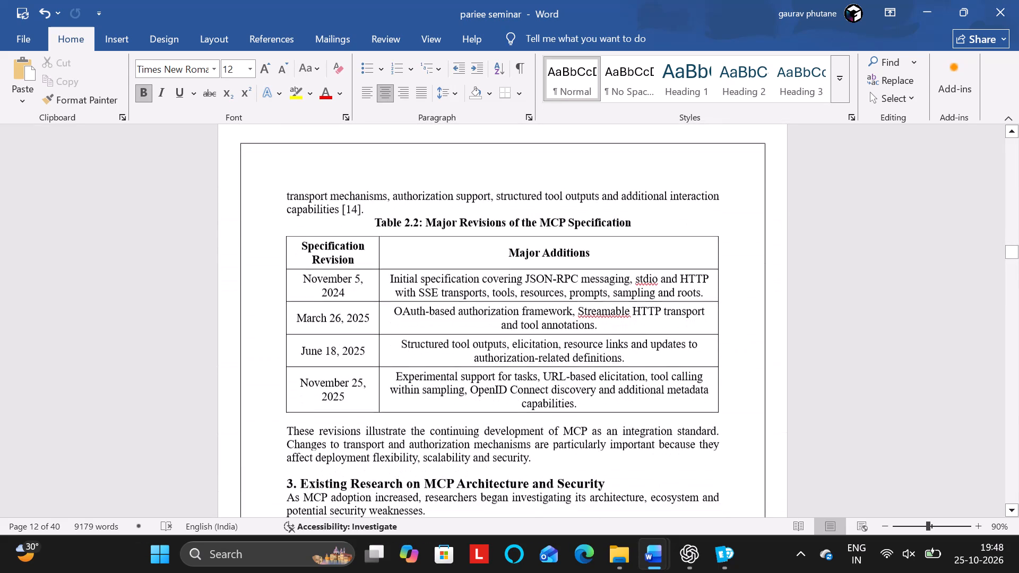
left_click_drag(635, 228, 384, 233)
left_click(450, 93)
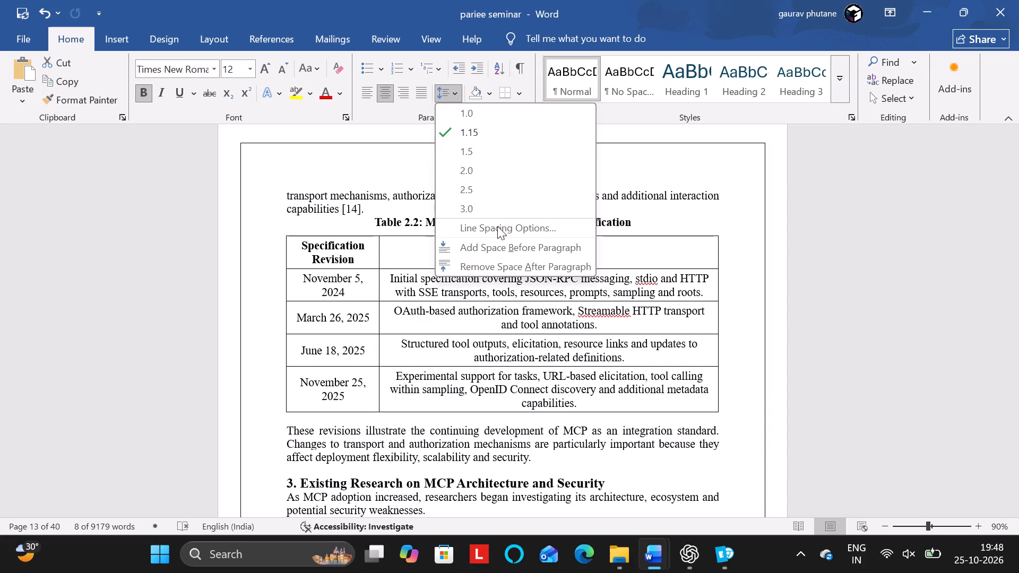
left_click(696, 221)
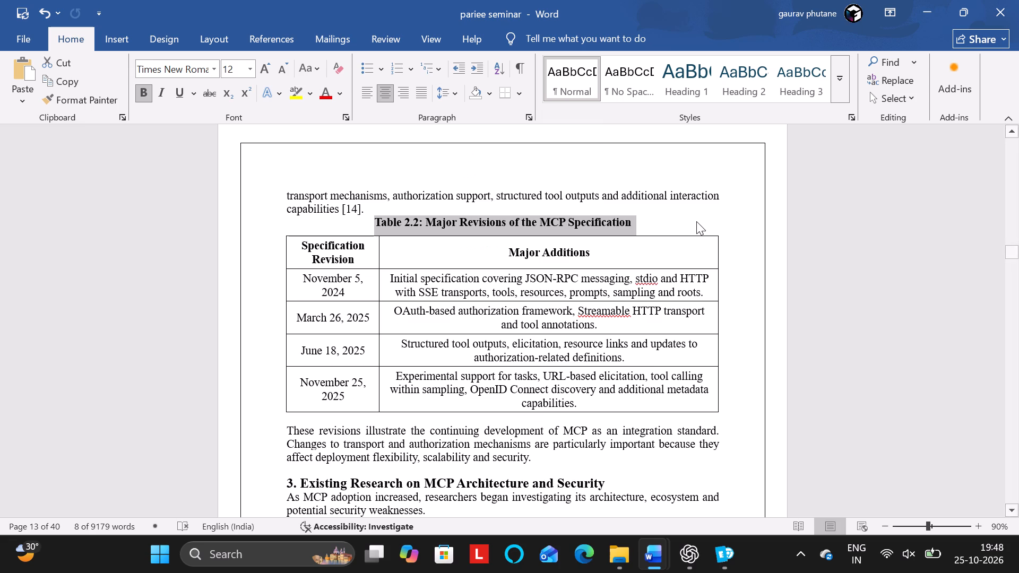
Remove the bold formatting from the Table 2.2 caption, Major Revisions of the MCP Specification.
key("ctrl+b")
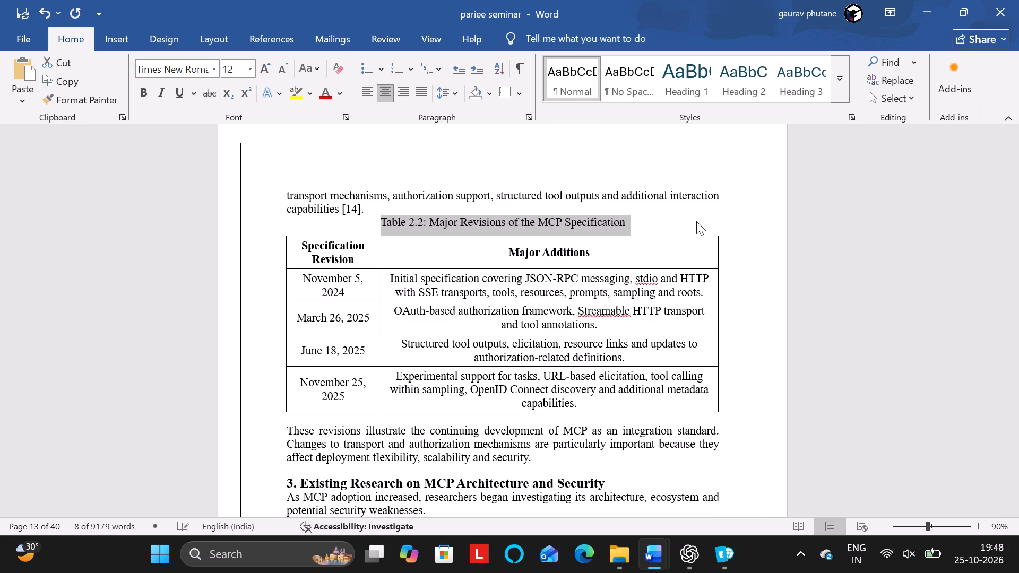
left_click(696, 221)
Remove the bold formatting from the Table 2.1 caption, Summary of Tool-Use Approaches in AI.
scroll(696, 221, "up", 2)
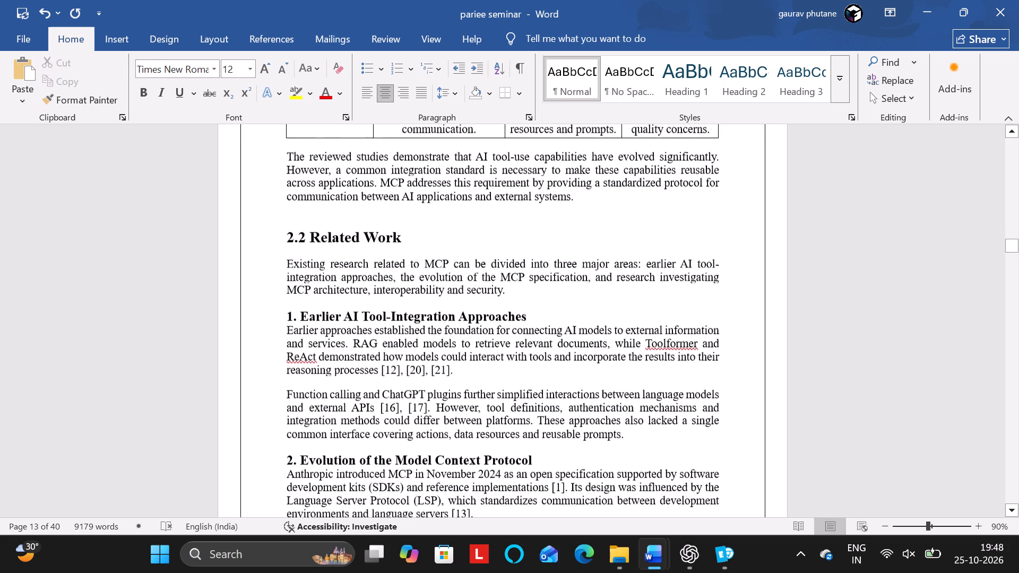
scroll(696, 221, "up", 3)
left_click_drag(628, 228, 390, 226)
key("ctrl+b")
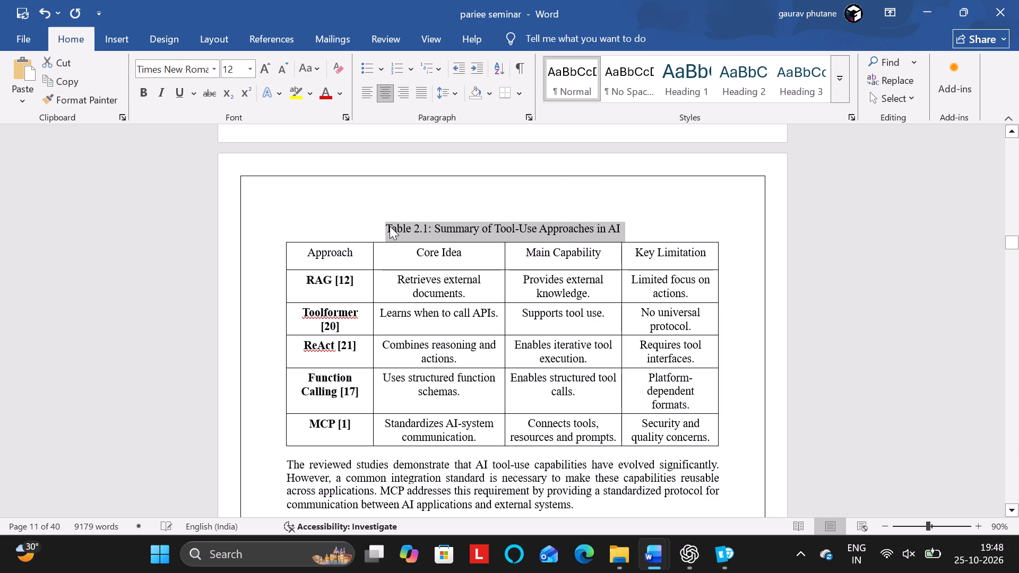
Switch to the Seminar Final_Report (1) document and examine its layout and formatting from the Motivation section through Limitations.
key("alt+Tab")
key("alt+Tab")
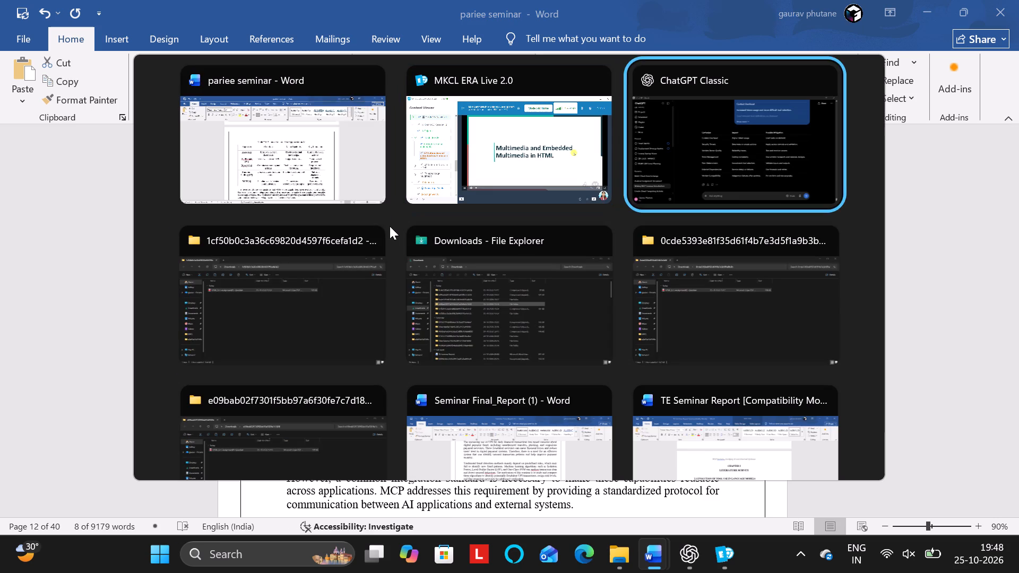
key("alt+Tab")
key("alt+Tab")
key("alt+Tab")
key("alt+Tab")
key("alt+Tab")
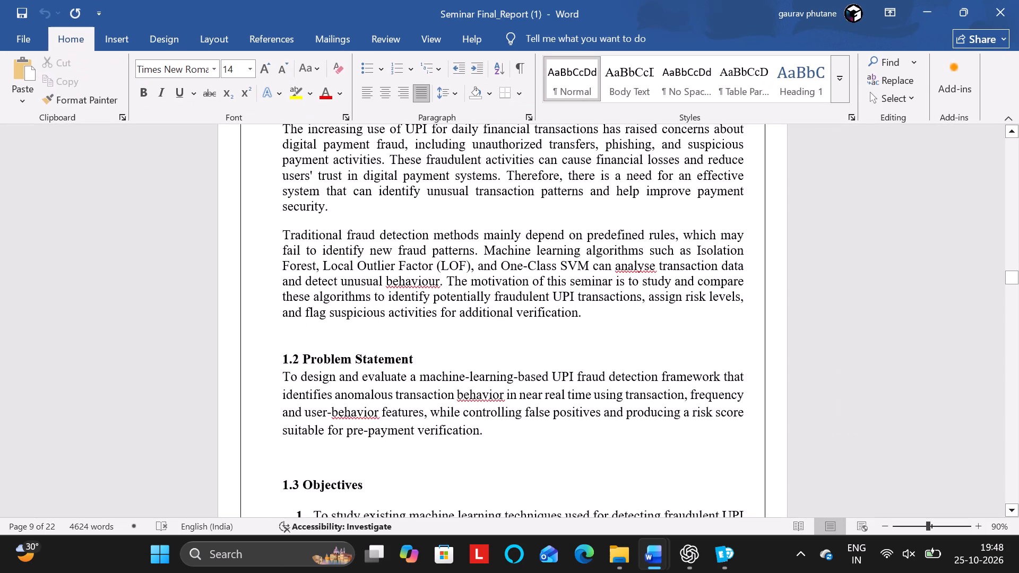
scroll(570, 314, "up", 6)
scroll(570, 314, "down", 6)
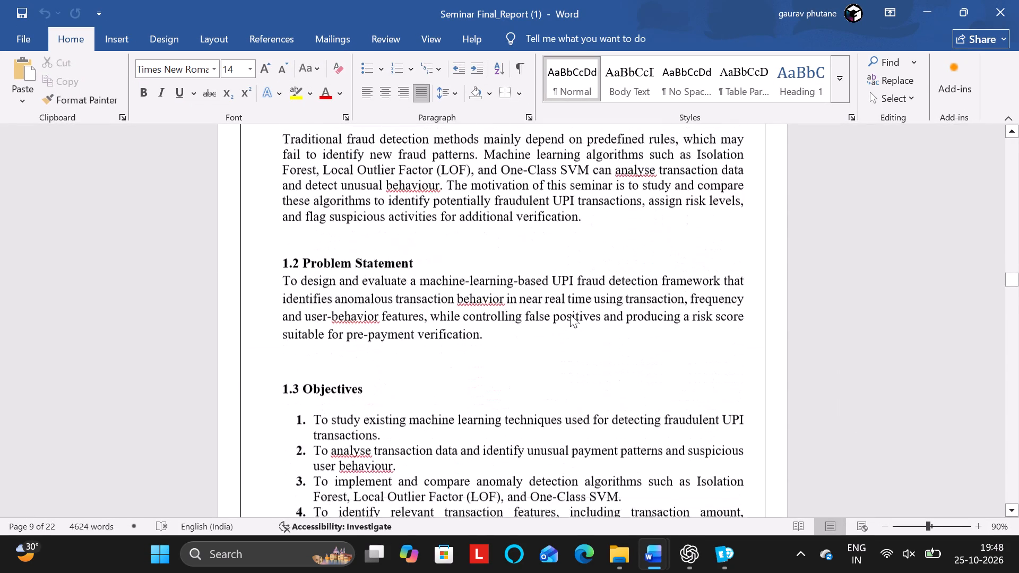
scroll(570, 314, "down", 3)
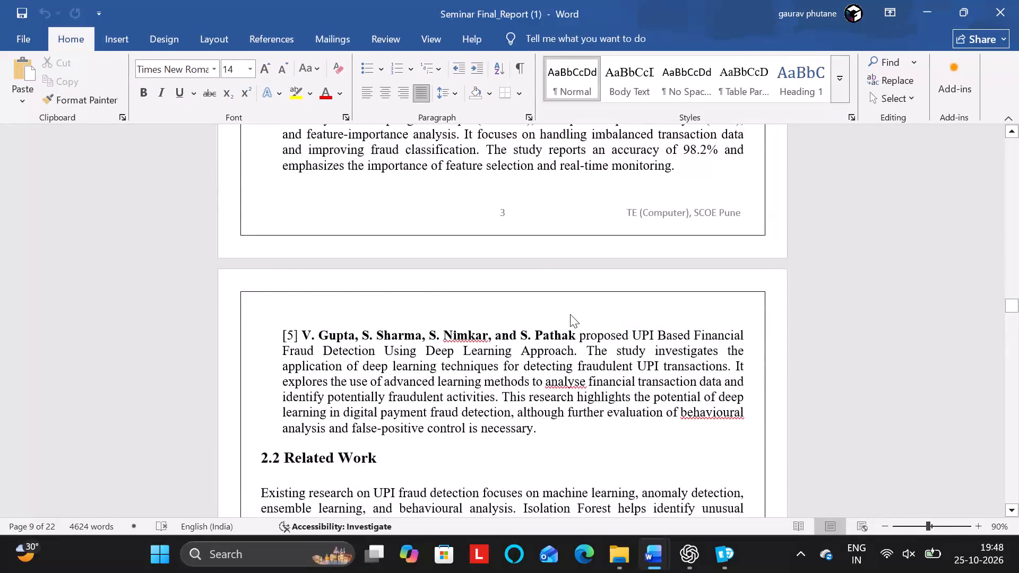
scroll(570, 314, "down", 5)
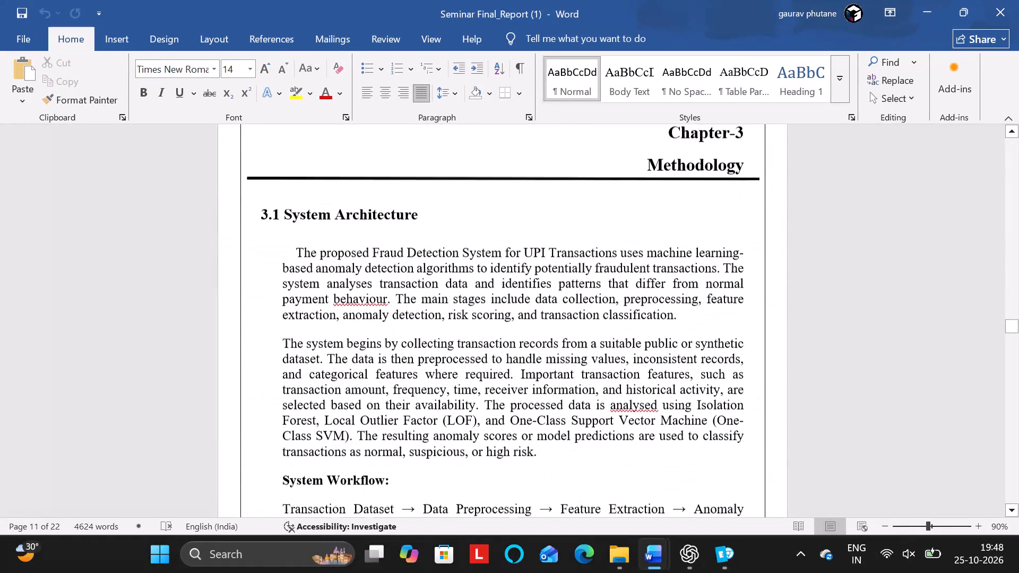
scroll(570, 314, "down", 1)
scroll(570, 314, "up", 4)
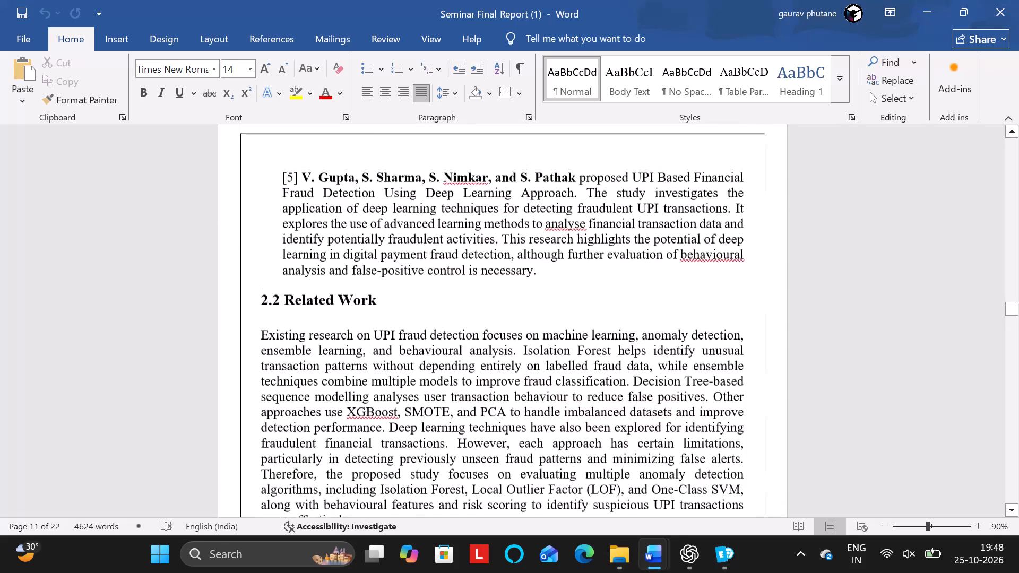
scroll(570, 314, "down", 6)
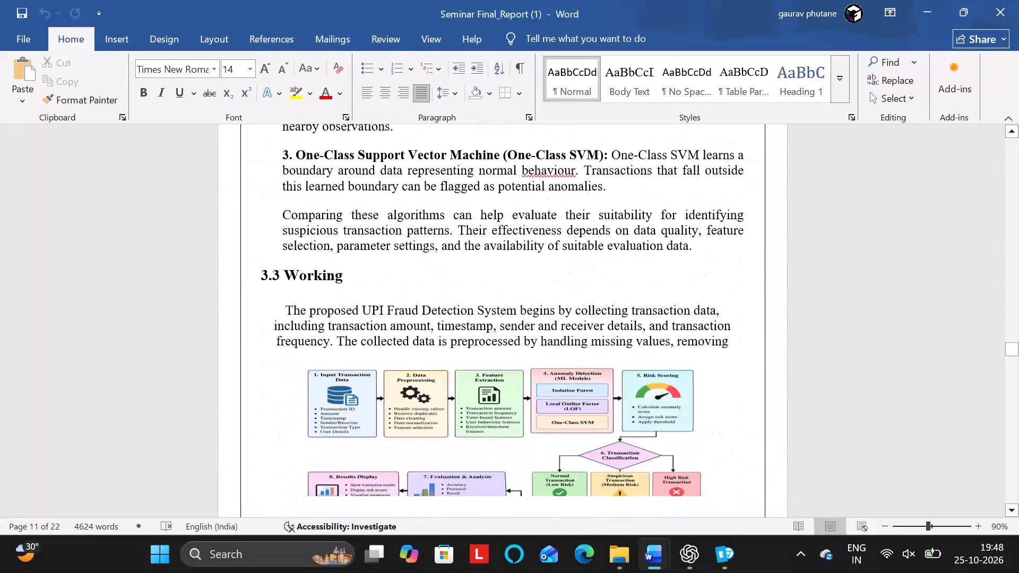
scroll(570, 314, "down", 5)
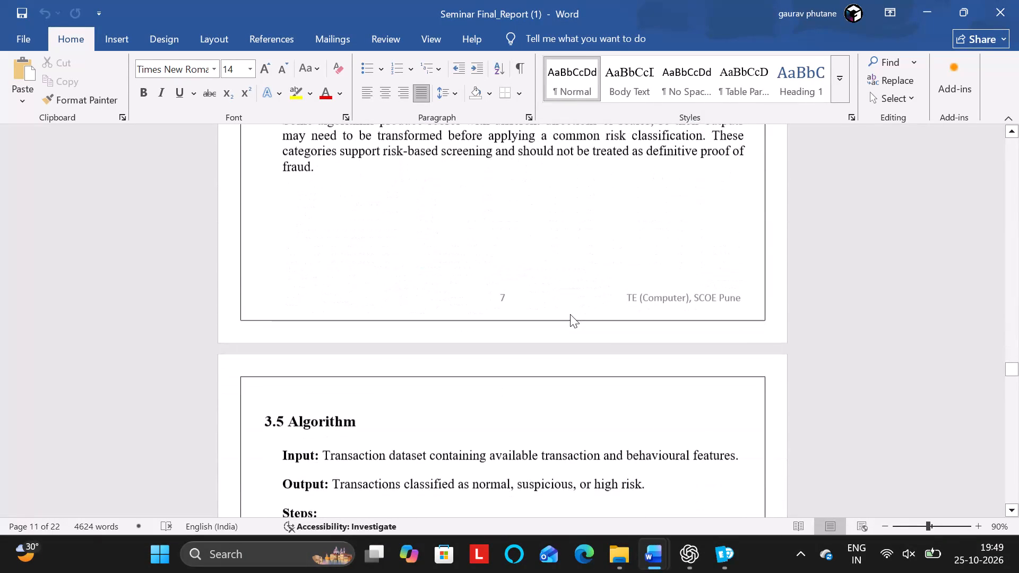
scroll(570, 314, "down", 7)
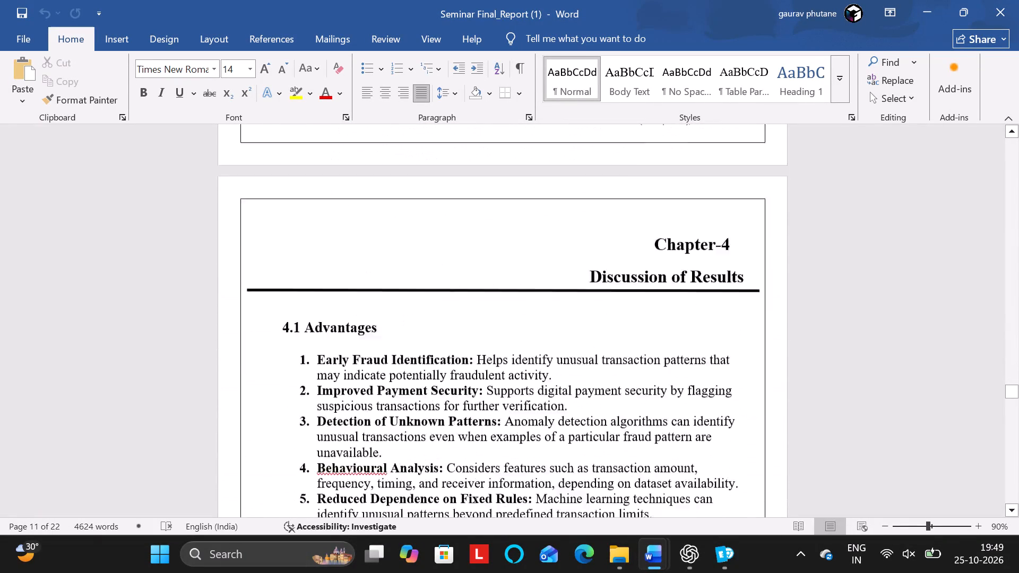
scroll(570, 314, "down", 4)
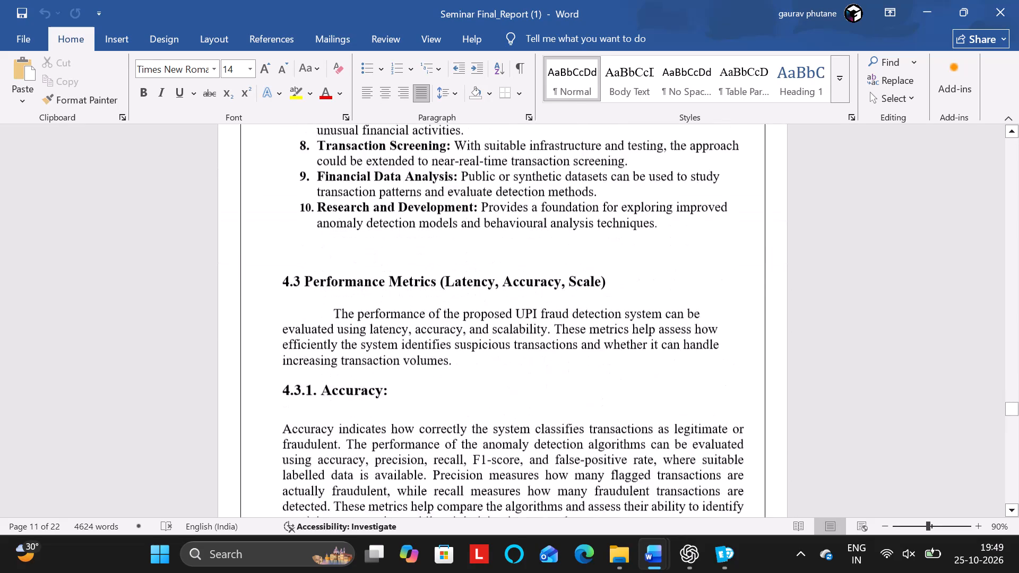
scroll(570, 314, "down", 6)
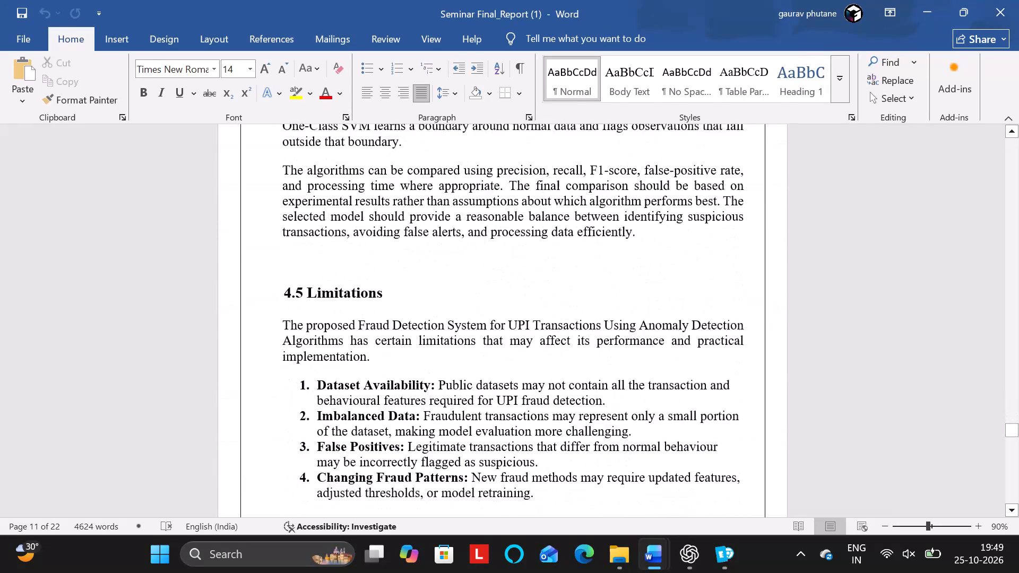
scroll(570, 314, "down", 4)
scroll(570, 314, "up", 6)
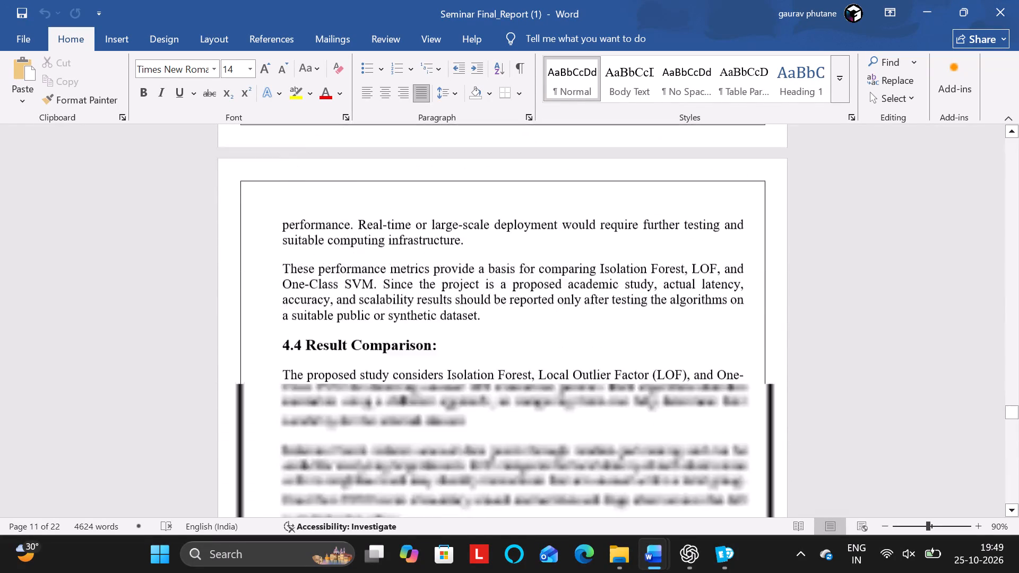
scroll(570, 314, "up", 13)
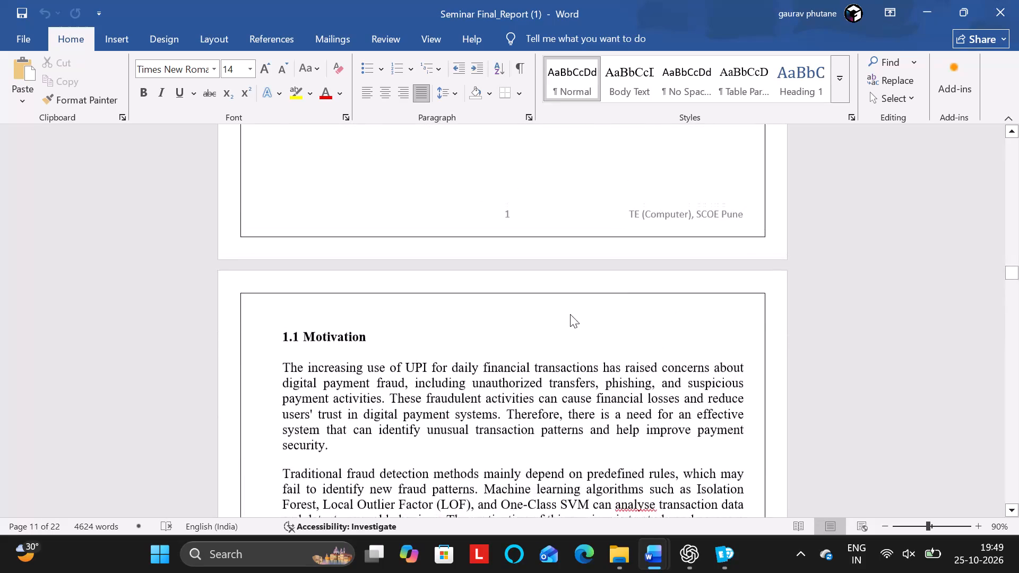
scroll(570, 314, "up", 4)
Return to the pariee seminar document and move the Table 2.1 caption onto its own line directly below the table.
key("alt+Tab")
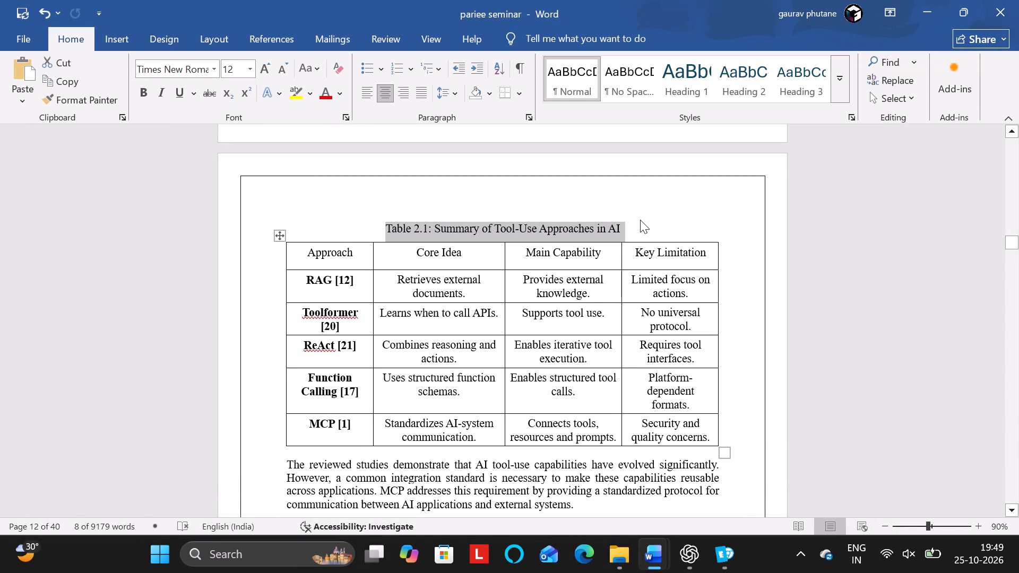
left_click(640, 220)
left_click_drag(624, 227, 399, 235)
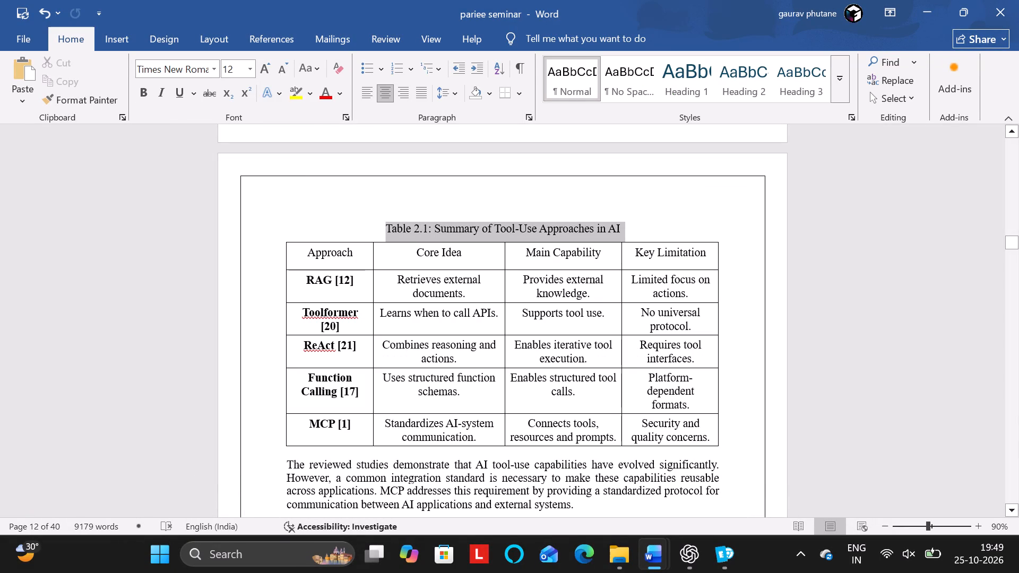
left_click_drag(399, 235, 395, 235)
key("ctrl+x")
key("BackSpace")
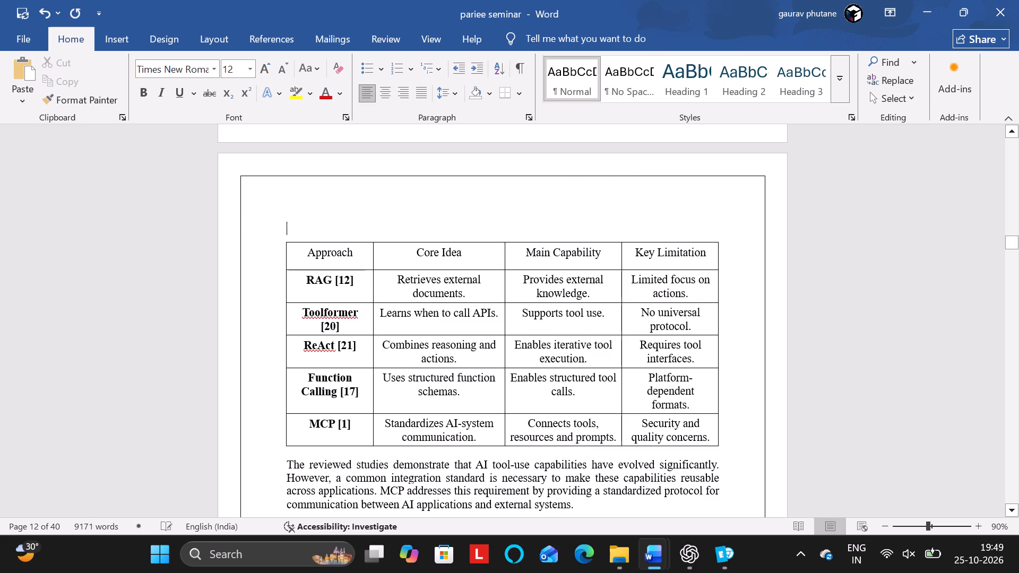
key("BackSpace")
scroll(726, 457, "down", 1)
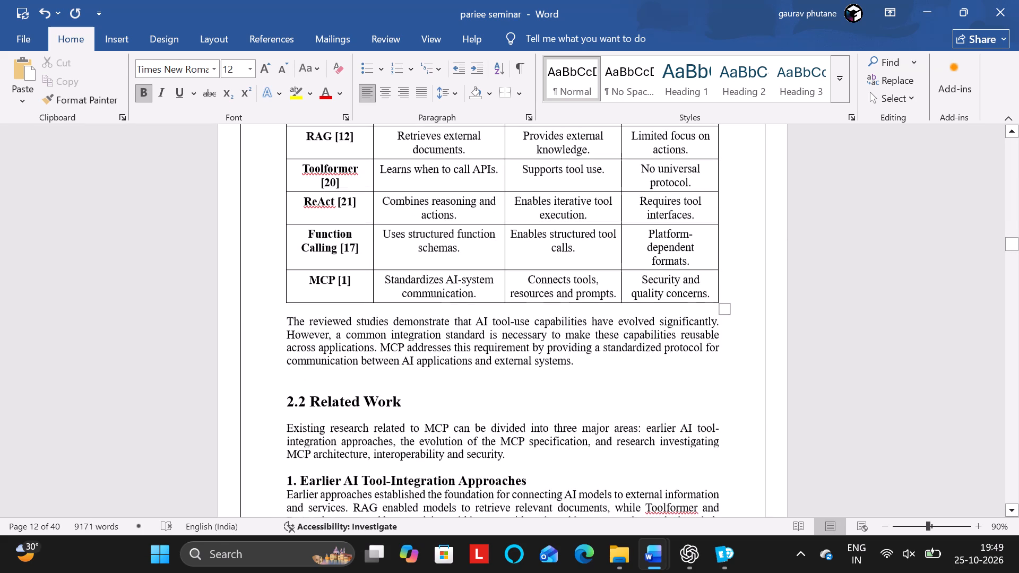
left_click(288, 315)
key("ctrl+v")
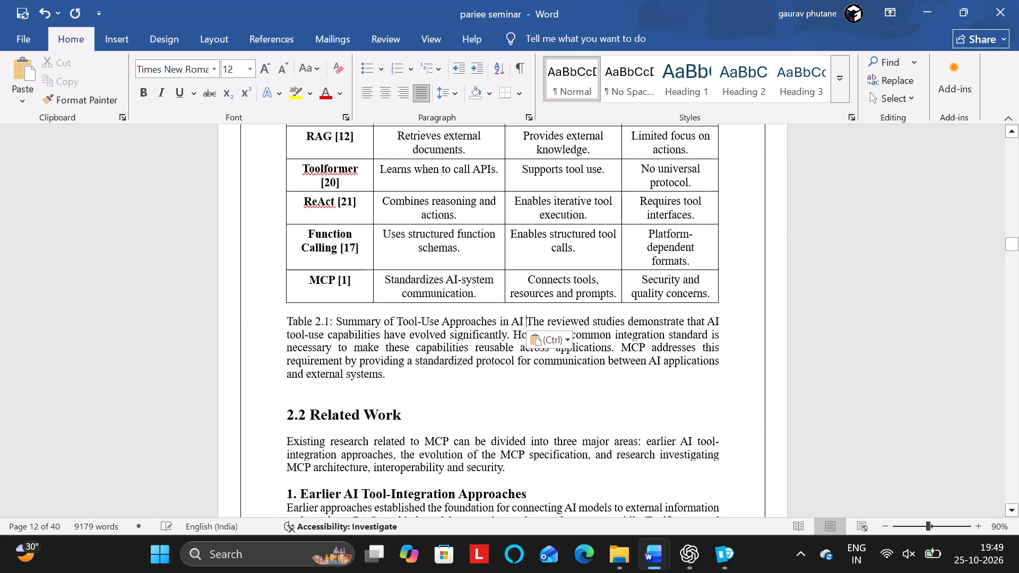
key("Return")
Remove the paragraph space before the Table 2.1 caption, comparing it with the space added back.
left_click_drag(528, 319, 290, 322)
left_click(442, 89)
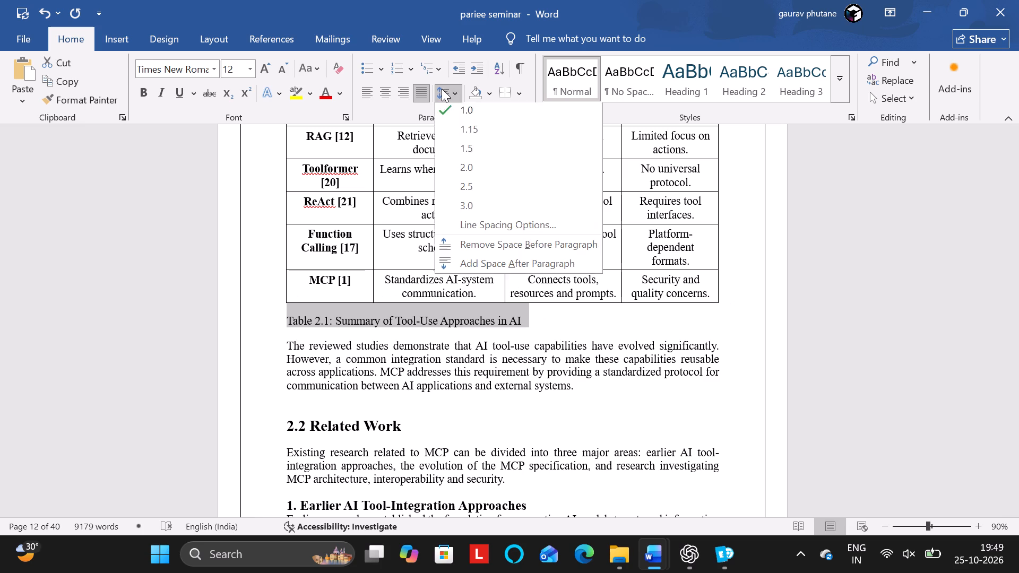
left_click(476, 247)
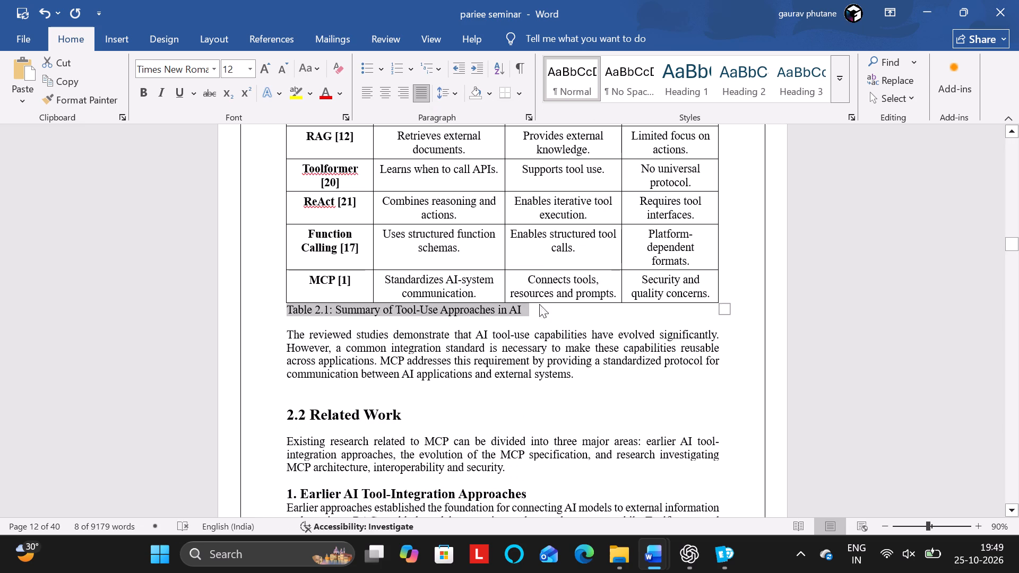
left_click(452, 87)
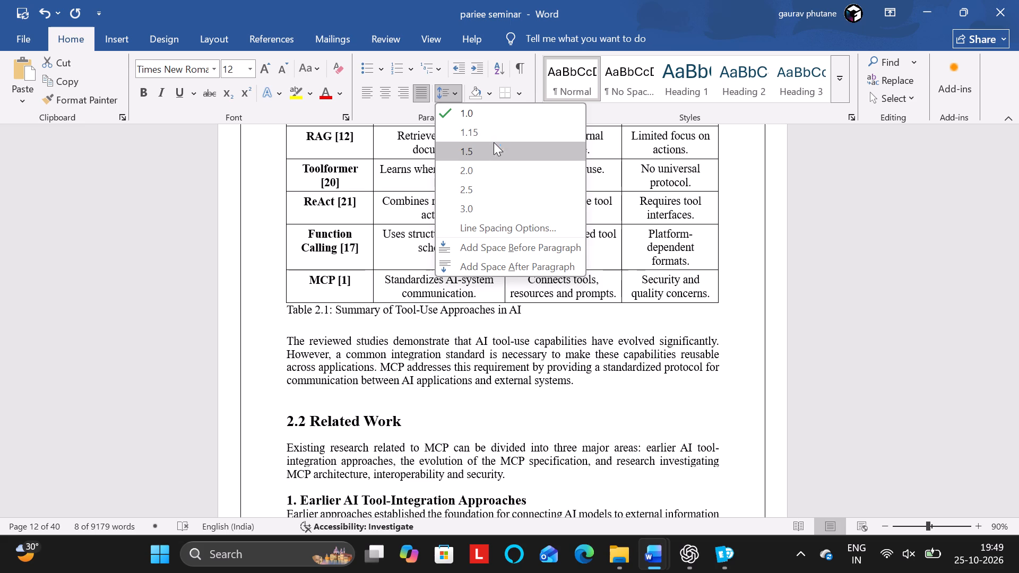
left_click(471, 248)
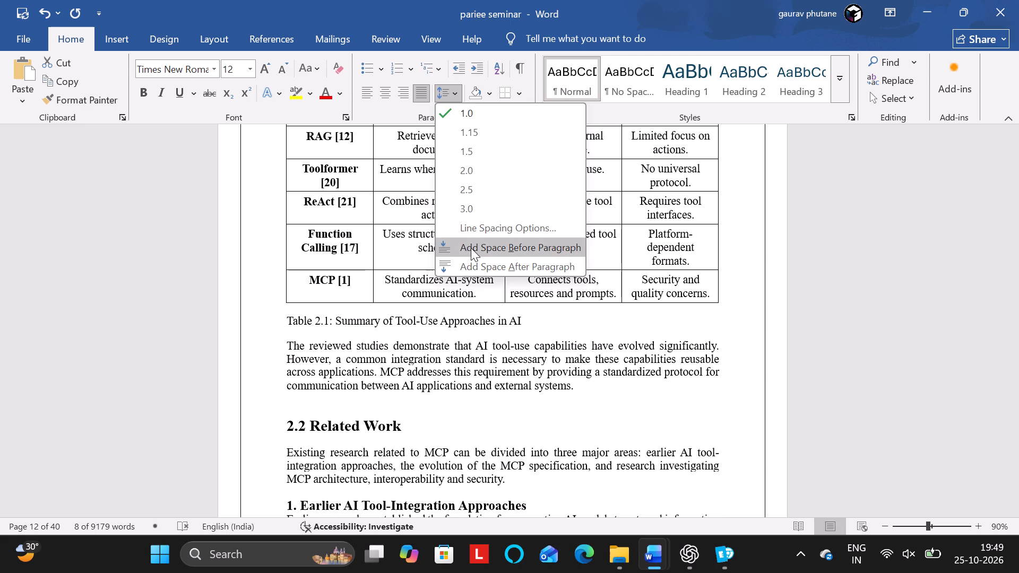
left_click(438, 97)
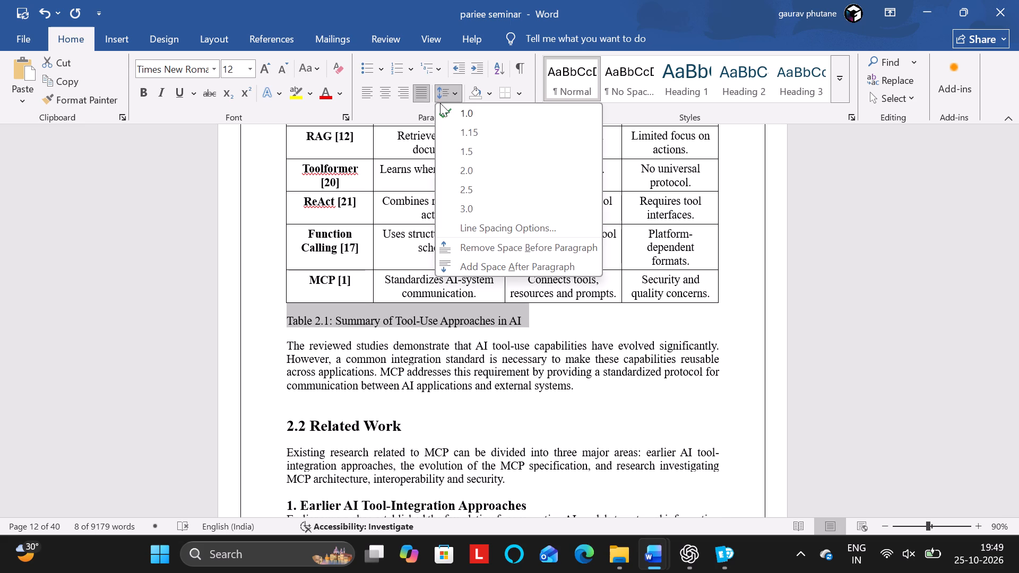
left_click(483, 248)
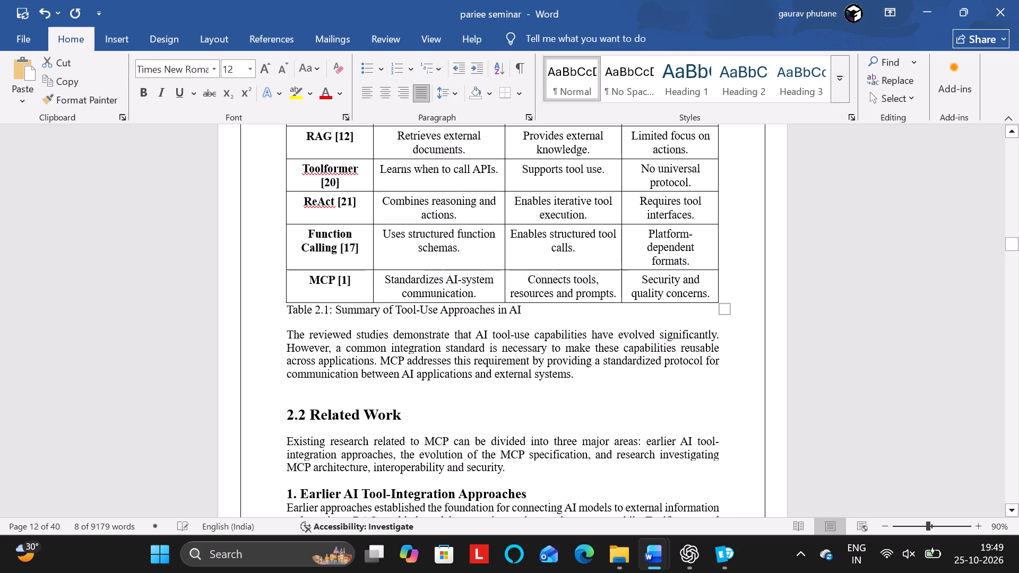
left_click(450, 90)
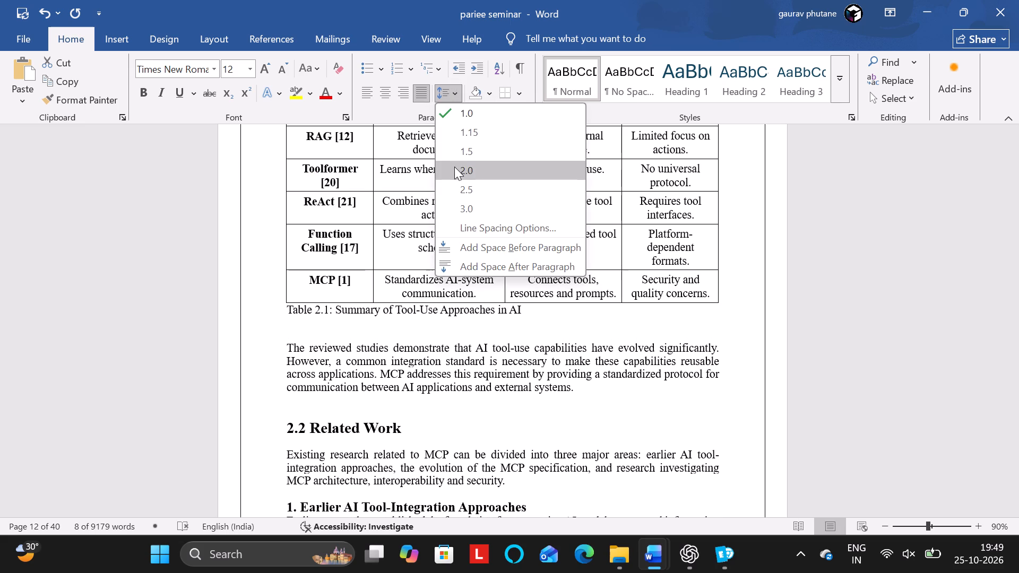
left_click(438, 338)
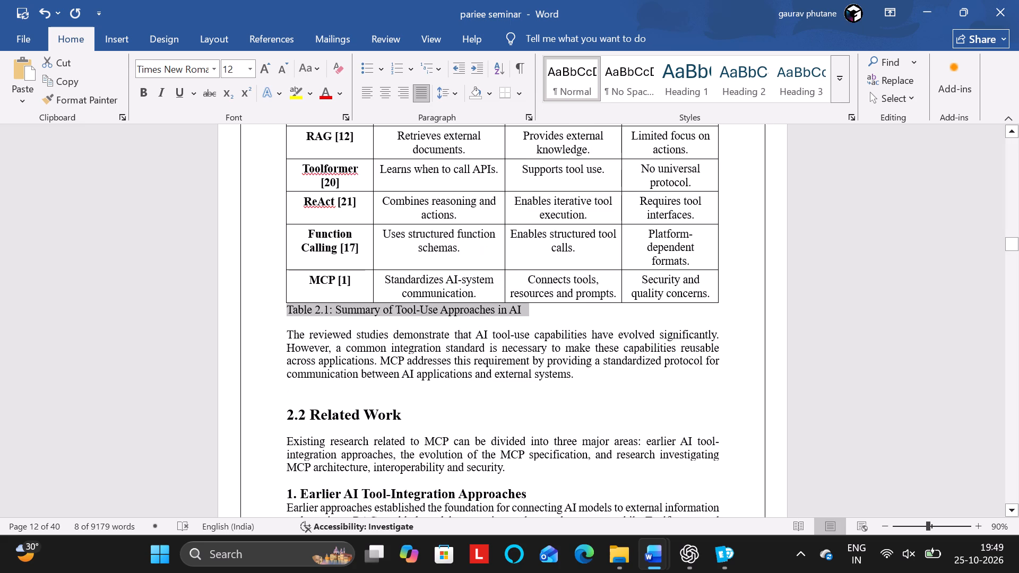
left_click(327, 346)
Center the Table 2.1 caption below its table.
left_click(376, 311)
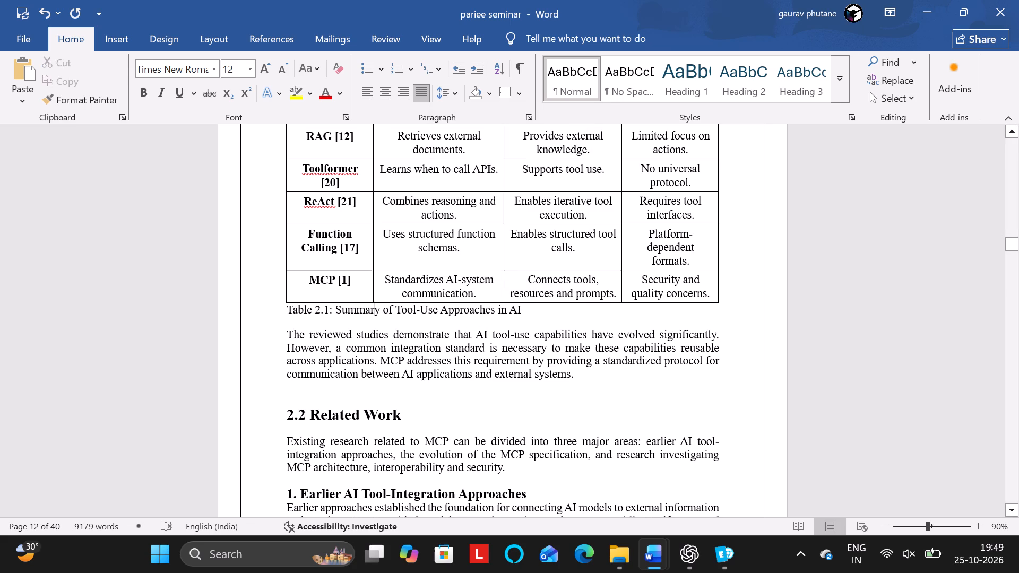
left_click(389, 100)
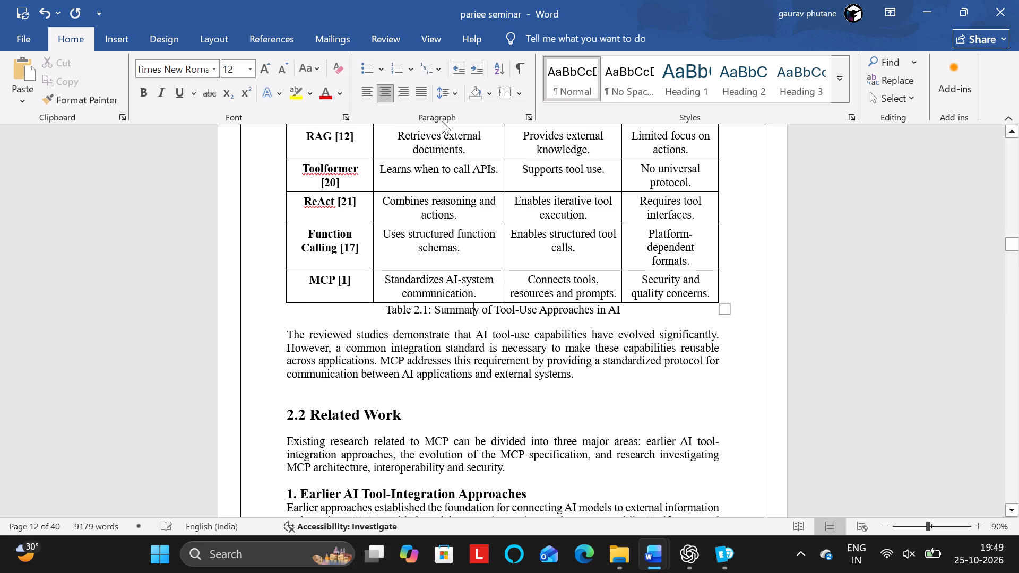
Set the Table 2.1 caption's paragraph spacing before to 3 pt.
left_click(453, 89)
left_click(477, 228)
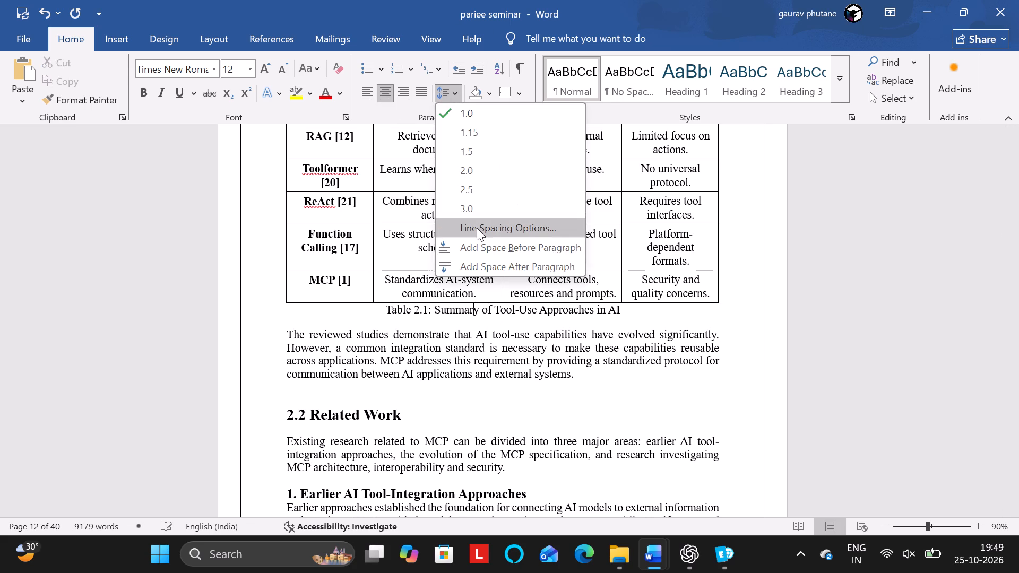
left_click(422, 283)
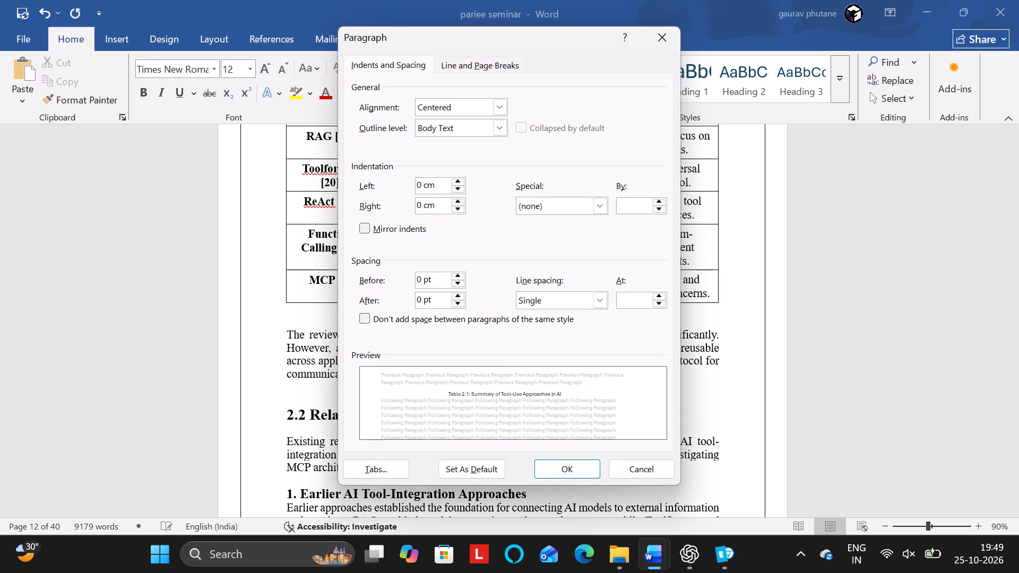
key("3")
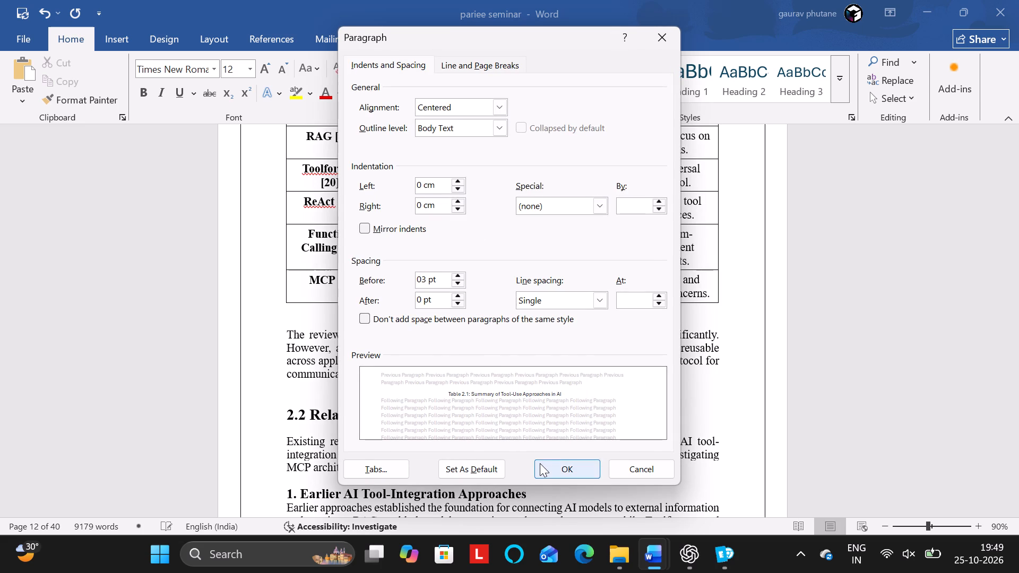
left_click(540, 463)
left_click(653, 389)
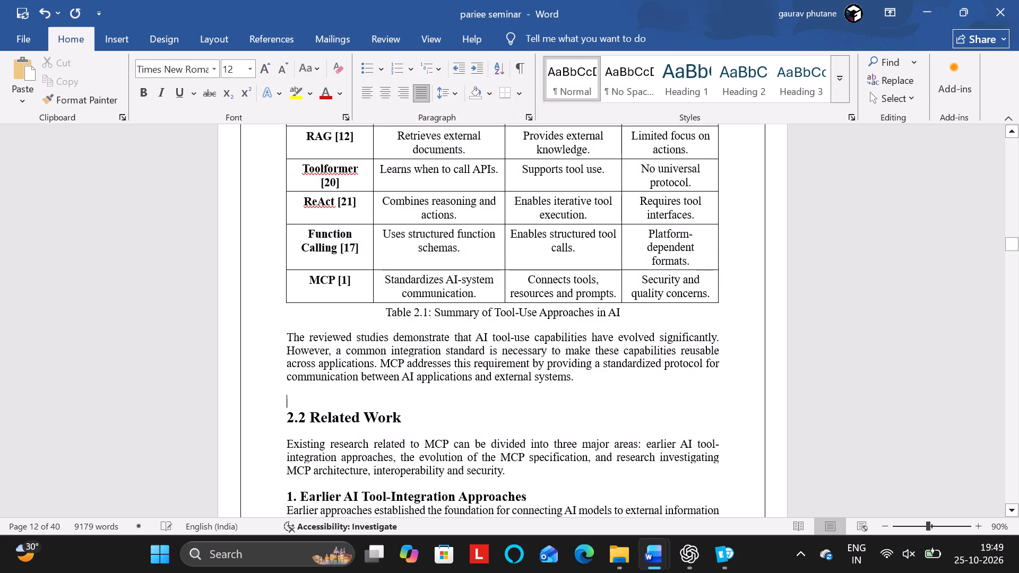
Undo the Table 2.1 caption's relocation, spacing and alignment changes, along with the removal of its bold formatting.
scroll(653, 389, "up", 2)
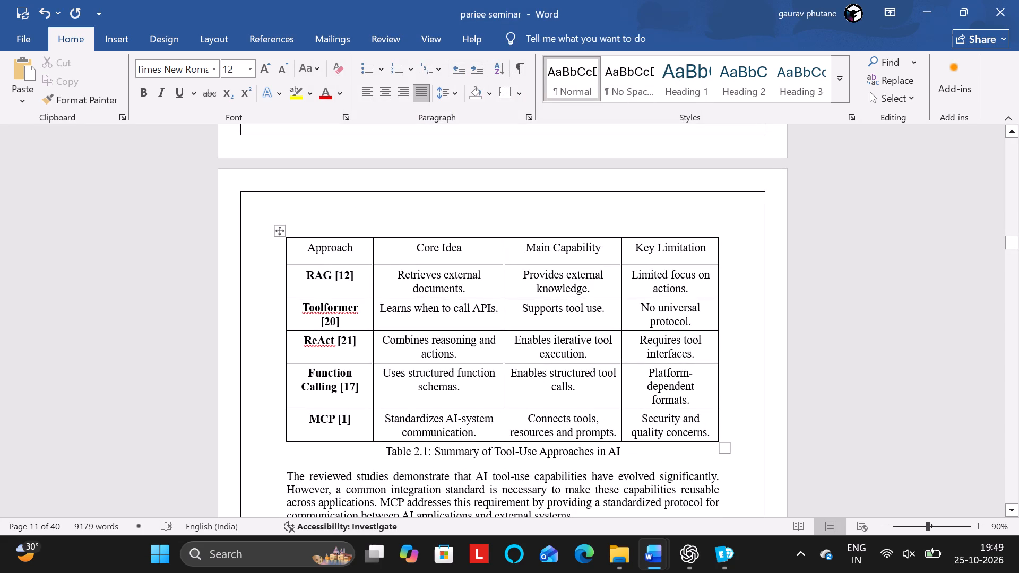
key("ctrl+z")
key("ctrl+z")
key("ctrl+z")
key("ctrl+z")
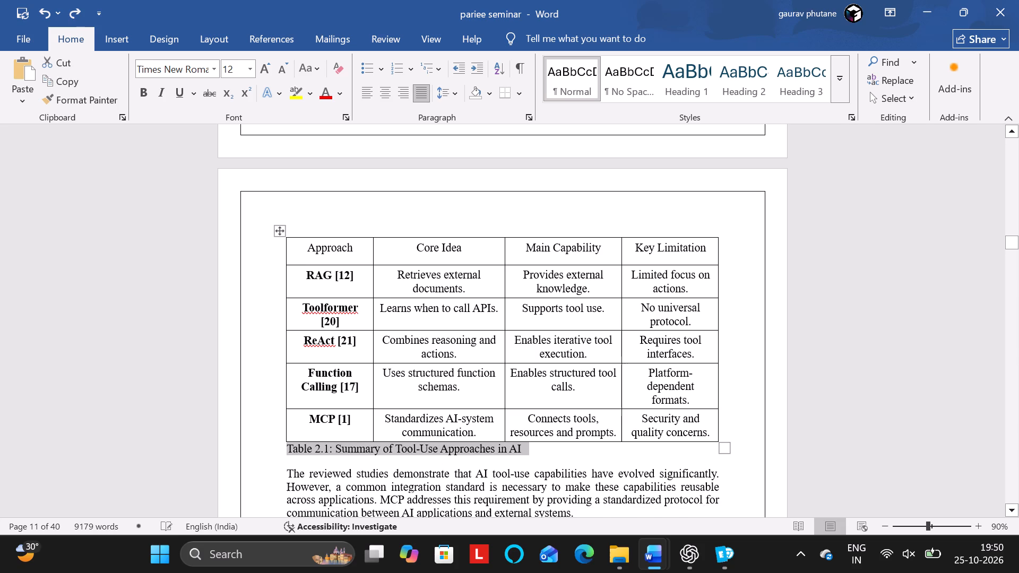
key("ctrl+z")
key("ctrl+z")
key("ctrl+z")
key("ctrl+z")
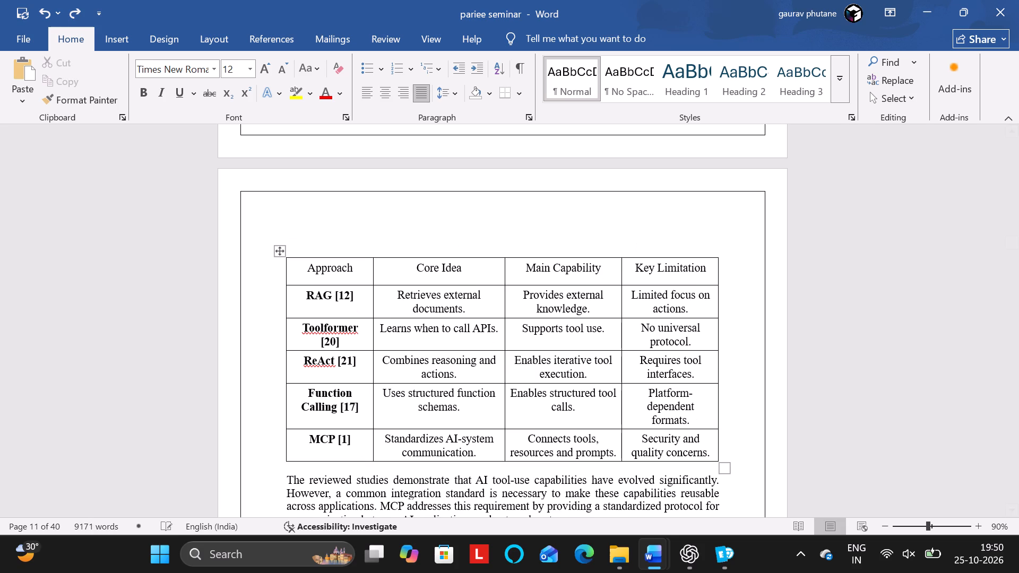
key("ctrl+z")
key("ctrl+z")
key("ctrl+z")
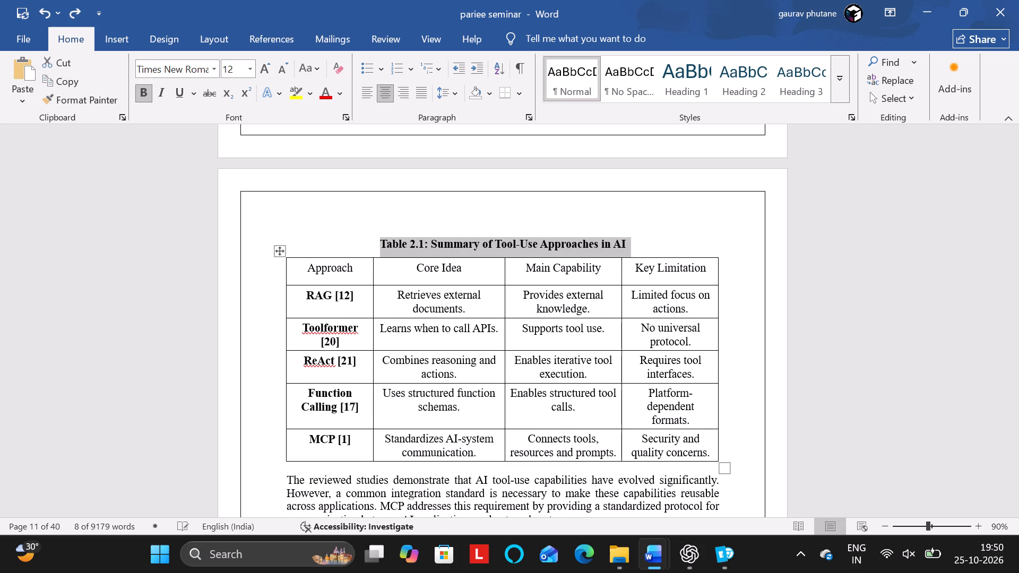
left_click(757, 299)
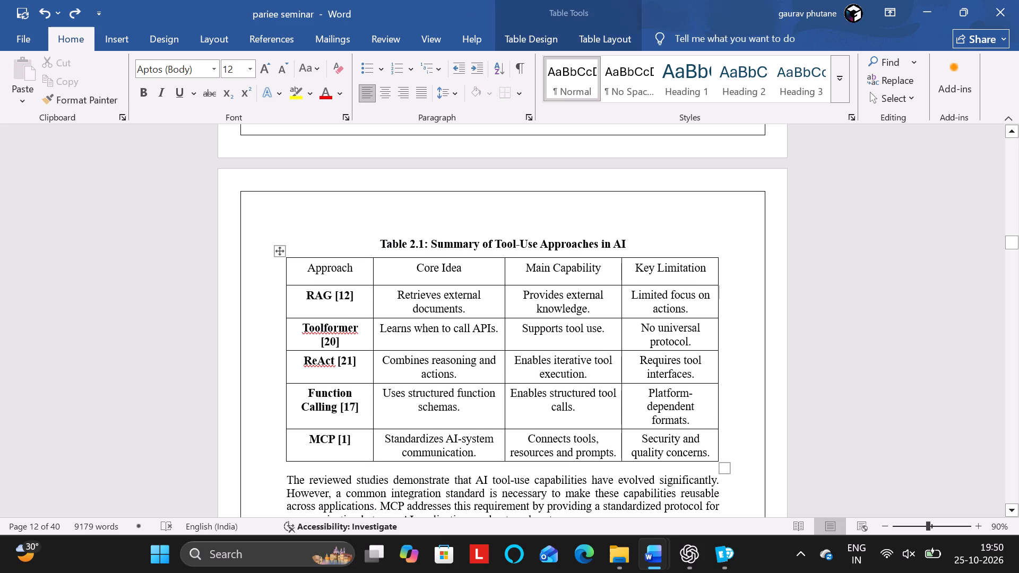
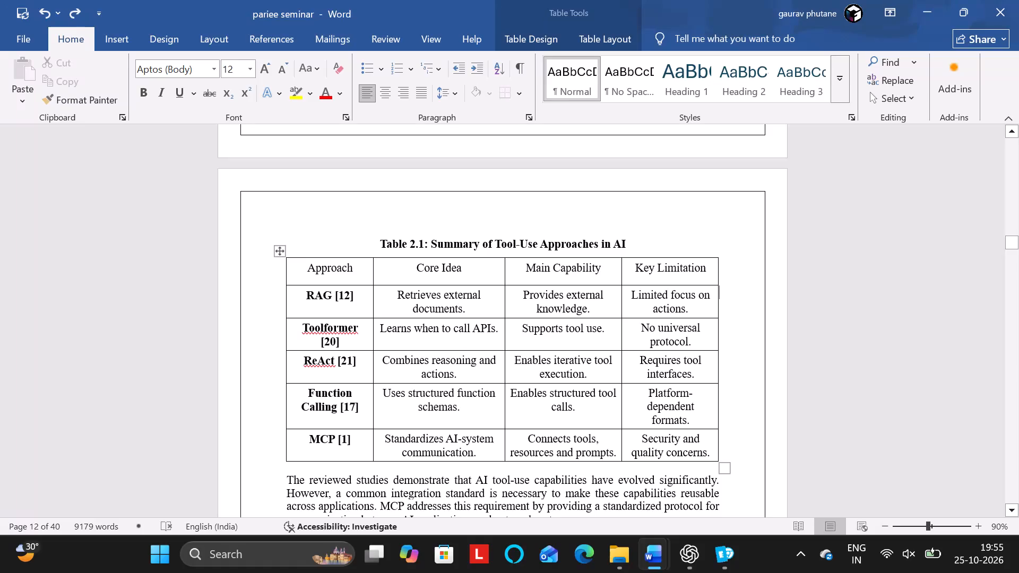
Look over the pages before Table 2.1 and check the line and paragraph spacing options of its caption.
scroll(568, 220, "up", 4)
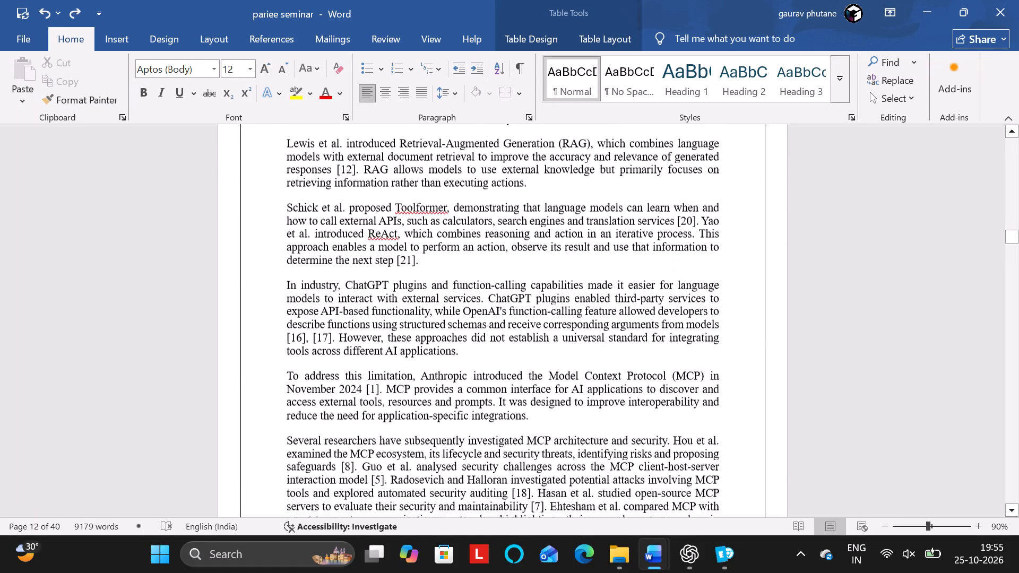
scroll(568, 220, "up", 2)
scroll(568, 220, "right", 1)
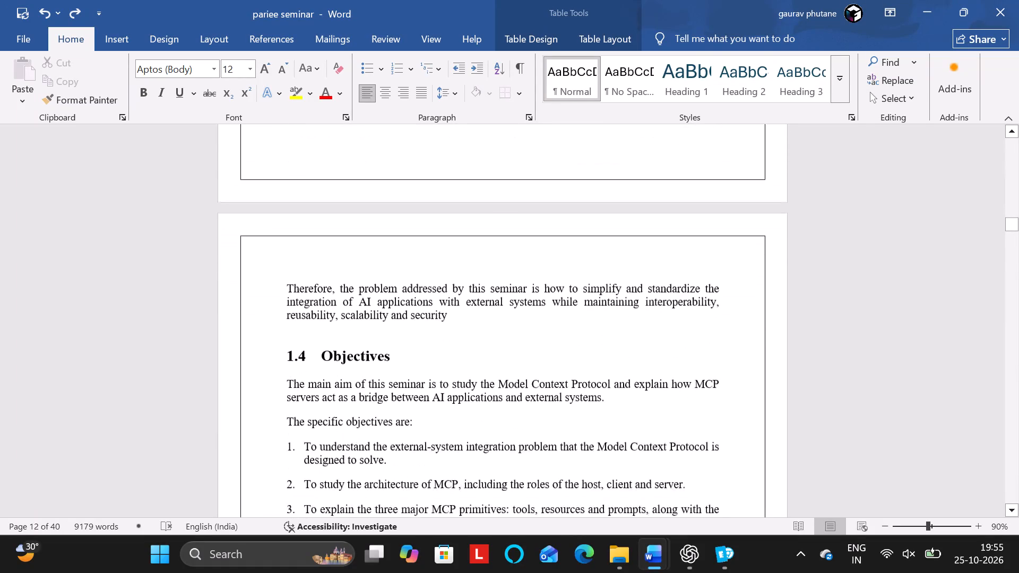
scroll(568, 220, "right", 1)
scroll(568, 220, "down", 5)
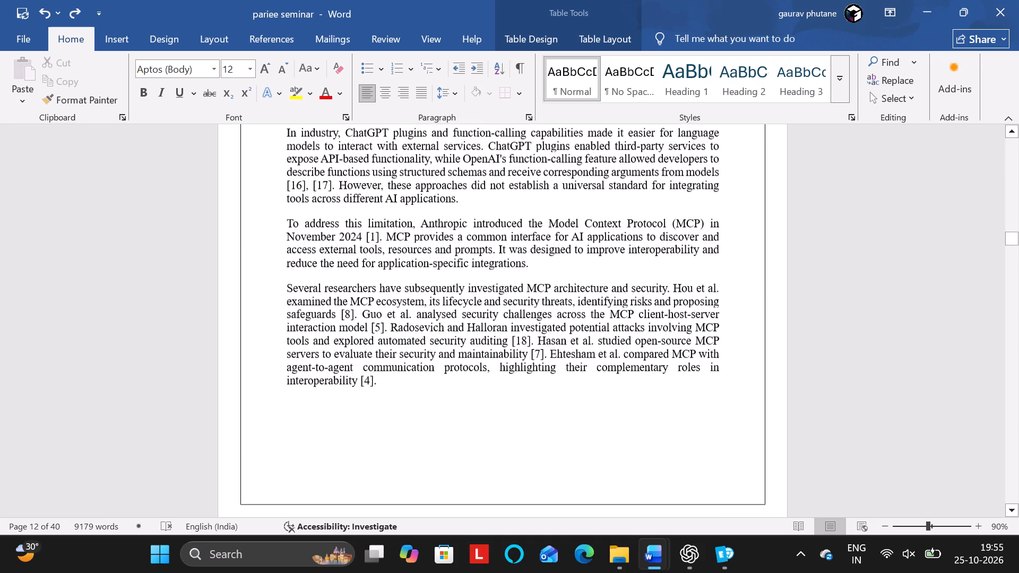
scroll(568, 220, "down", 3)
left_click(495, 230)
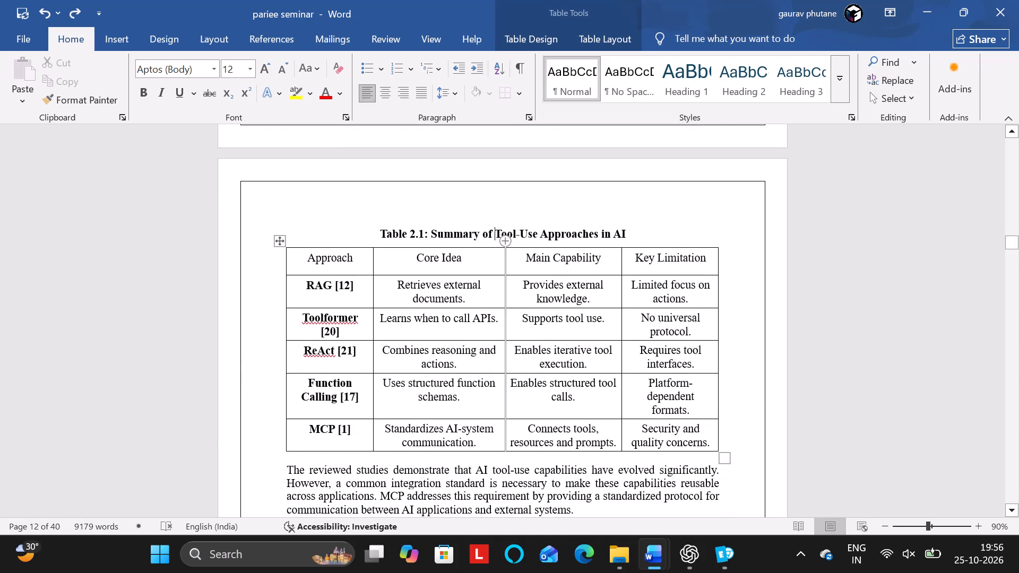
key("Up")
key("Down")
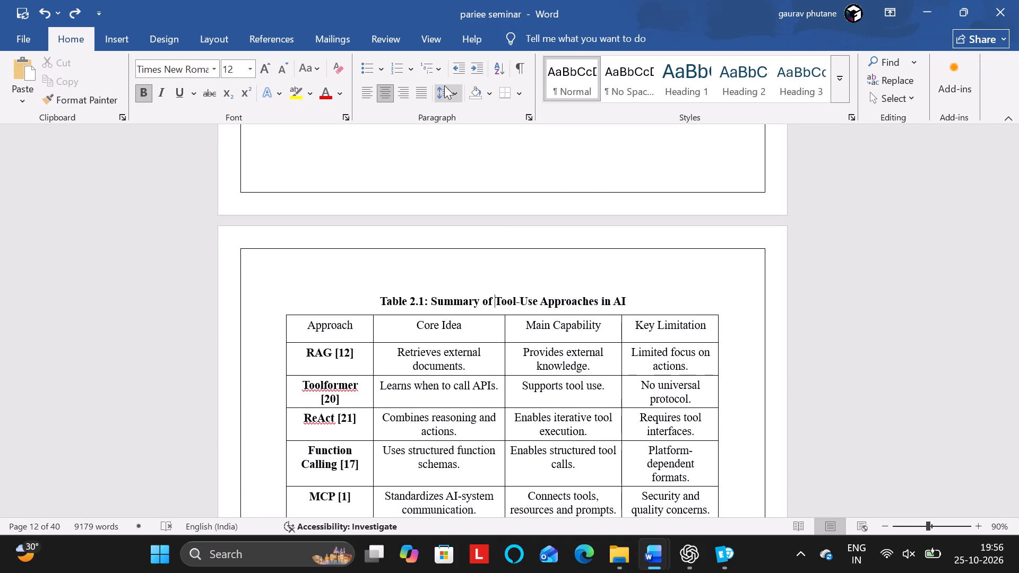
left_click(444, 85)
Make the caption "Table 2.2: Major Revisions of the MCP Specification" bold and check its line spacing options.
scroll(606, 304, "down", 1)
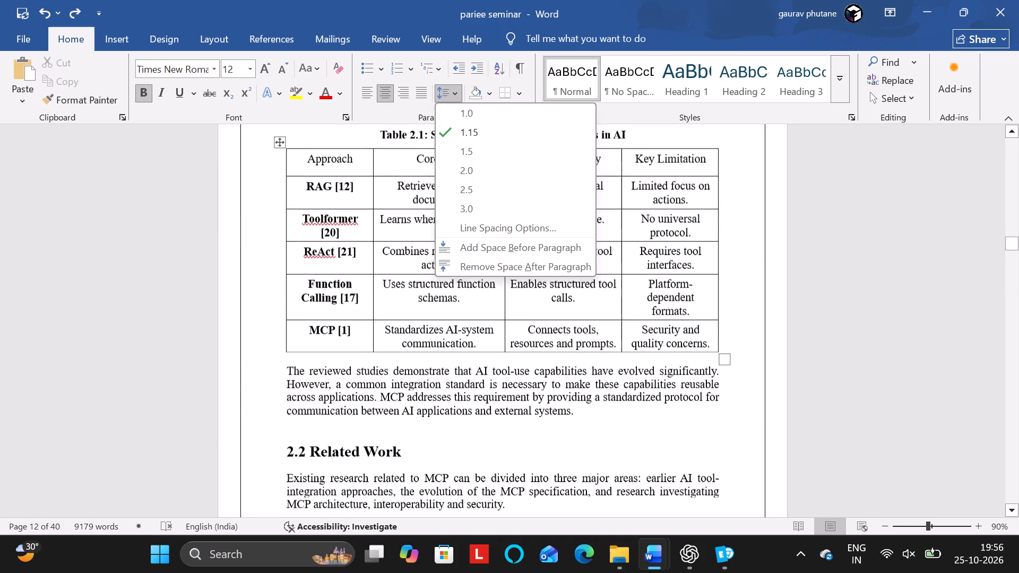
scroll(606, 304, "down", 1)
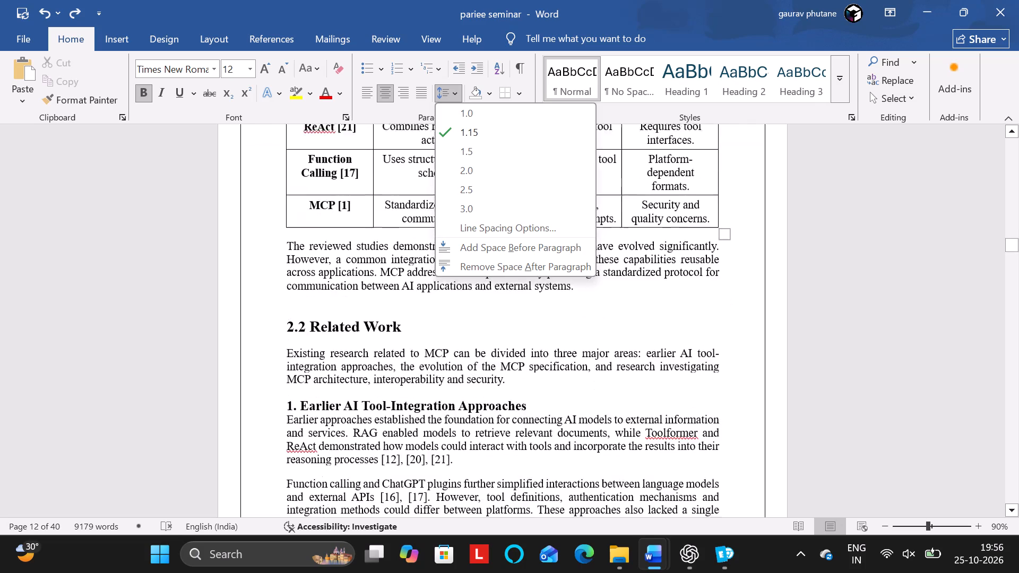
scroll(606, 304, "down", 2)
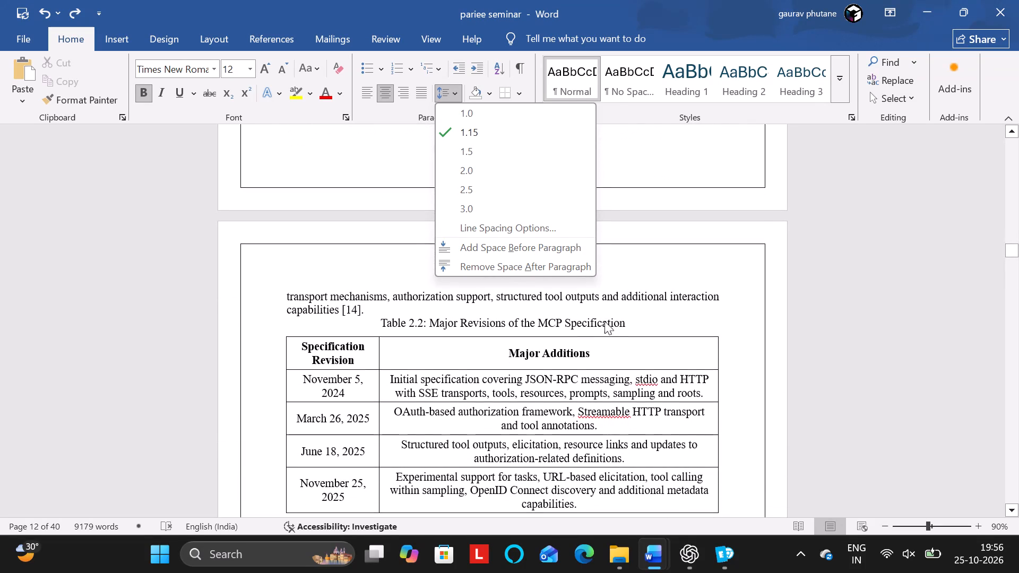
left_click(612, 320)
left_click_drag(630, 325, 397, 317)
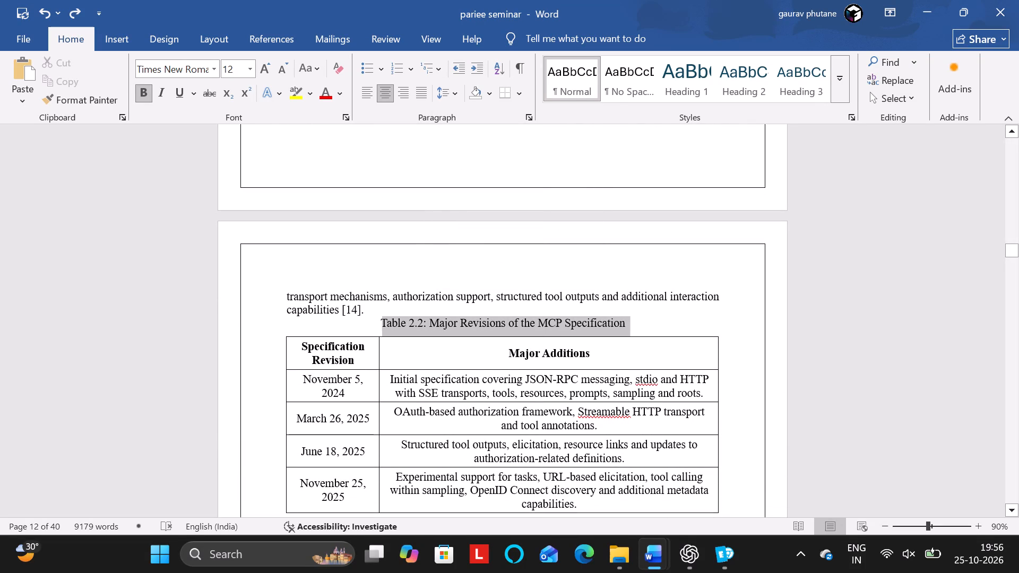
left_click_drag(397, 317, 384, 320)
key("ctrl+b")
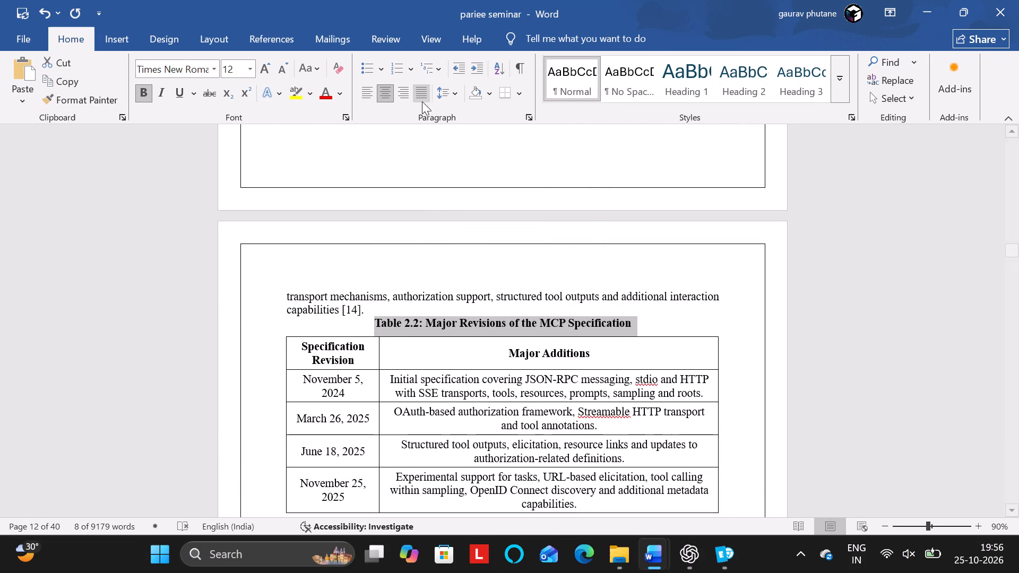
left_click(445, 97)
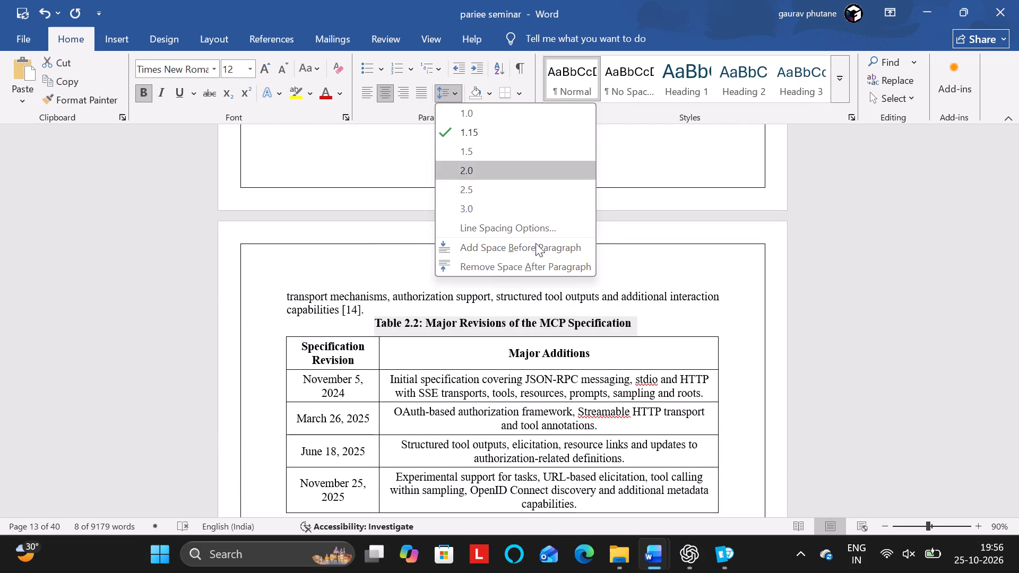
left_click(673, 312)
Remove the blank line above the Table 2.3 caption while keeping the caption at the top of the page with its table.
scroll(673, 312, "down", 1)
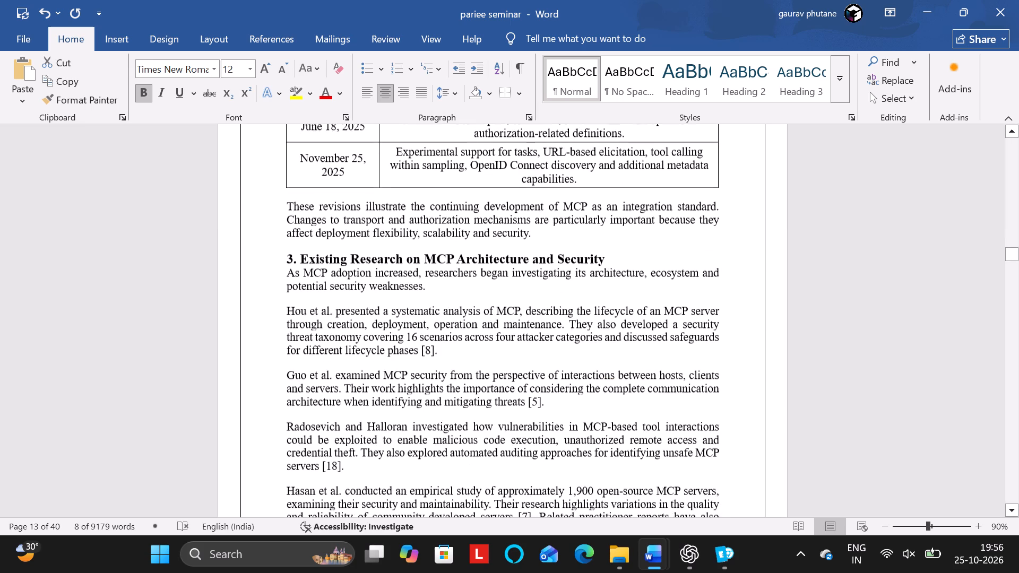
scroll(673, 312, "up", 1)
scroll(673, 312, "down", 3)
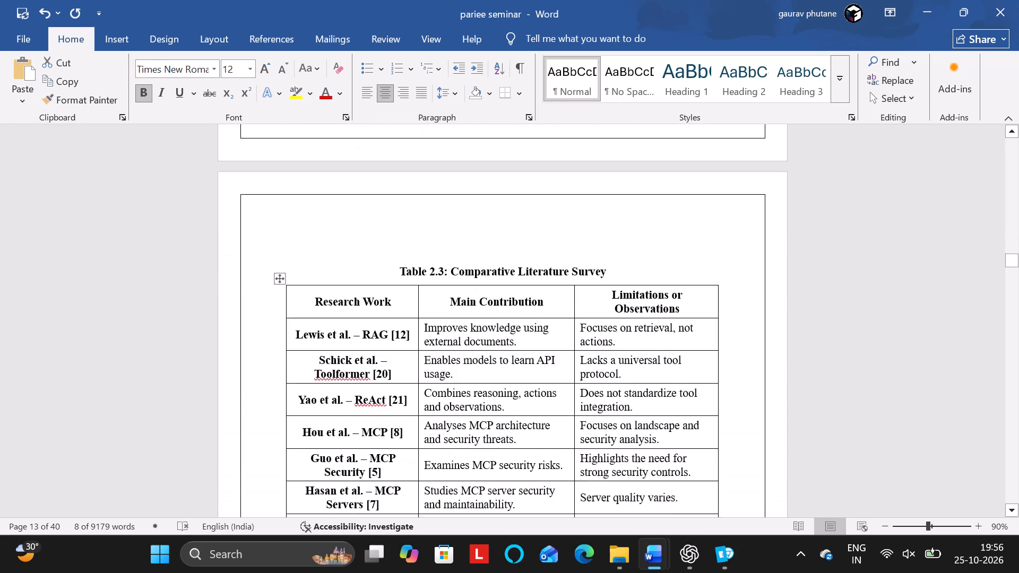
scroll(673, 312, "down", 1)
left_click(559, 217)
key("BackSpace")
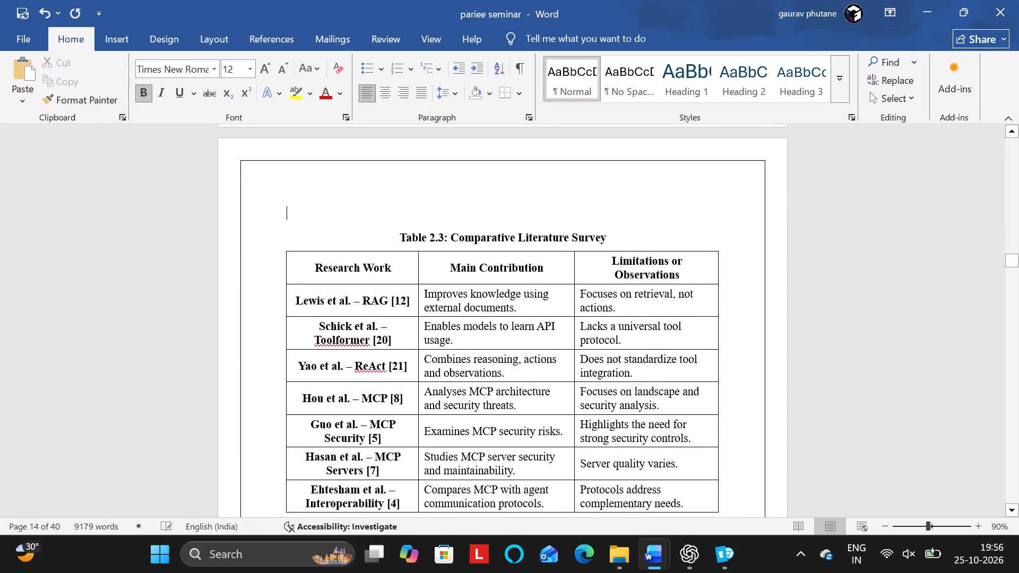
key("Down")
key("Up")
key("BackSpace")
key("Down")
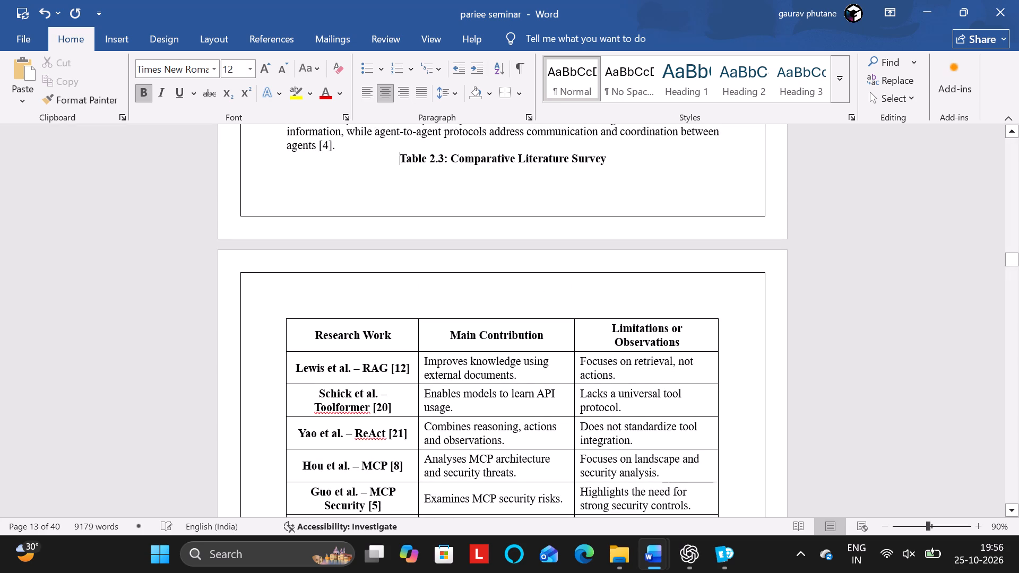
key("Return")
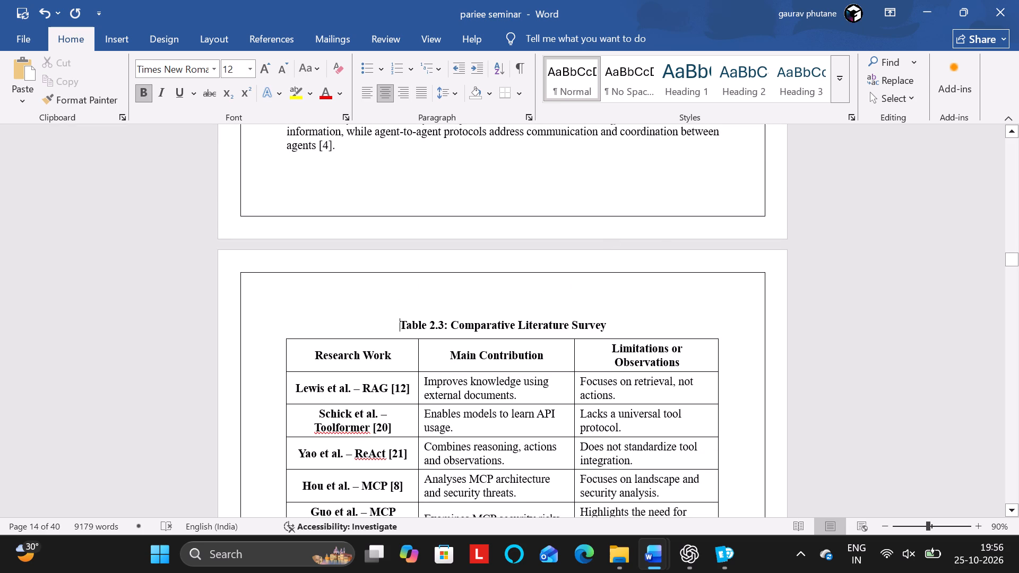
Check the line and paragraph spacing options of the Table 2.3 caption.
left_click(609, 325)
left_click_drag(609, 325, 429, 324)
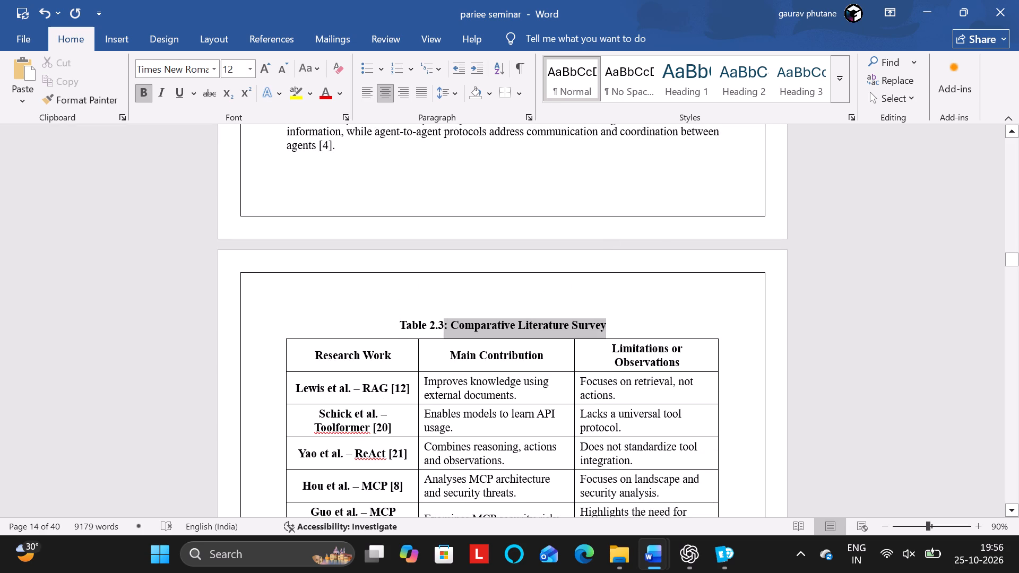
left_click_drag(429, 324, 408, 324)
left_click(450, 87)
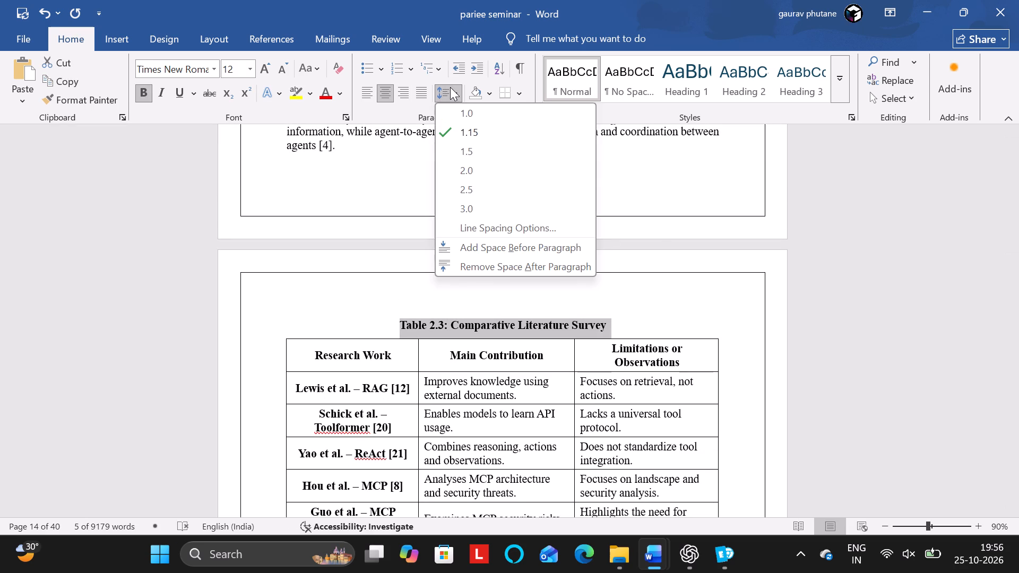
left_click(665, 295)
left_click(665, 295)
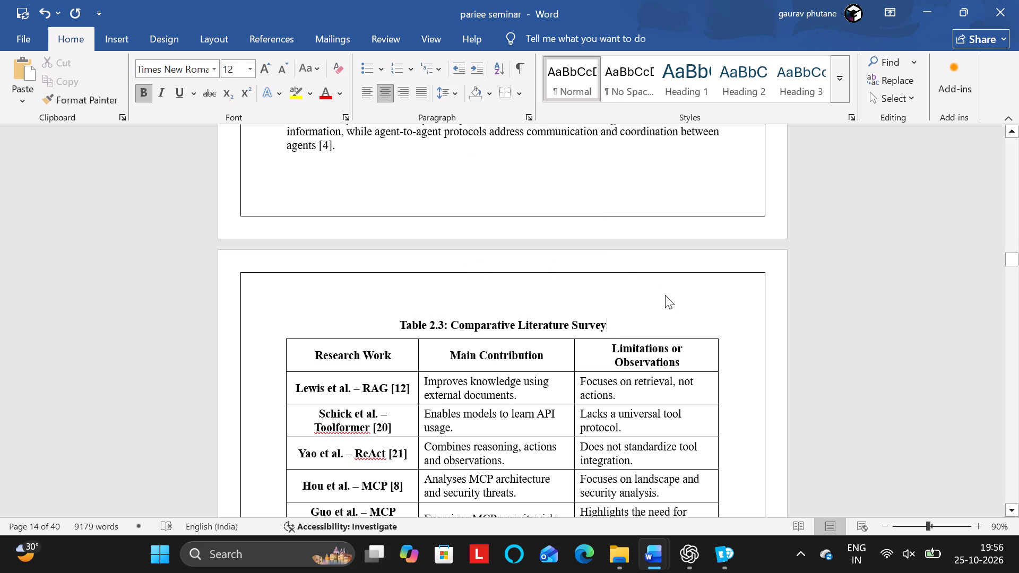
Review the layout from the rest of Table 2.3 through section 2.3 Survey Conclusion and on to section 3.1.1.
scroll(665, 295, "down", 3)
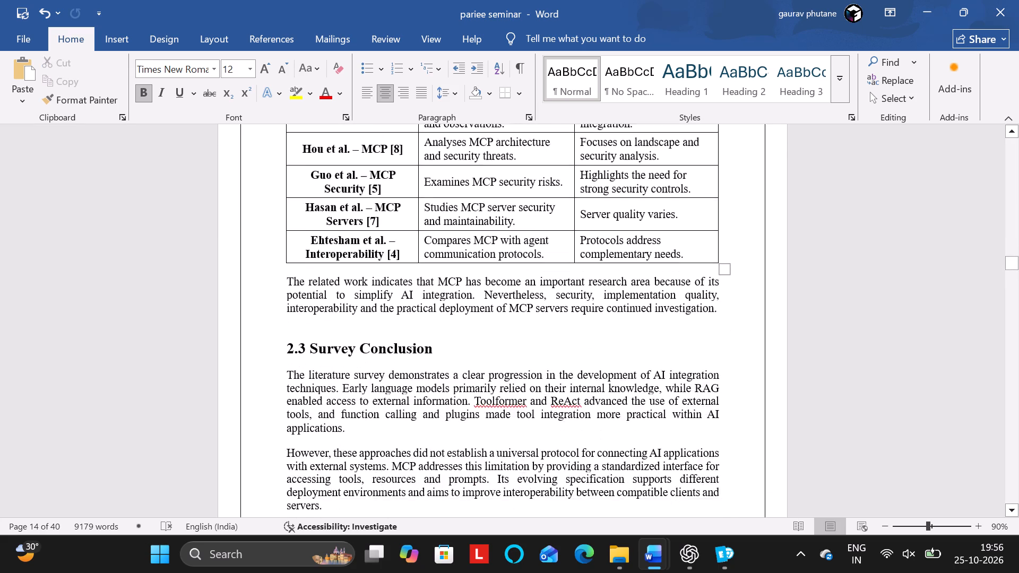
scroll(665, 295, "down", 2)
scroll(665, 295, "up", 3)
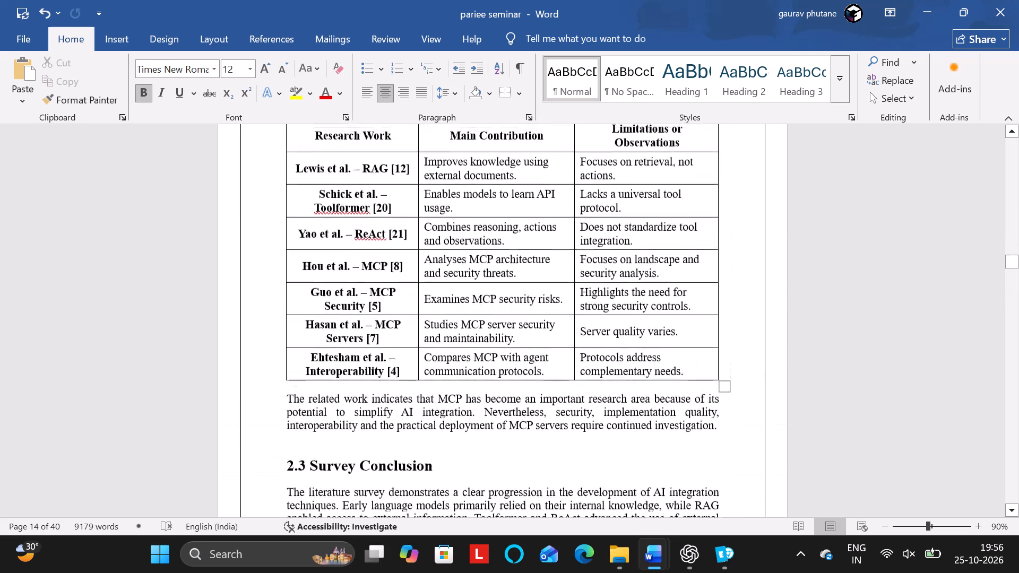
scroll(665, 295, "up", 1)
scroll(665, 295, "down", 6)
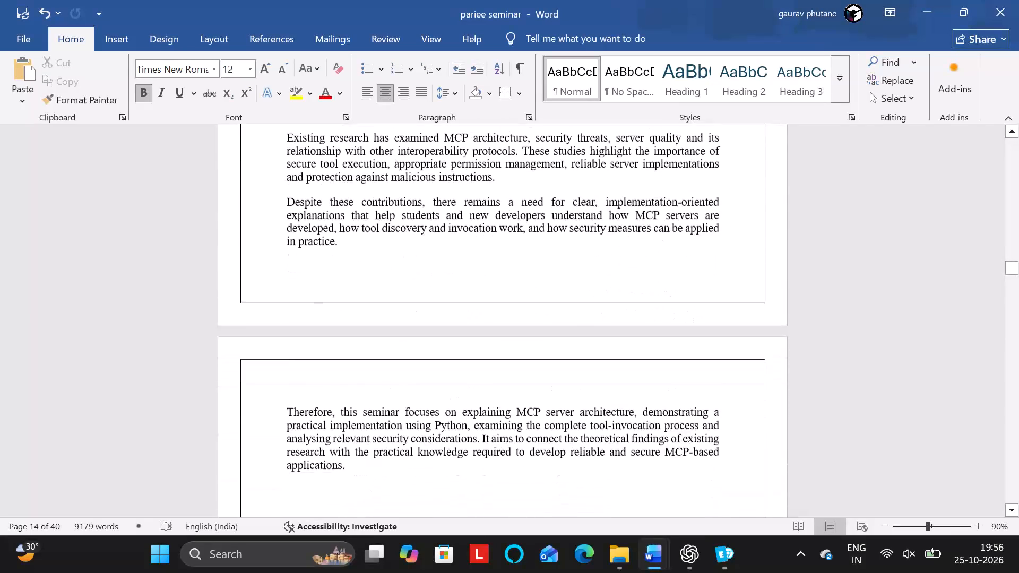
scroll(665, 295, "down", 2)
scroll(665, 295, "up", 3)
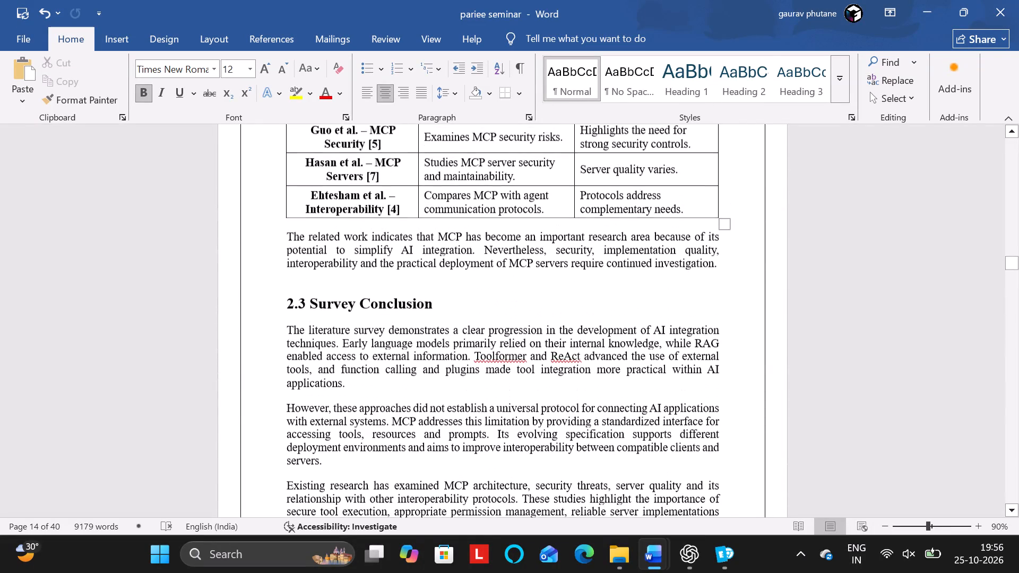
scroll(665, 295, "up", 2)
scroll(665, 295, "down", 1)
scroll(665, 295, "up", 1)
scroll(665, 295, "down", 3)
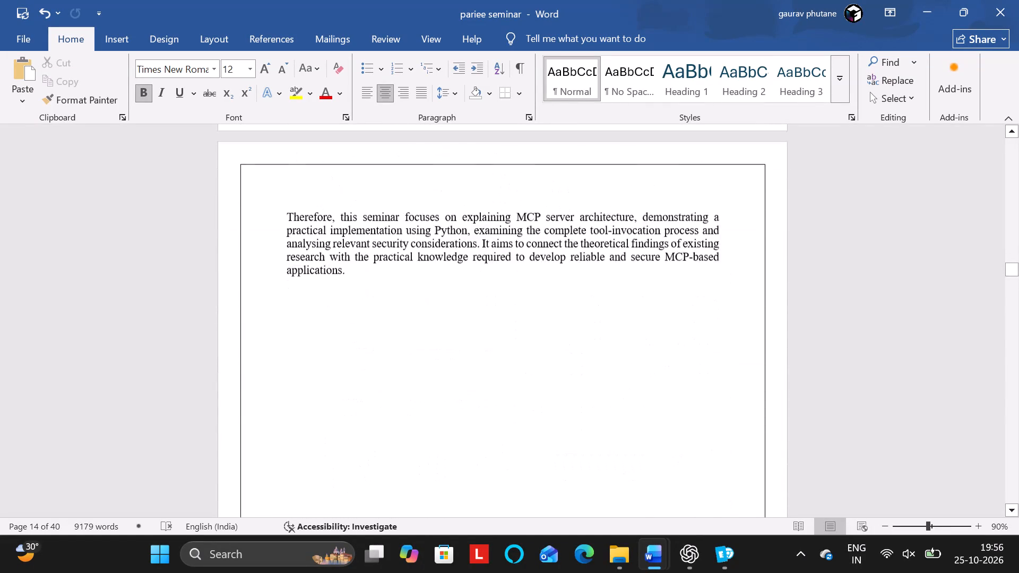
scroll(665, 295, "down", 4)
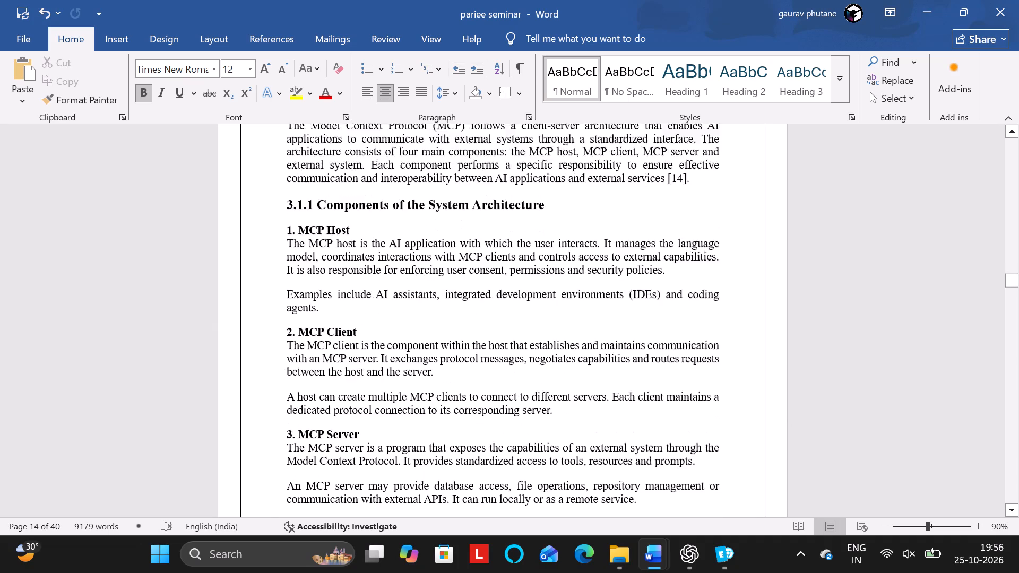
Delete the blank lines between the External System text and the Table 3.1 caption.
scroll(665, 295, "down", 3)
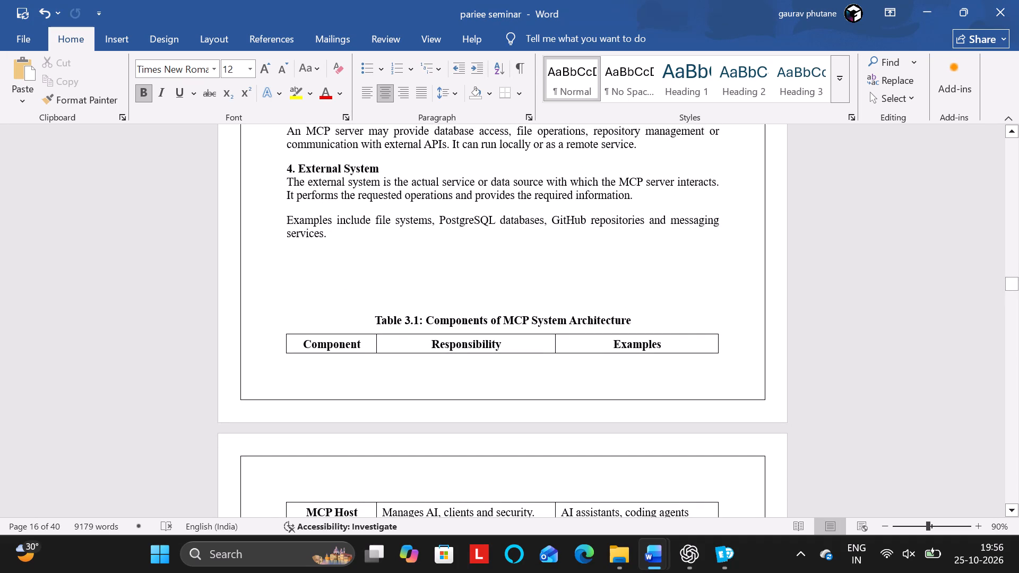
left_click(495, 291)
key("BackSpace")
key("BackSpace")
key("BackSpace")
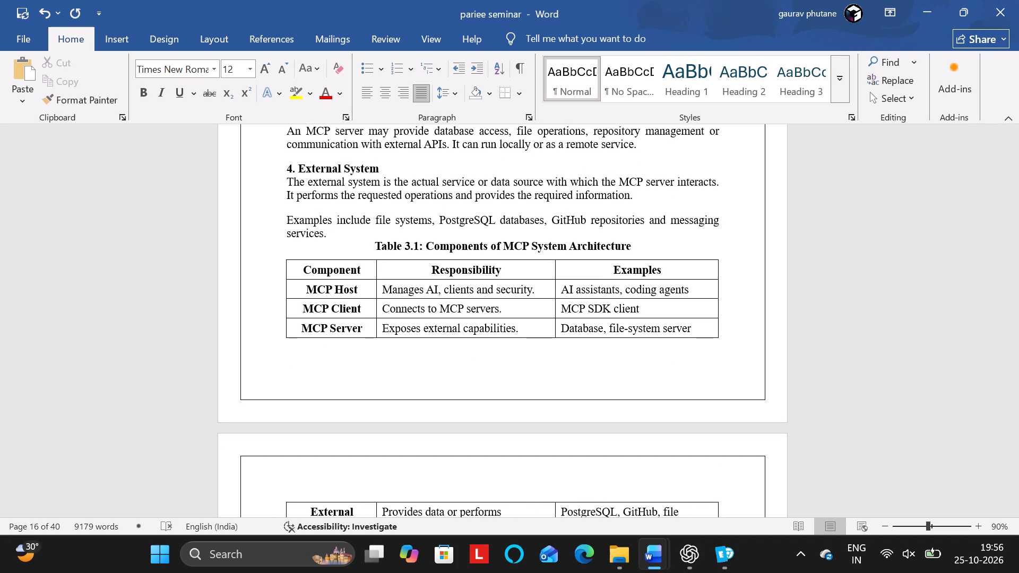
Add space before the paragraph of the "Table 3.1: Components of MCP System Architecture" caption.
left_click(503, 248)
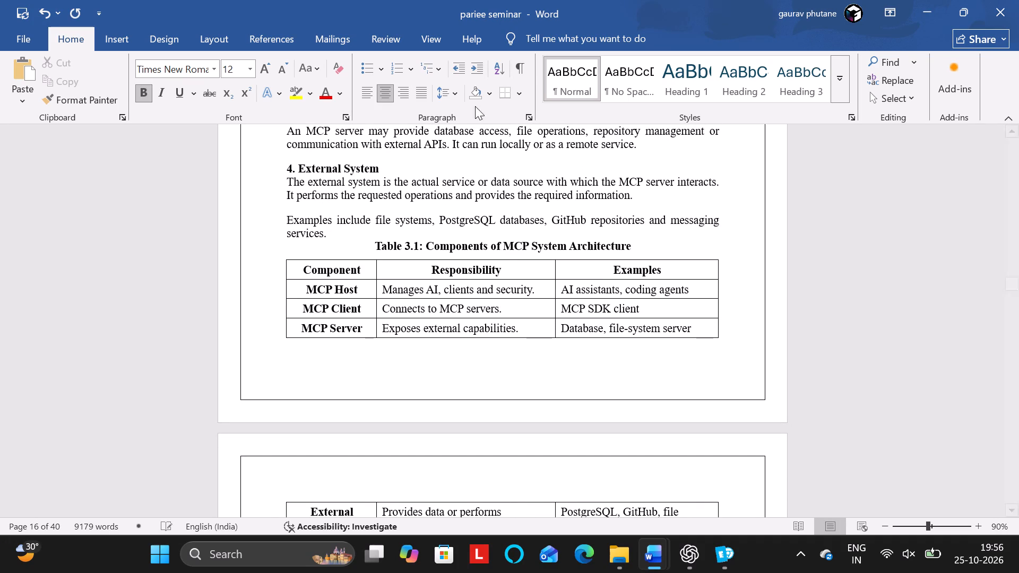
left_click(448, 87)
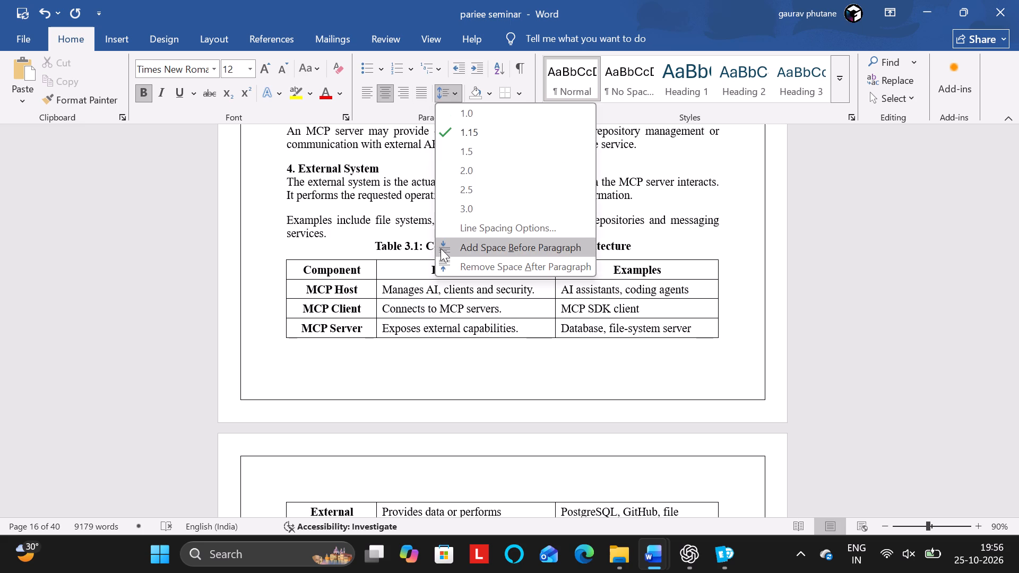
left_click(441, 248)
left_click(642, 259)
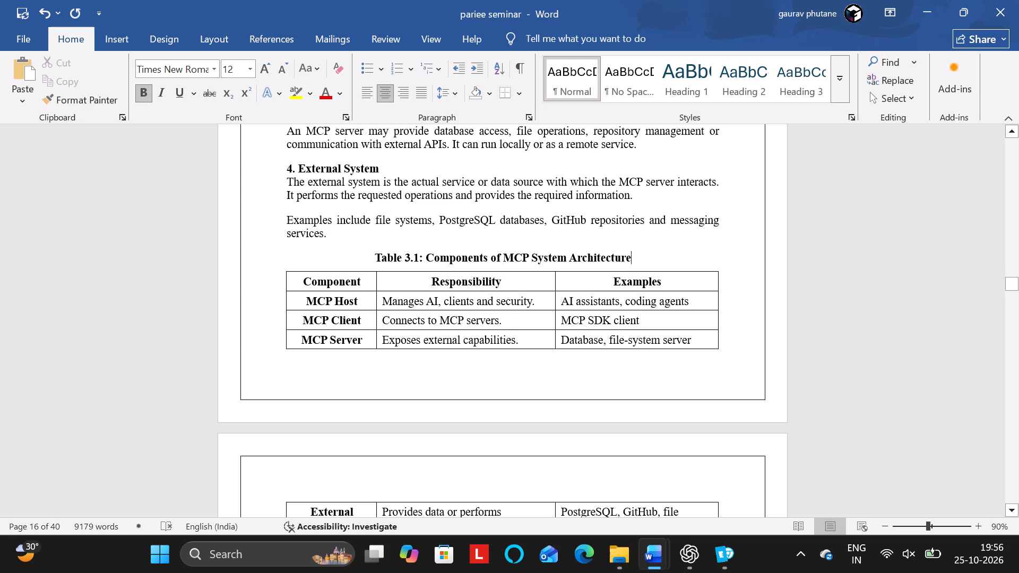
Open the line and paragraph spacing options for the blank paragraph between Table 3.1 and heading 3.1.2.
scroll(642, 259, "down", 1)
left_click(351, 316)
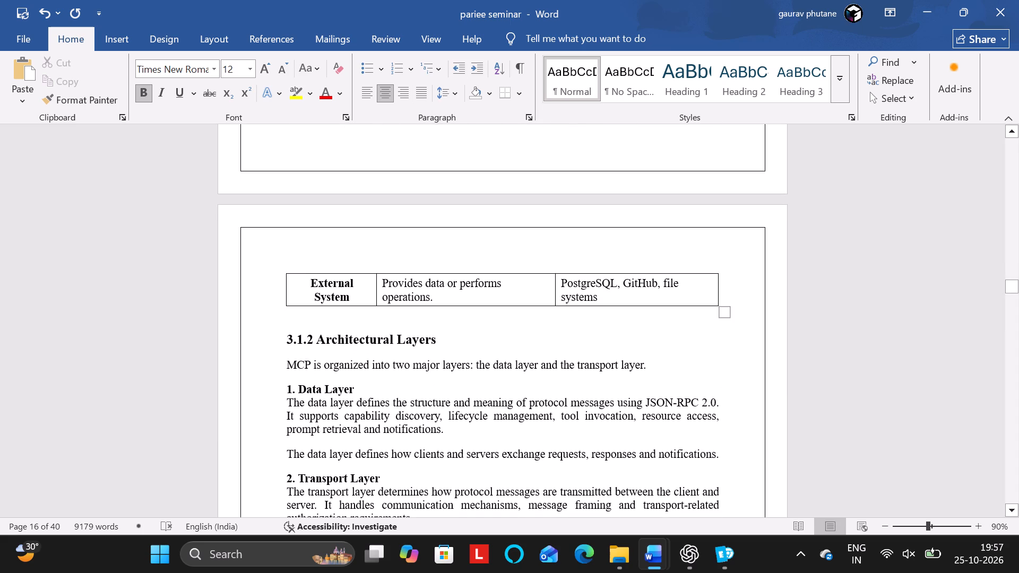
key("Down")
key("Up")
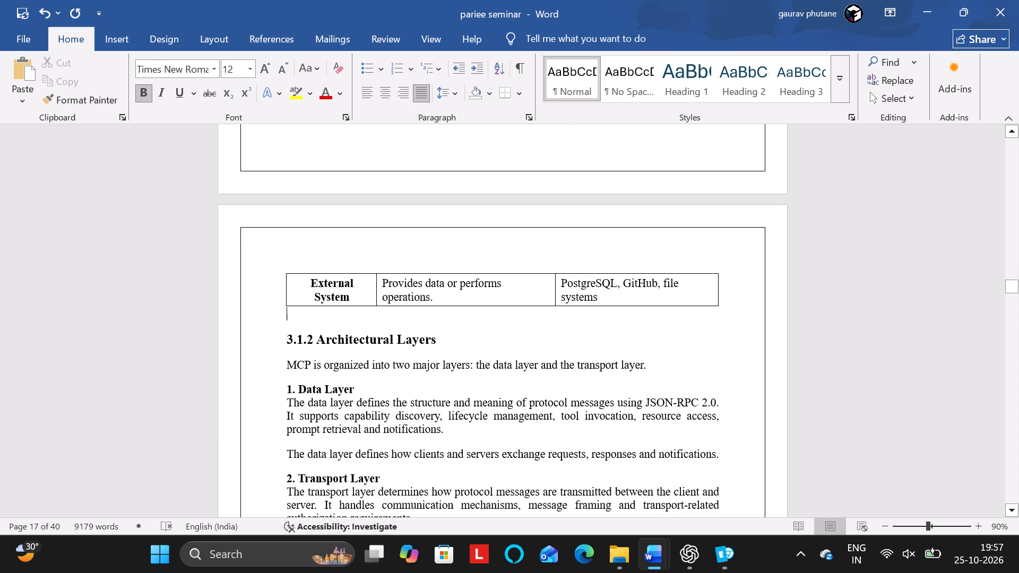
left_click(453, 91)
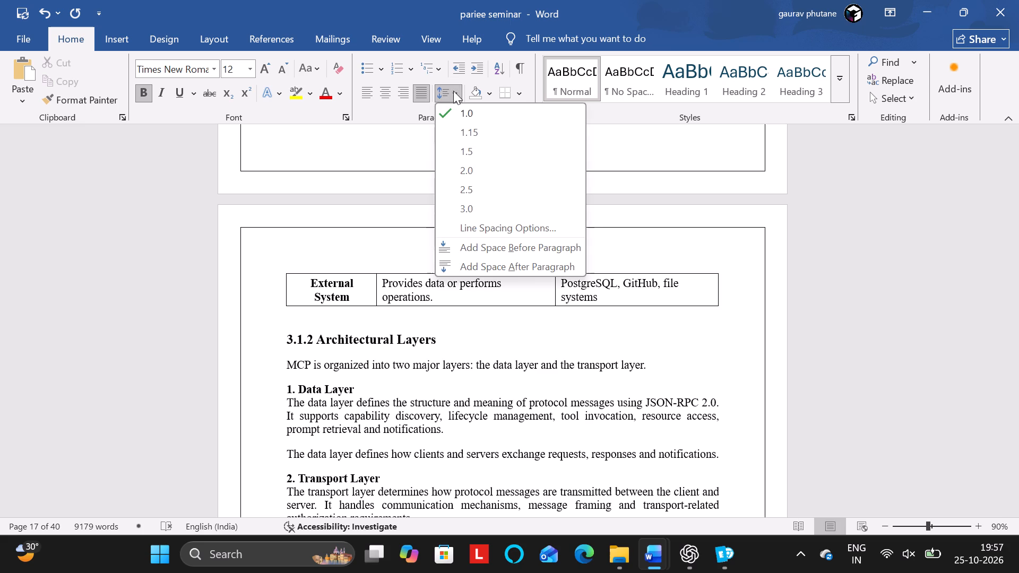
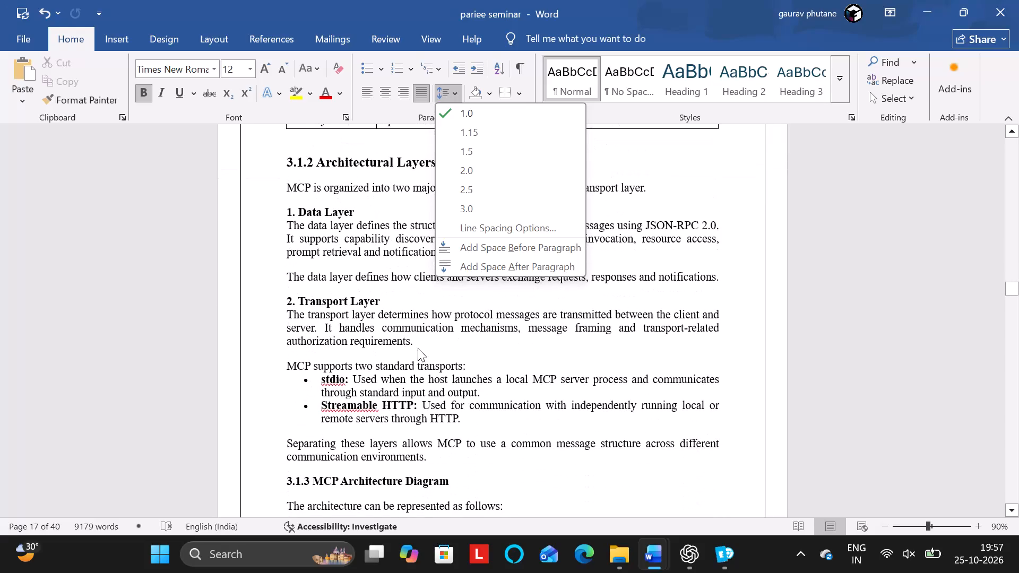
Review the layout from section 3.1.2 Architectural Layers through section 3.2.4 Result Processing, up to Table 3.2.
scroll(418, 348, "up", 2)
scroll(335, 393, "down", 2)
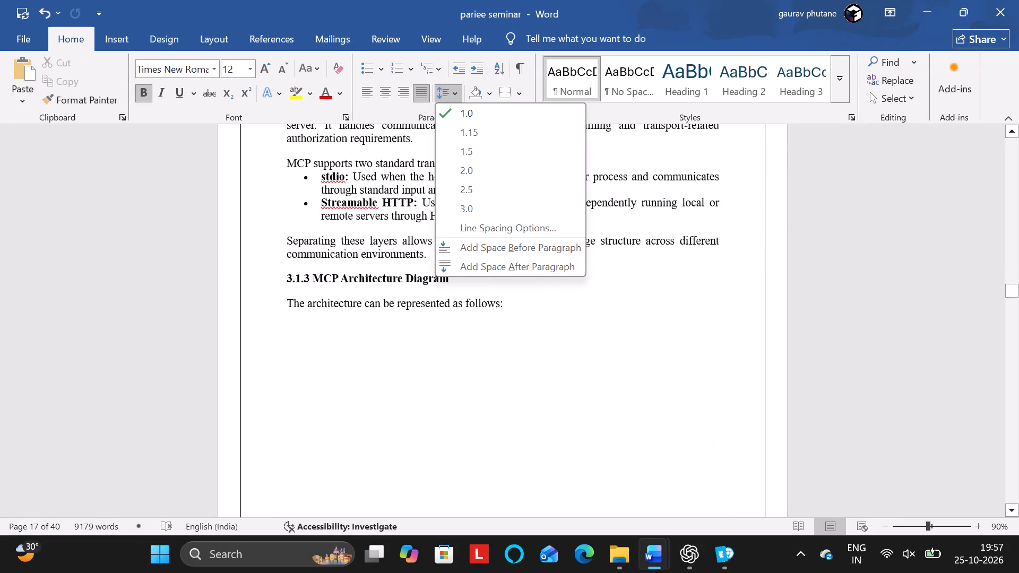
scroll(335, 393, "down", 2)
scroll(335, 393, "up", 1)
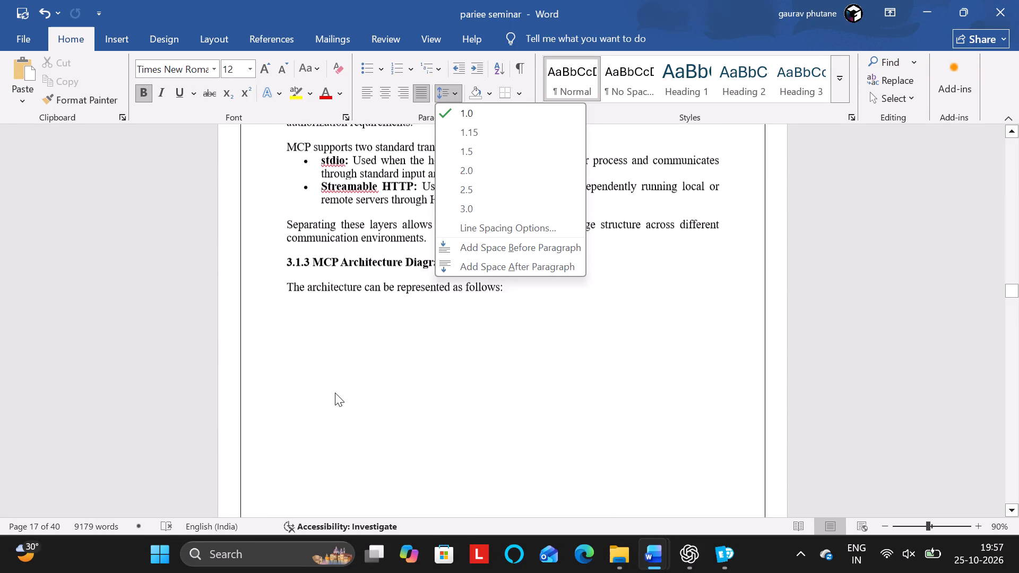
scroll(335, 393, "up", 1)
scroll(335, 393, "down", 2)
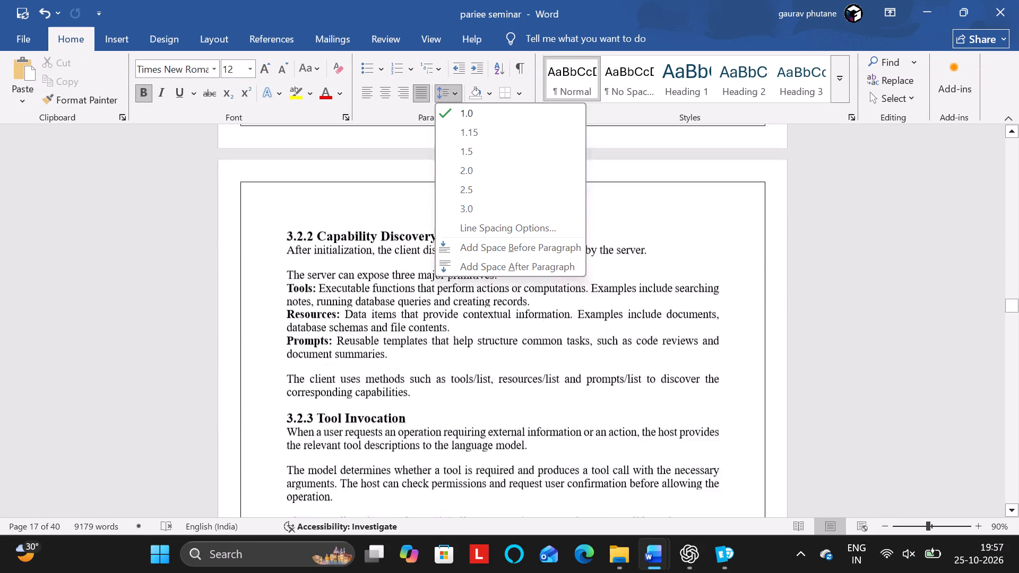
scroll(335, 393, "down", 1)
scroll(335, 393, "up", 3)
scroll(335, 393, "down", 1)
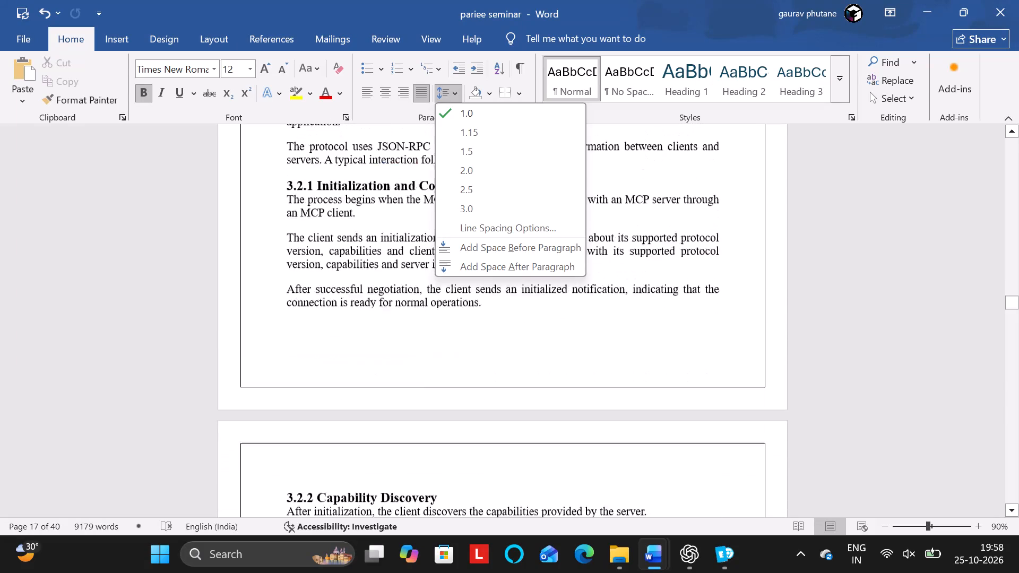
scroll(335, 393, "down", 3)
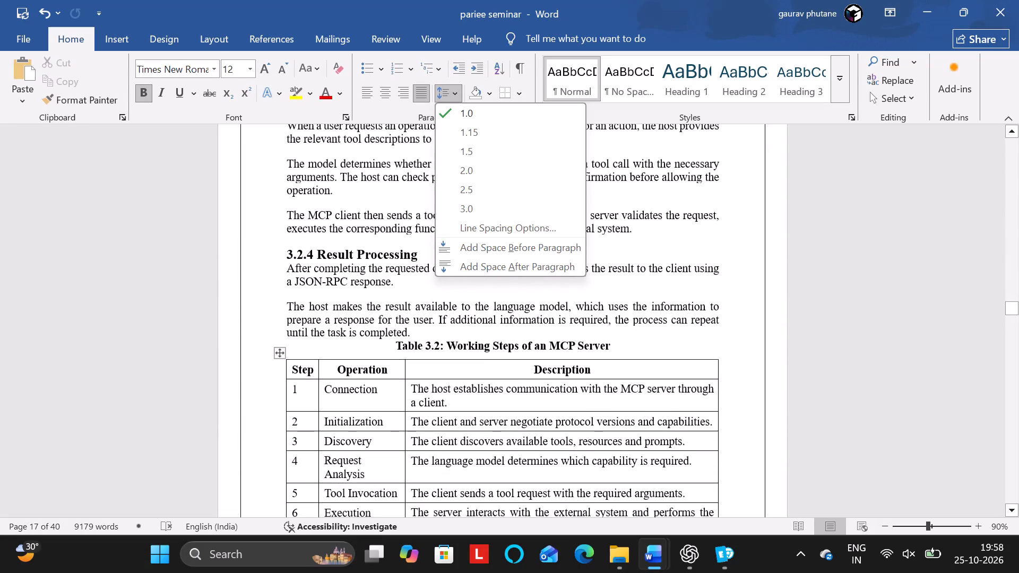
scroll(335, 393, "down", 1)
scroll(335, 393, "up", 2)
scroll(335, 393, "down", 1)
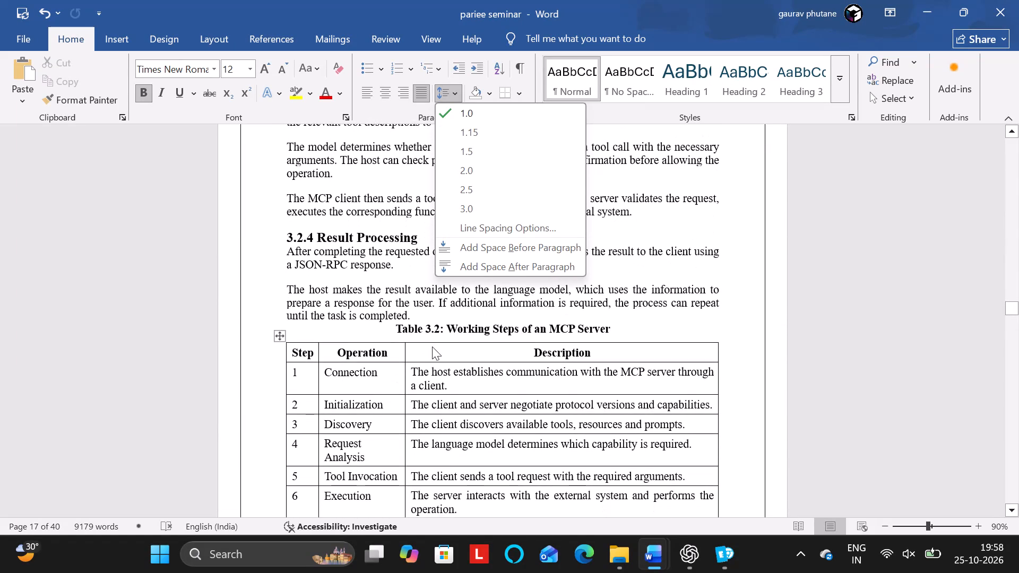
Add space before the paragraph of the "Table 3.2: Working Steps of an MCP Server" caption.
left_click(444, 332)
left_click(459, 332)
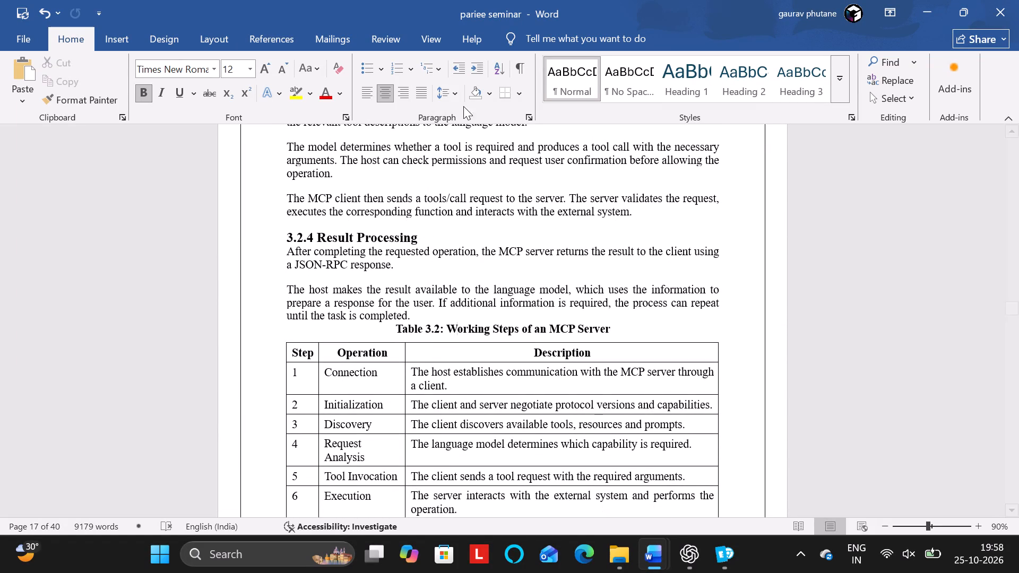
left_click(448, 96)
left_click(452, 244)
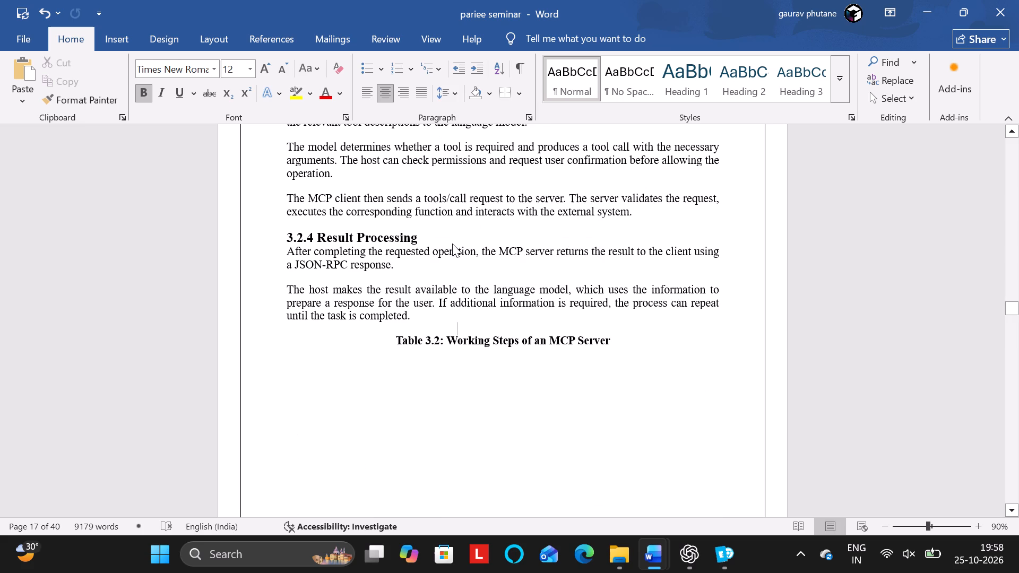
left_click(452, 94)
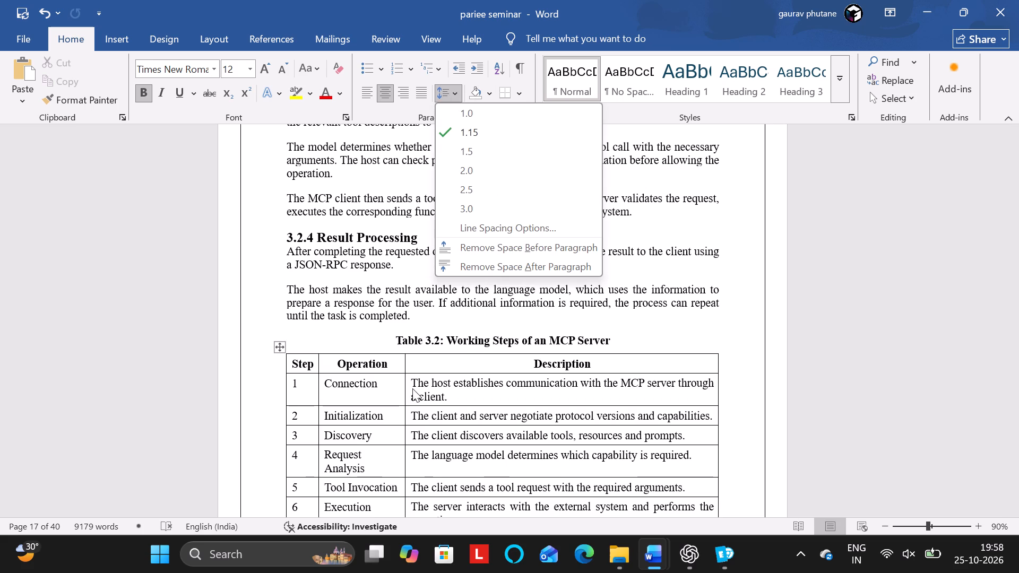
left_click(496, 338)
Examine the layout from Table 3.2 through section 3.2.5 and Figure 3.2 to heading 3.3.
scroll(496, 338, "down", 1)
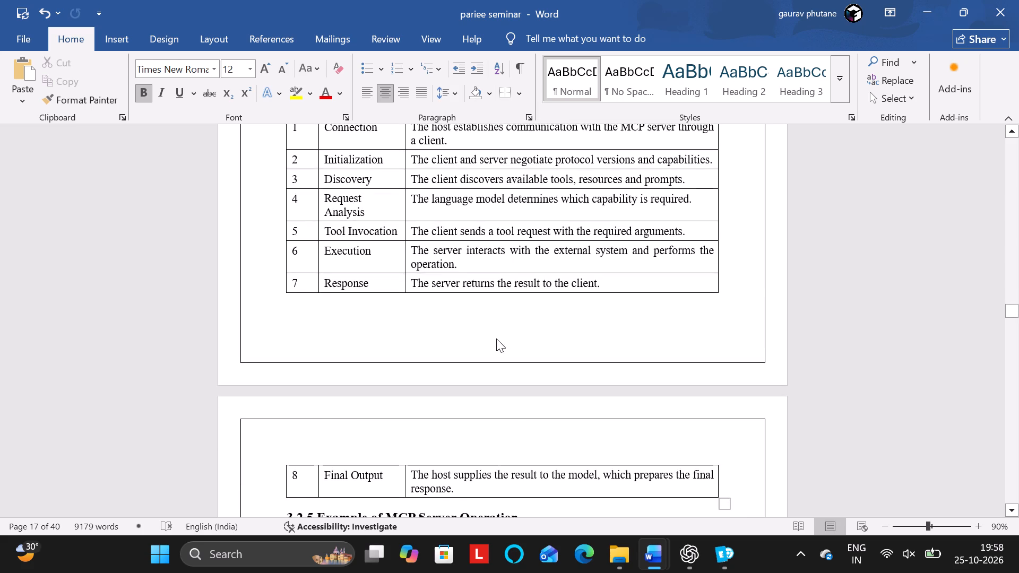
scroll(496, 338, "down", 1)
scroll(496, 338, "up", 3)
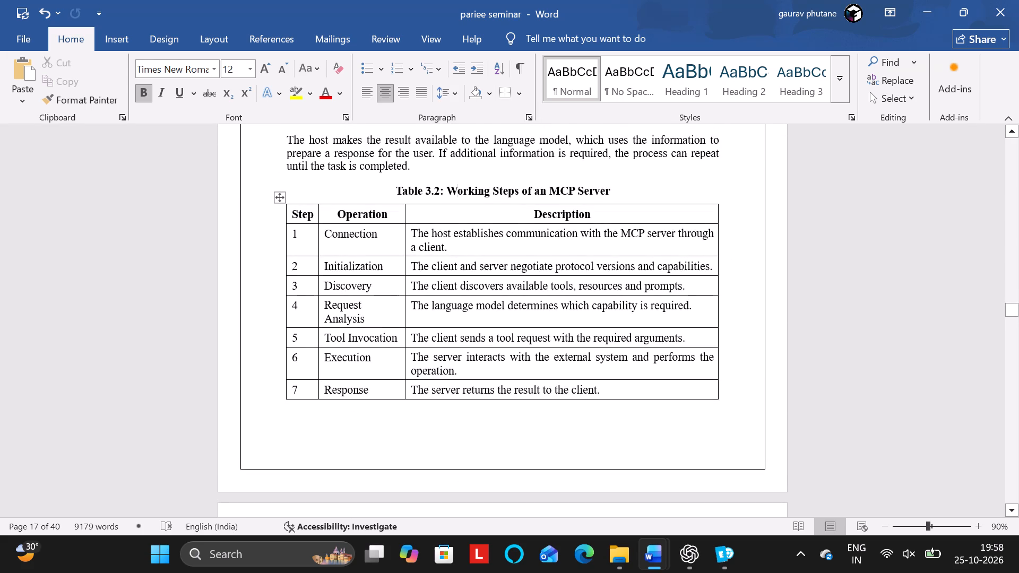
scroll(496, 338, "down", 2)
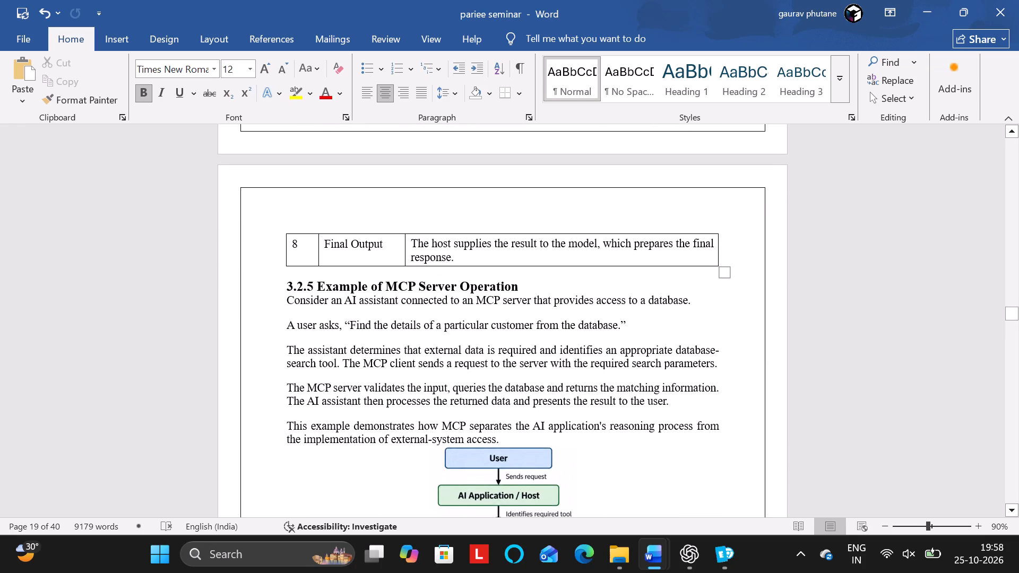
scroll(418, 311, "down", 2)
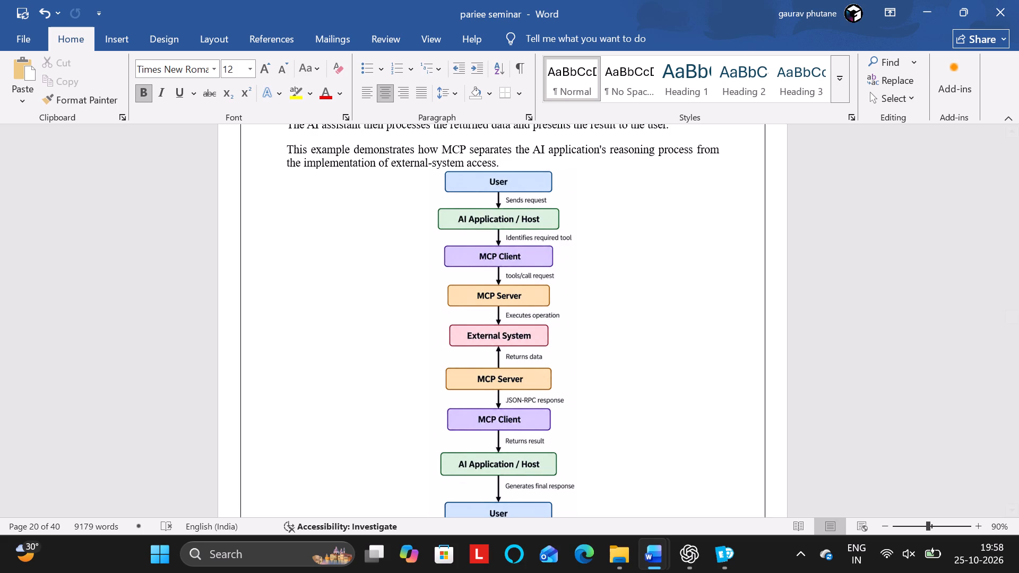
scroll(418, 311, "down", 3)
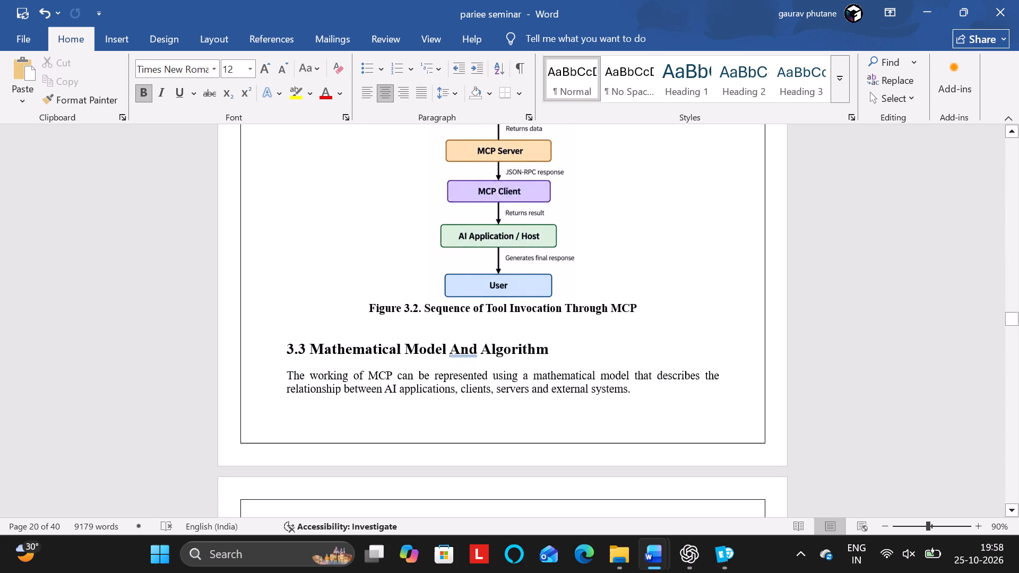
Recheck the caption and table spacing from section 3.3 back to Table 3.1.
scroll(418, 311, "up", 1)
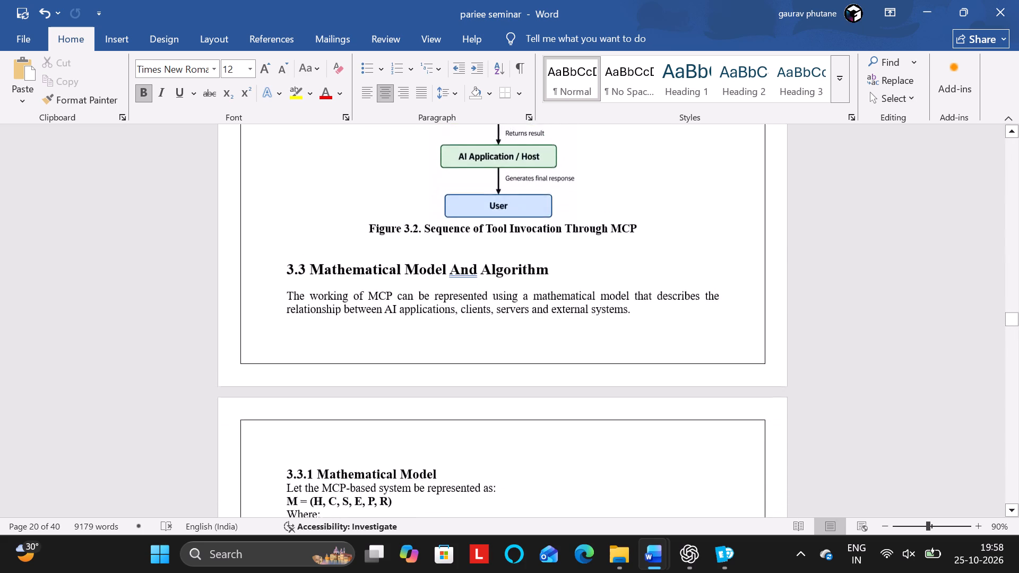
scroll(418, 311, "up", 3)
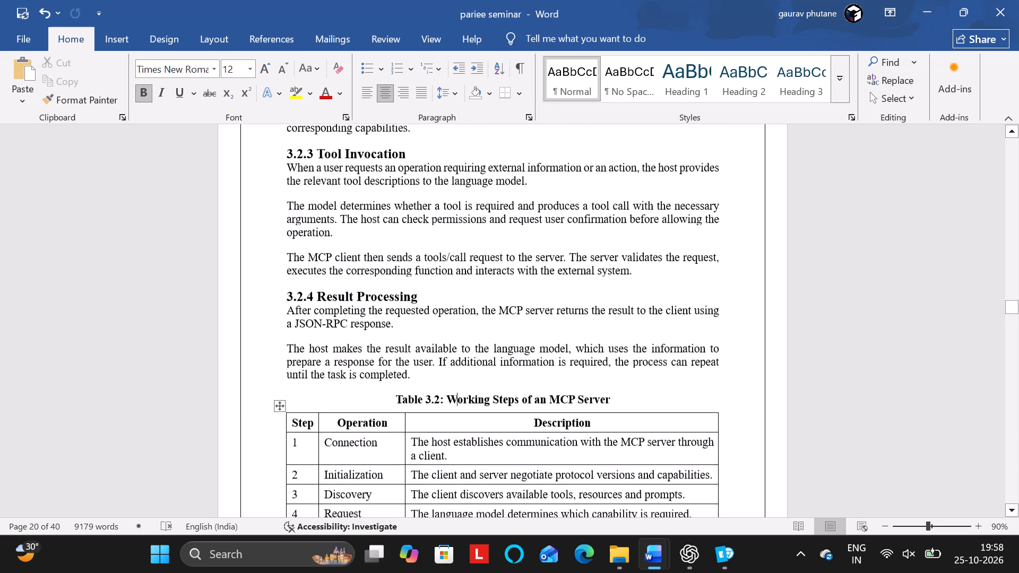
scroll(418, 311, "up", 5)
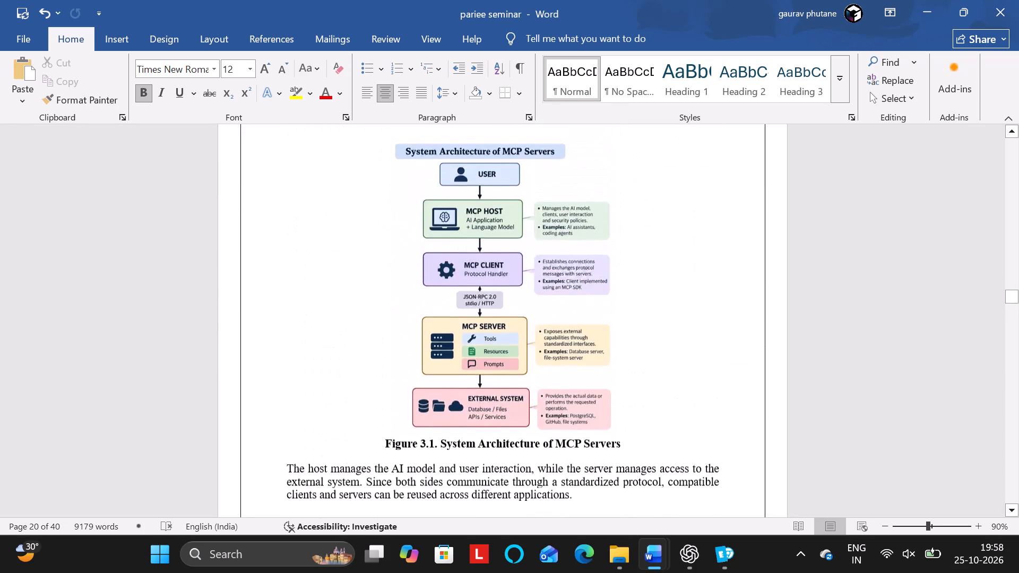
scroll(418, 311, "up", 5)
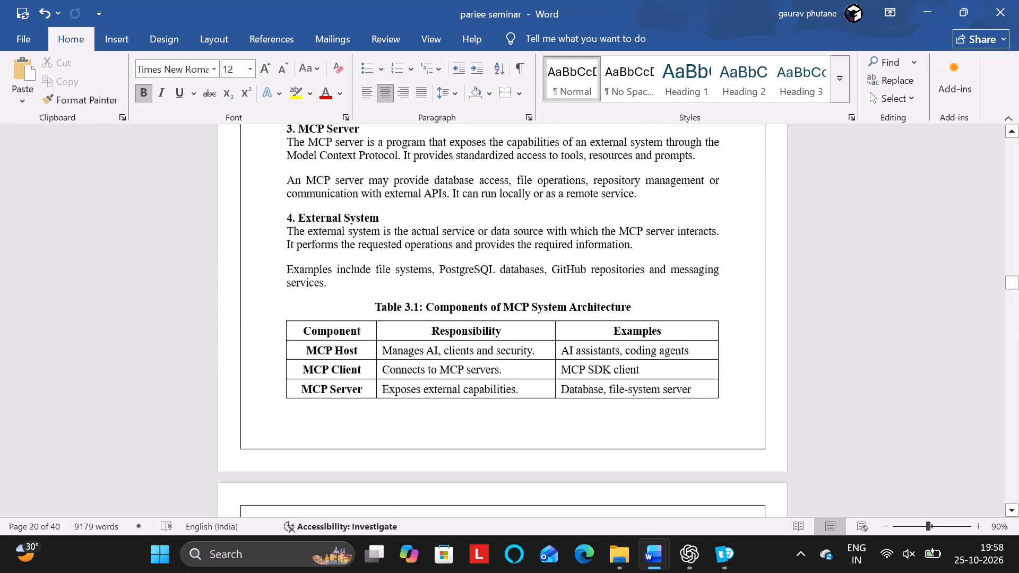
scroll(418, 311, "up", 1)
scroll(418, 311, "down", 1)
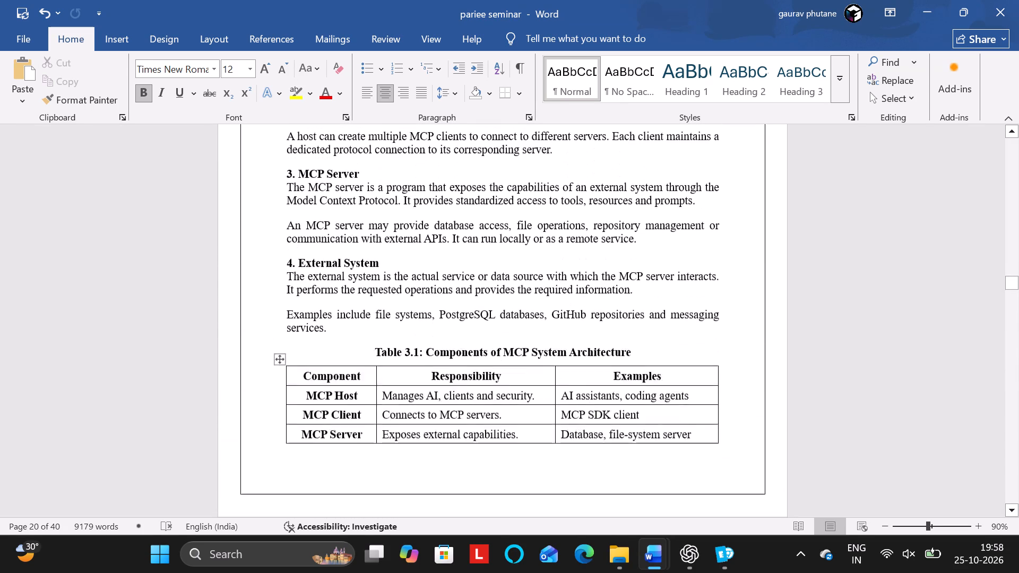
scroll(418, 311, "right", 1)
scroll(418, 311, "up", 2)
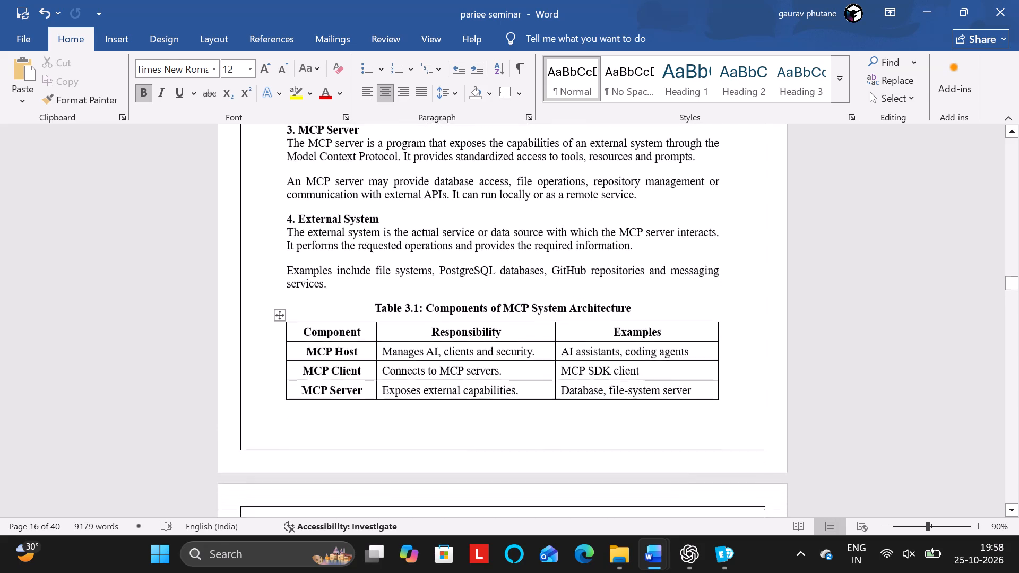
scroll(418, 311, "up", 2)
scroll(418, 311, "down", 2)
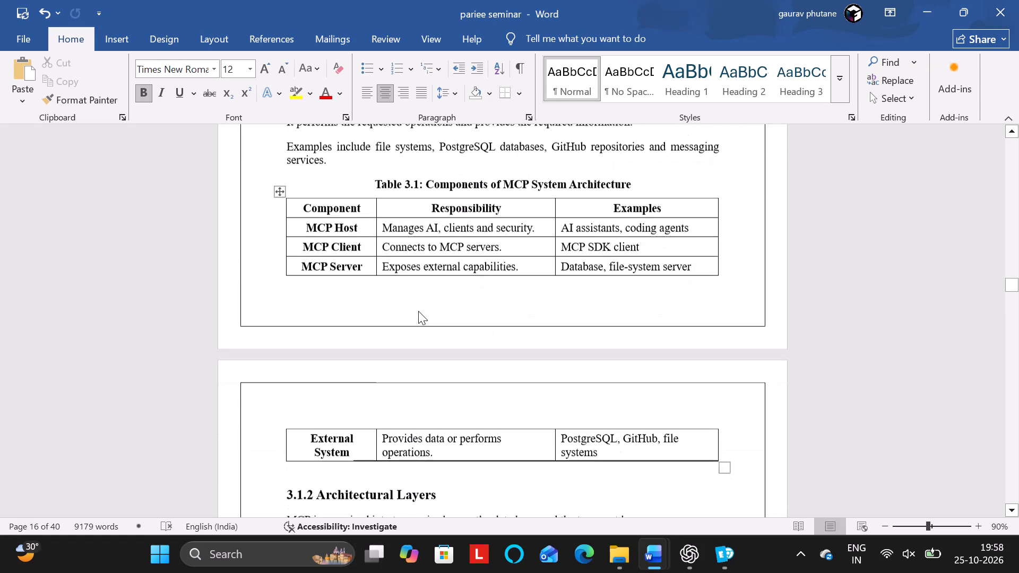
Review the layout from Table 3.1 through sections 3.2, 3.3 and 3.4.1, up to Table 3.3.
scroll(418, 311, "down", 7)
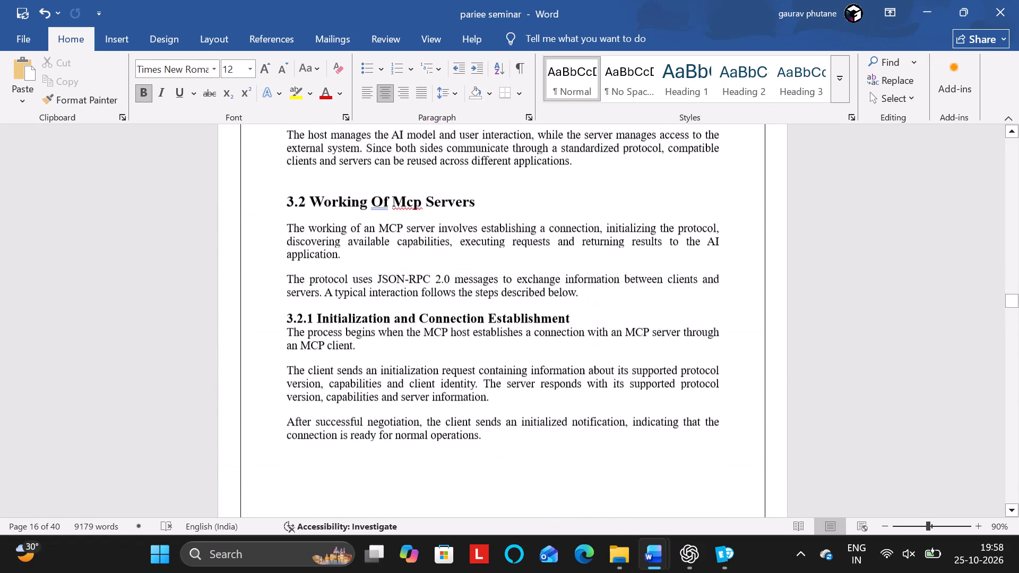
scroll(418, 311, "down", 4)
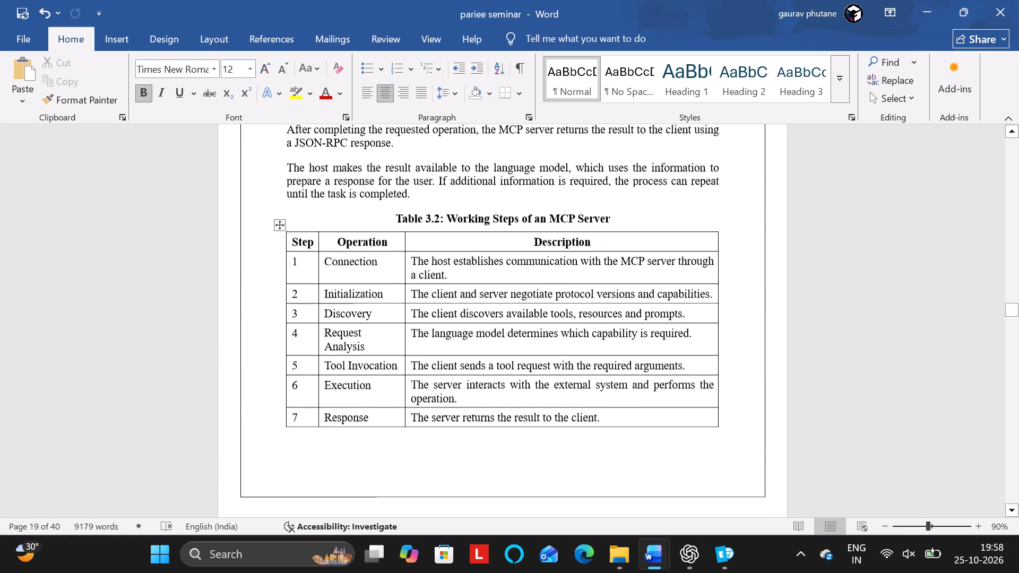
scroll(418, 311, "down", 3)
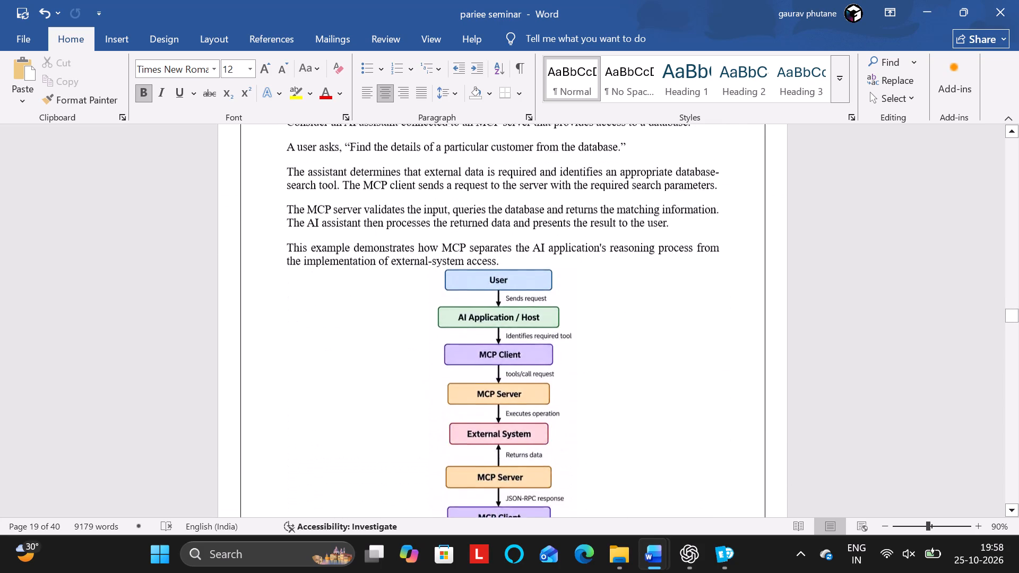
scroll(418, 311, "down", 4)
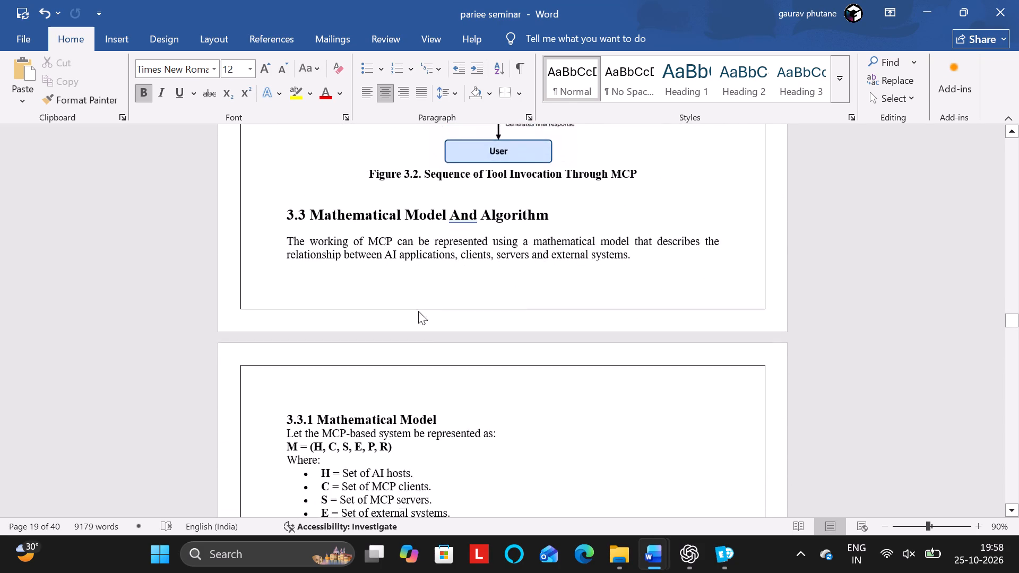
scroll(418, 311, "down", 2)
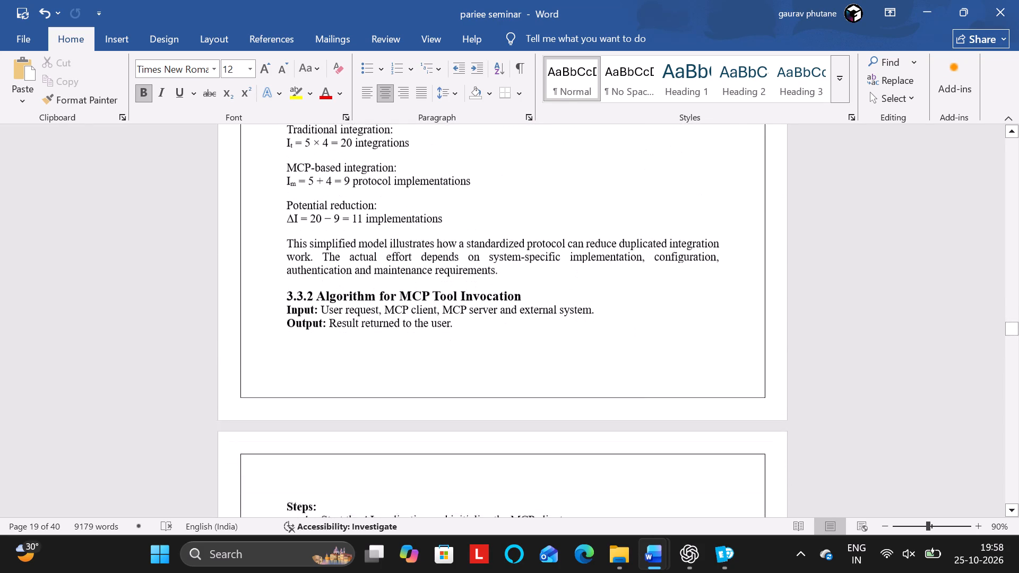
scroll(418, 311, "down", 4)
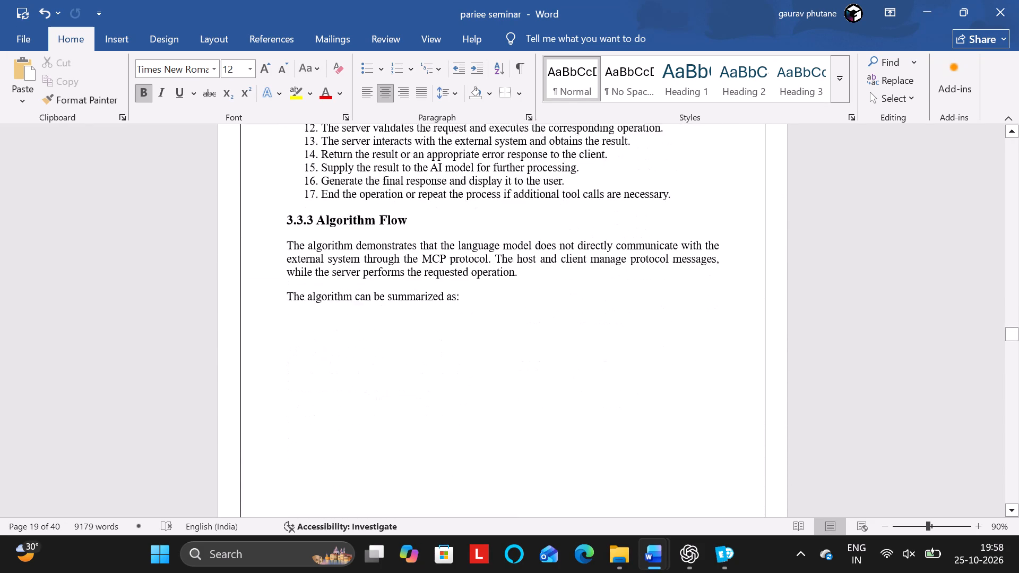
scroll(418, 311, "down", 3)
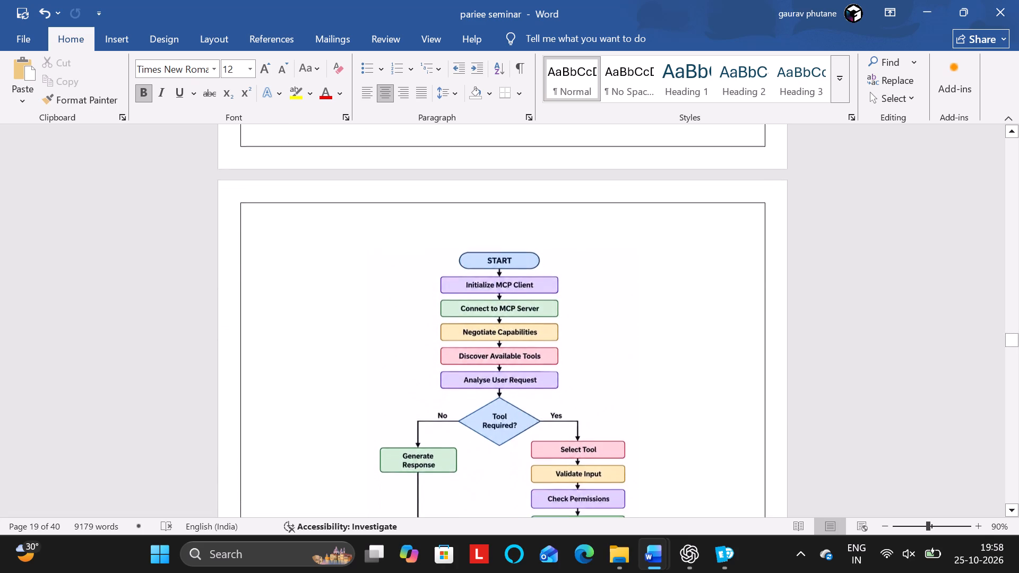
scroll(418, 311, "down", 3)
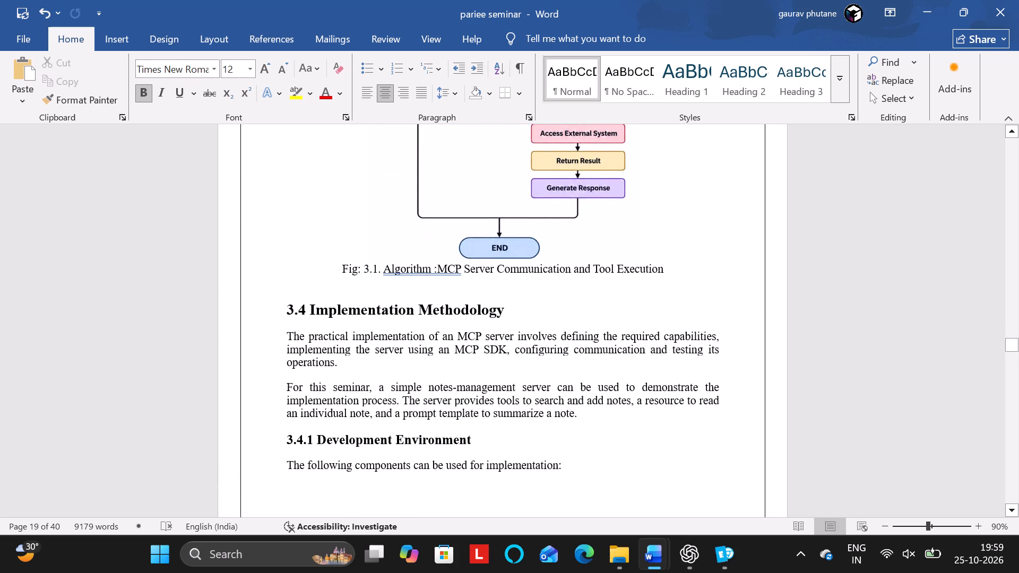
scroll(497, 288, "down", 3)
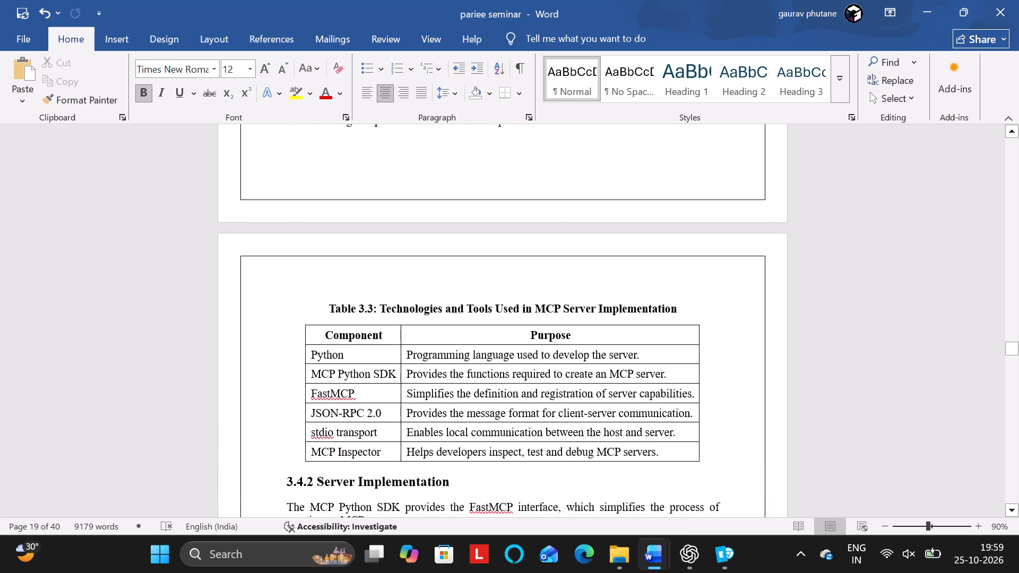
Check the line and paragraph spacing options of the "Table 3.3: Technologies and Tools Used in MCP Server Implementation" caption.
scroll(497, 288, "down", 1)
left_click(508, 243)
key("Up")
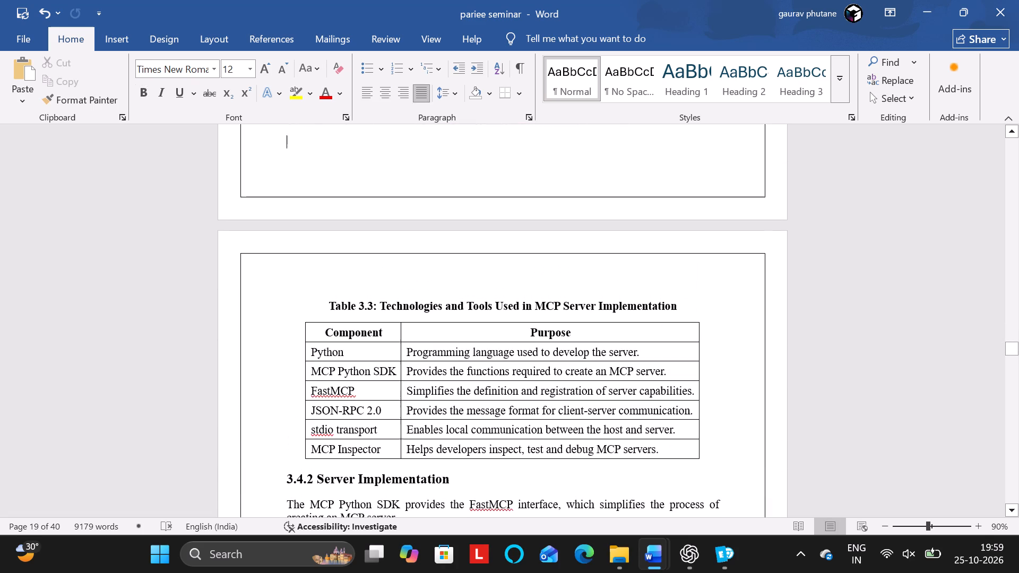
key("Down")
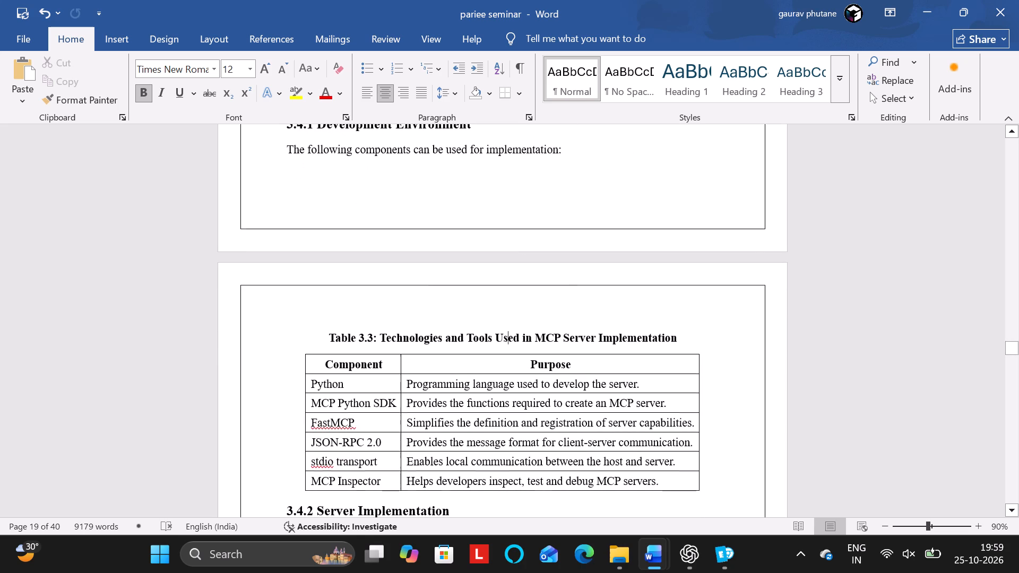
left_click(444, 89)
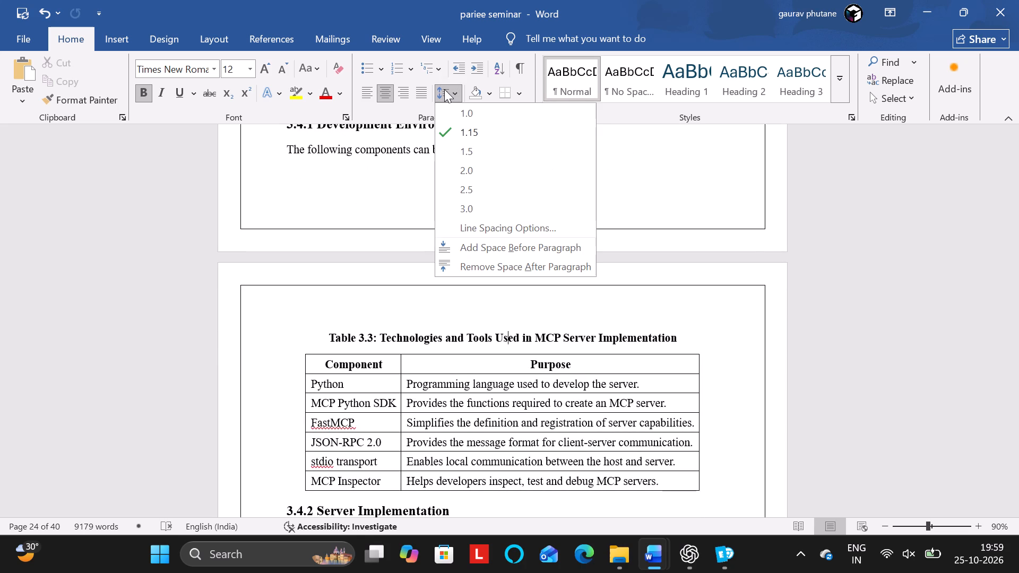
left_click(734, 334)
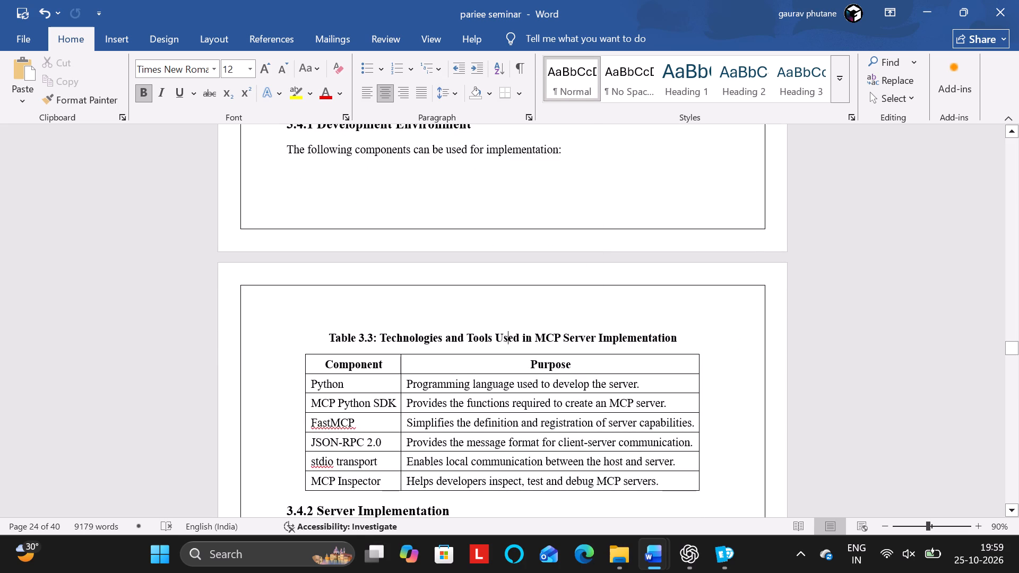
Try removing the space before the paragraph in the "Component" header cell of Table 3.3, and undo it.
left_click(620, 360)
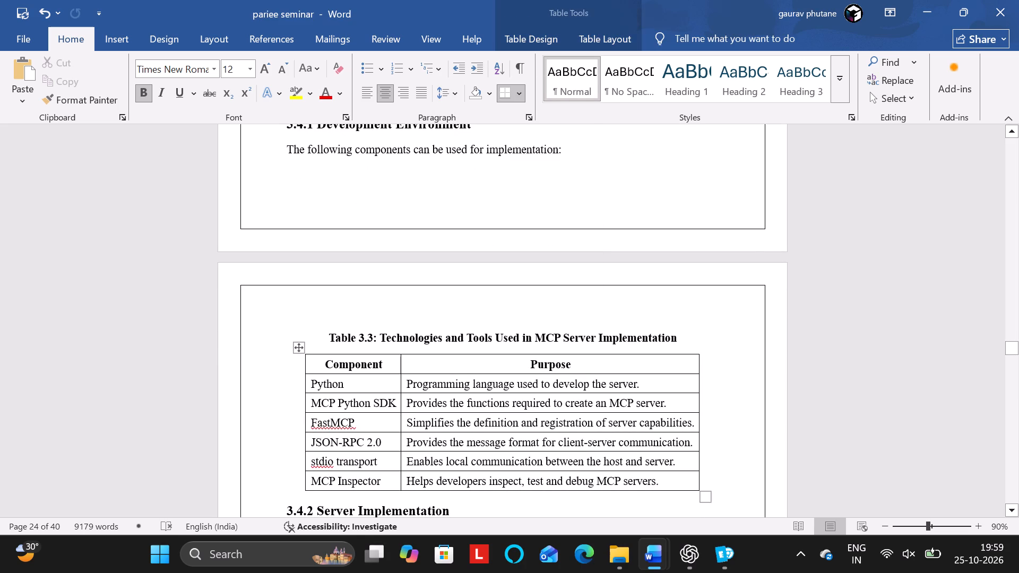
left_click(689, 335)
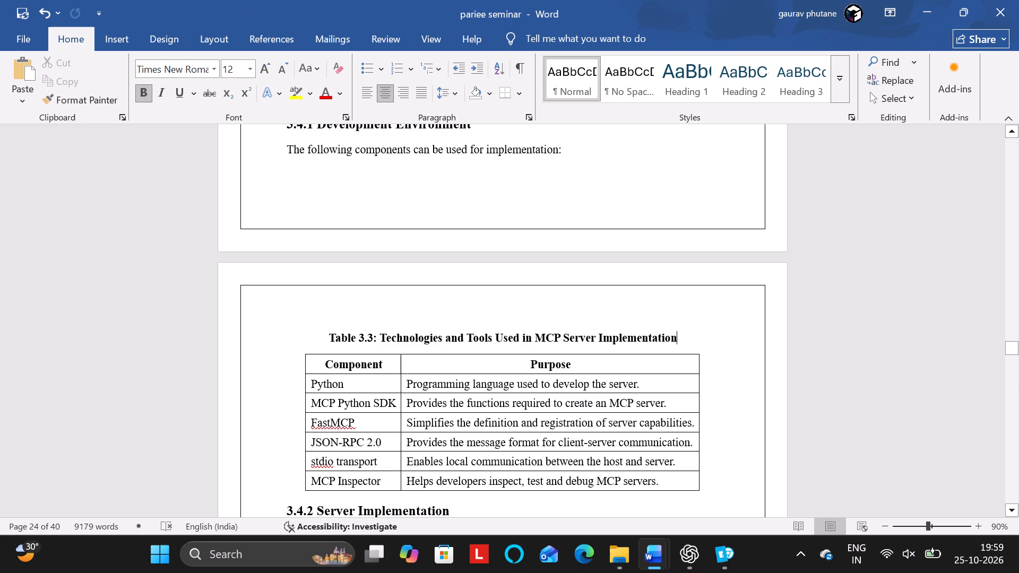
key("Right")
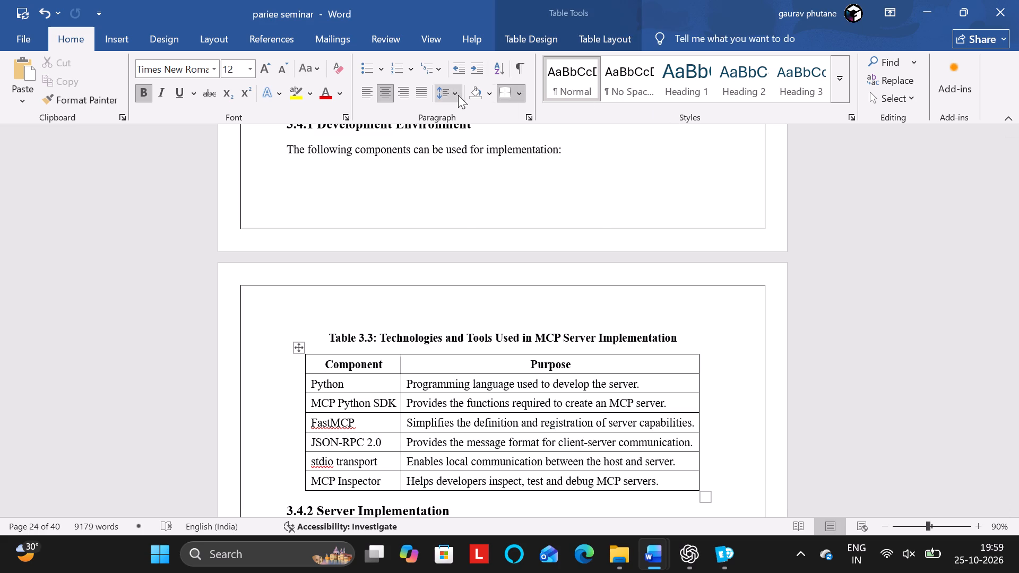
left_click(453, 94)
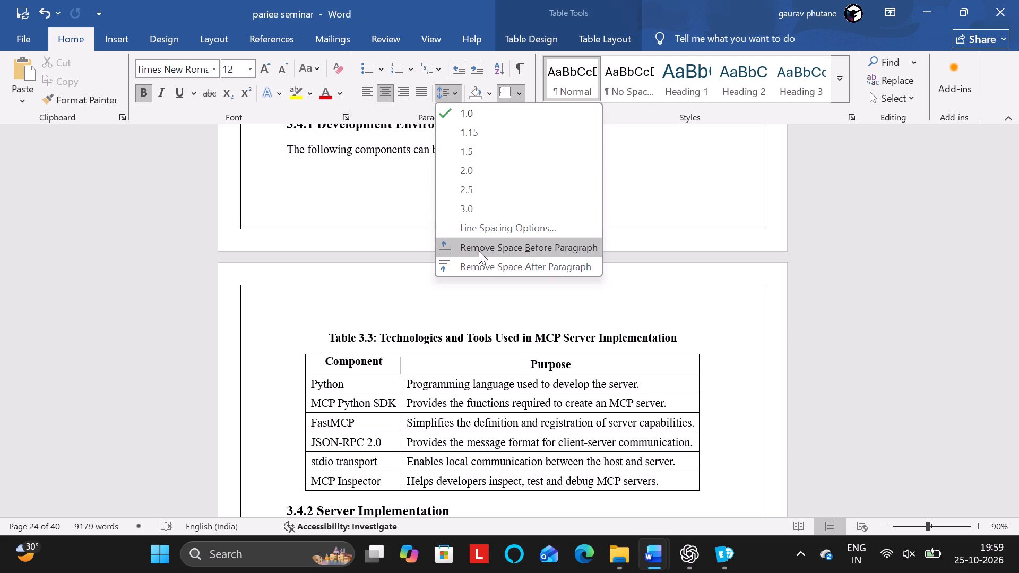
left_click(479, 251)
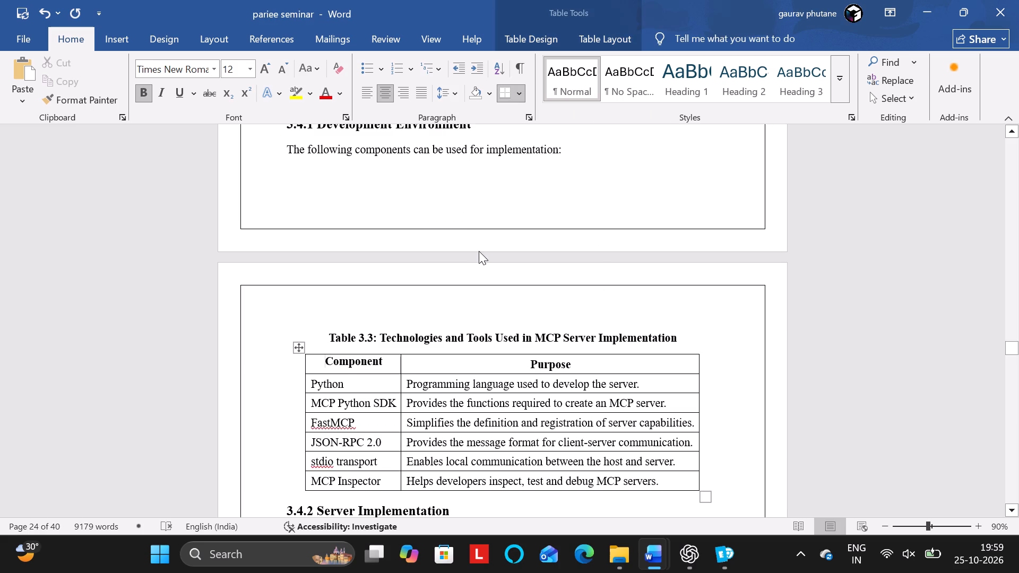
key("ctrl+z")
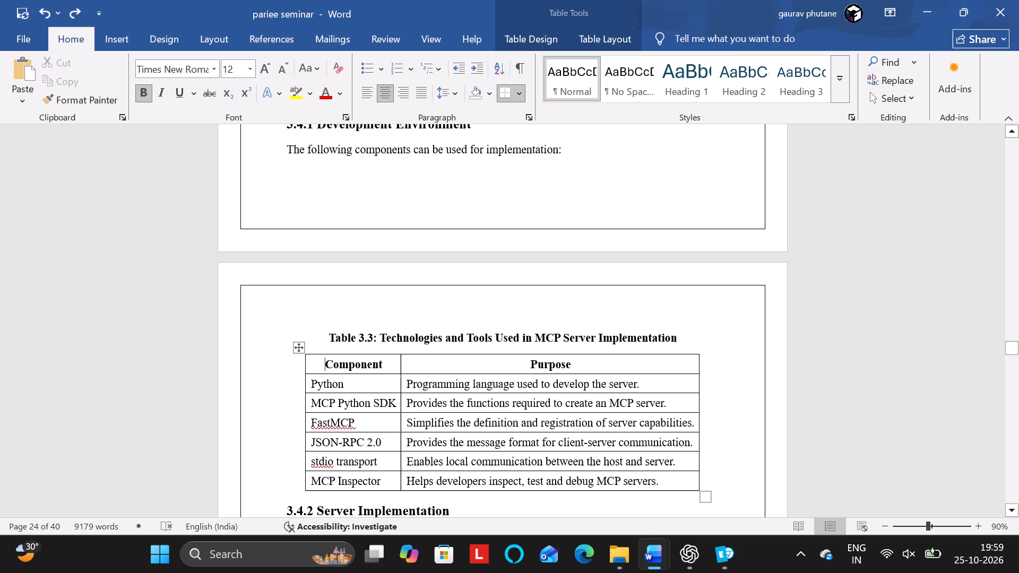
Check the line spacing options of the "Purpose" header cell in Table 3.3.
left_click(567, 361)
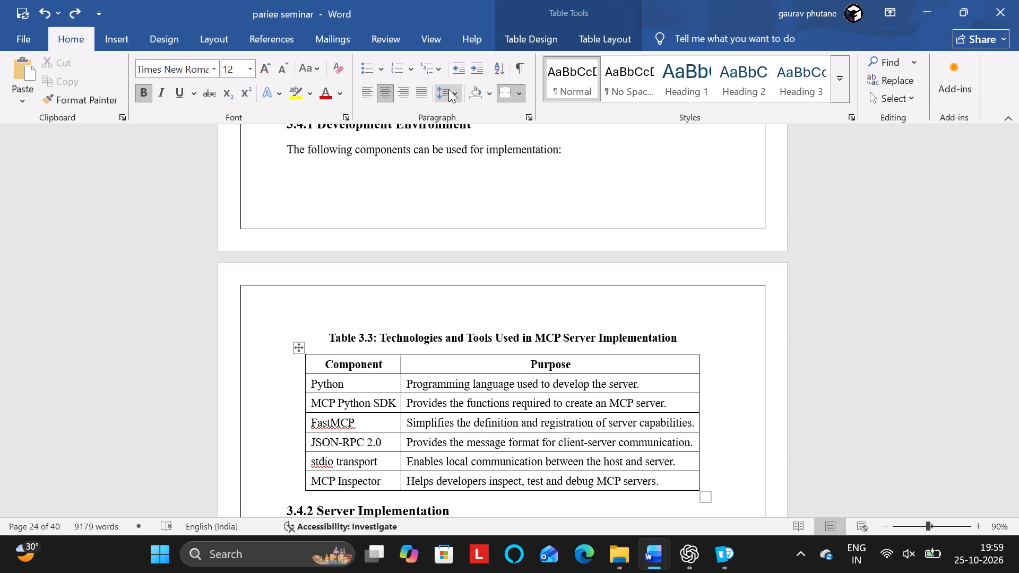
left_click(448, 89)
left_click(478, 226)
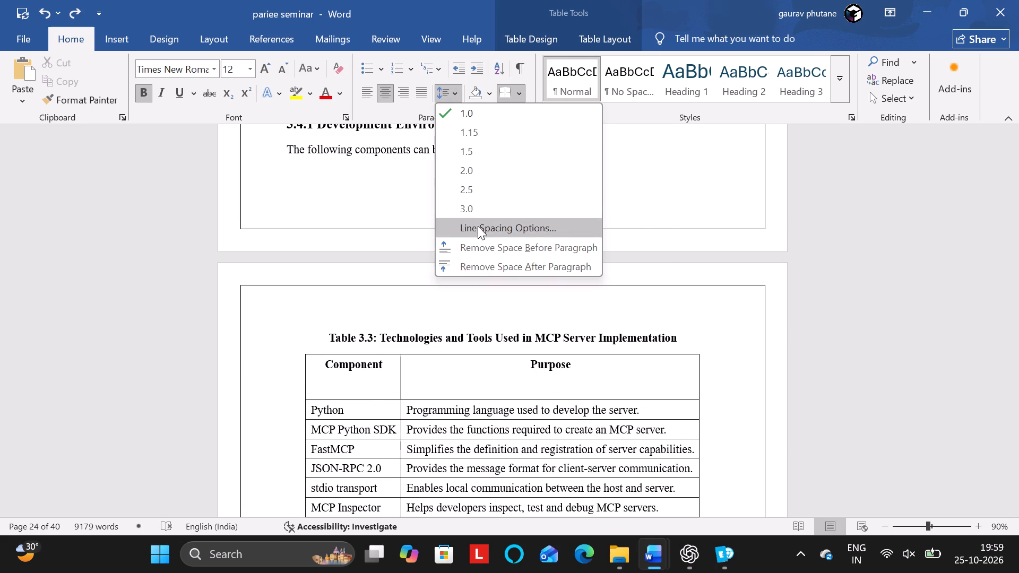
left_click(654, 39)
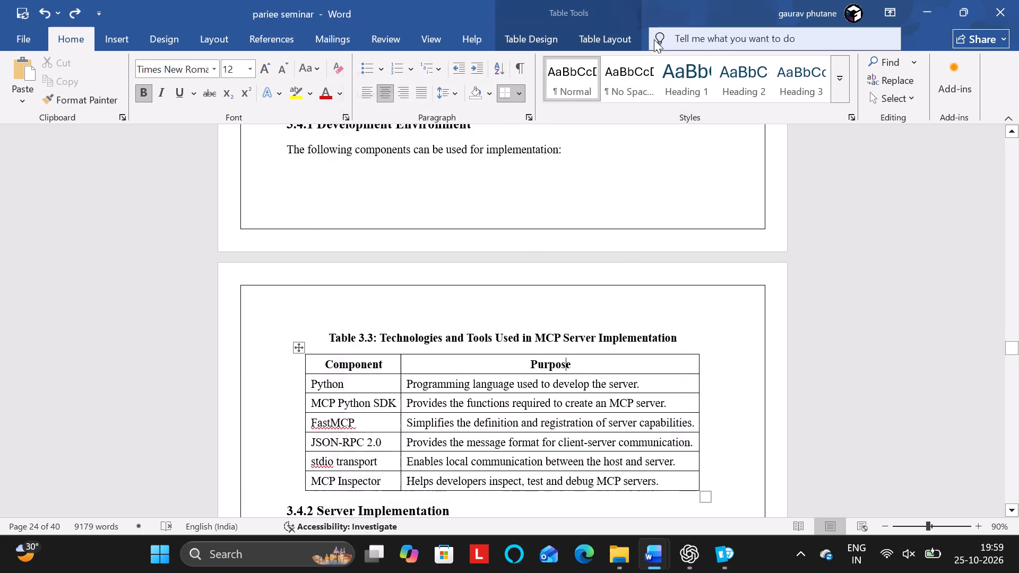
left_click(711, 338)
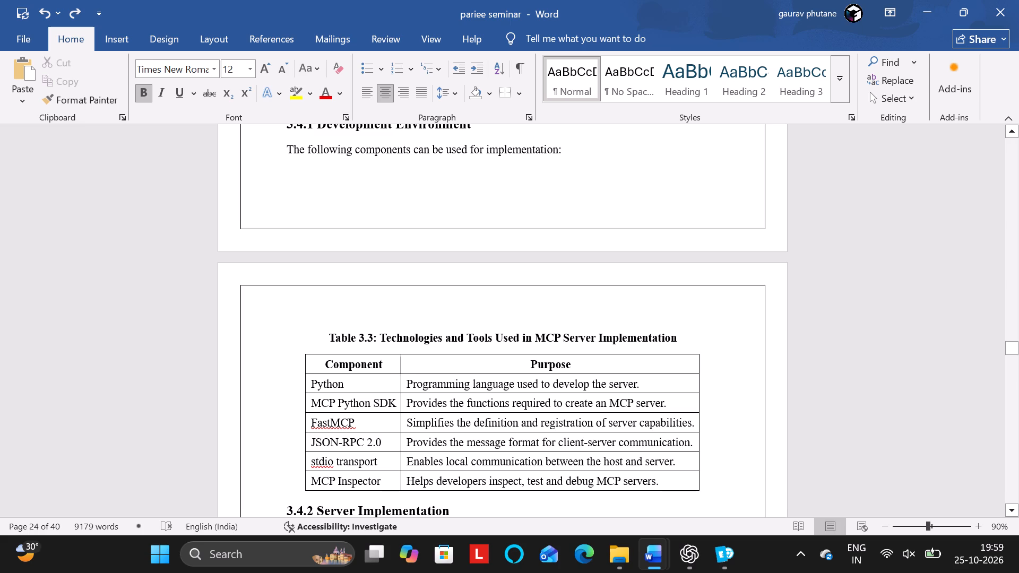
Renumber the "Expected Test Results" table caption as Table 3.4.
scroll(711, 338, "down", 1)
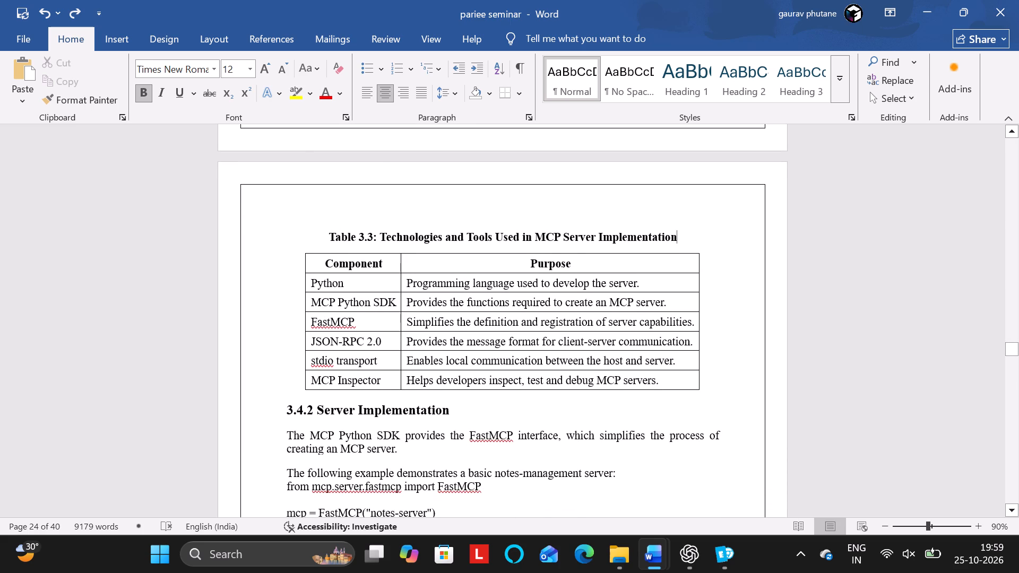
scroll(711, 338, "down", 3)
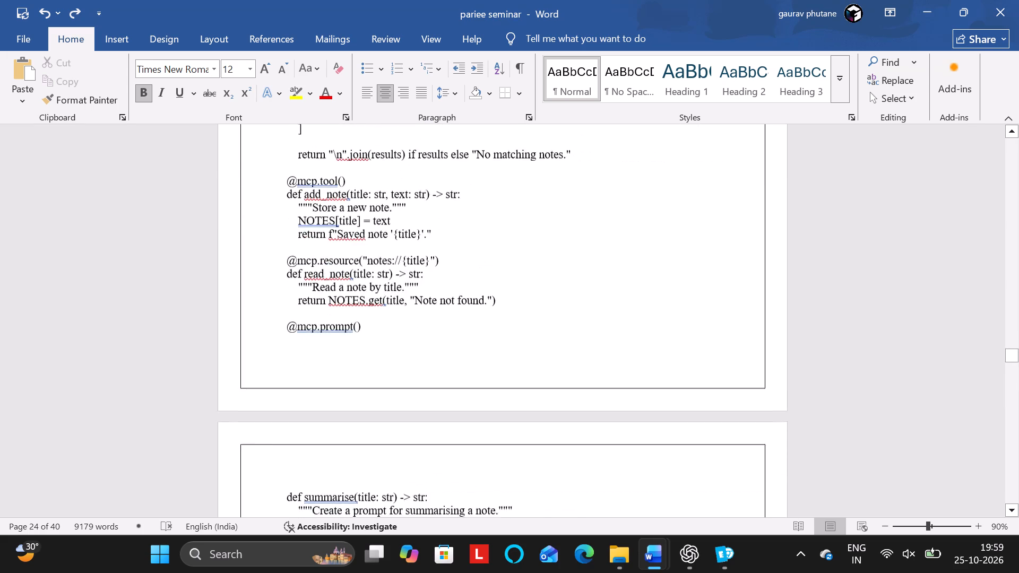
scroll(711, 338, "down", 3)
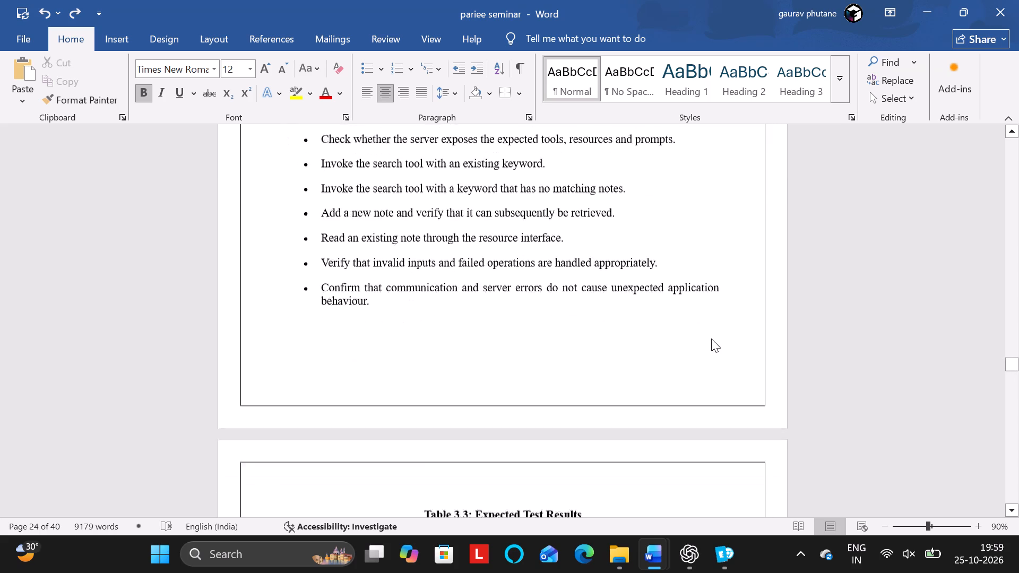
scroll(711, 338, "down", 2)
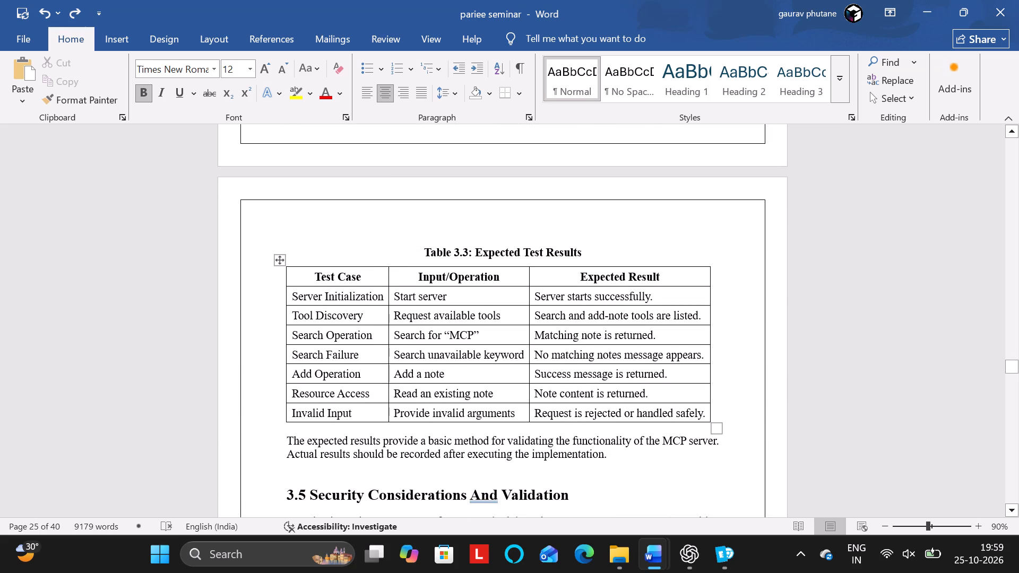
left_click(468, 255)
key("BackSpace")
key("4")
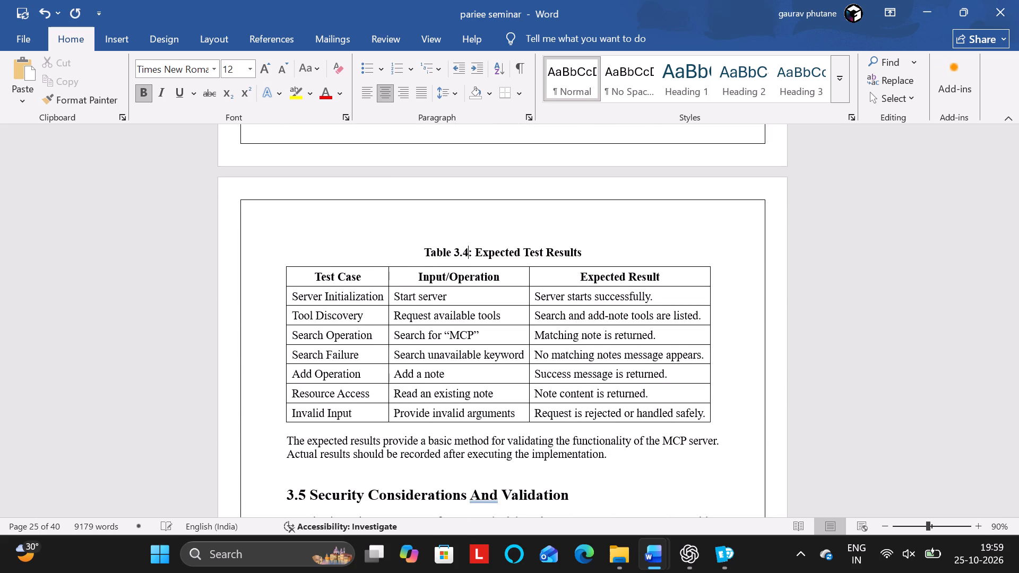
Set the line spacing of the "Table 3.4: Expected Test Results" caption to 1.15.
left_click(443, 97)
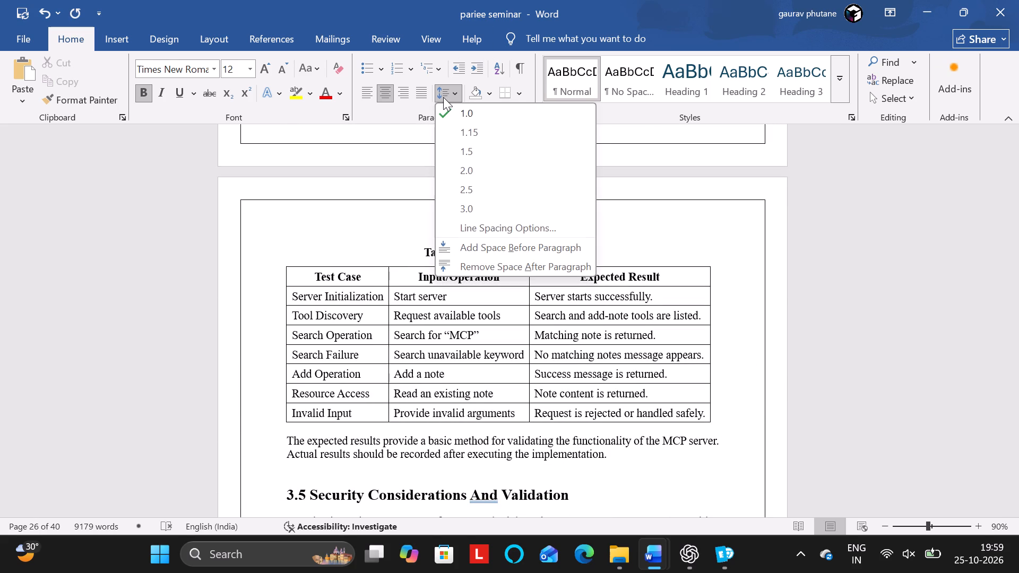
left_click(496, 133)
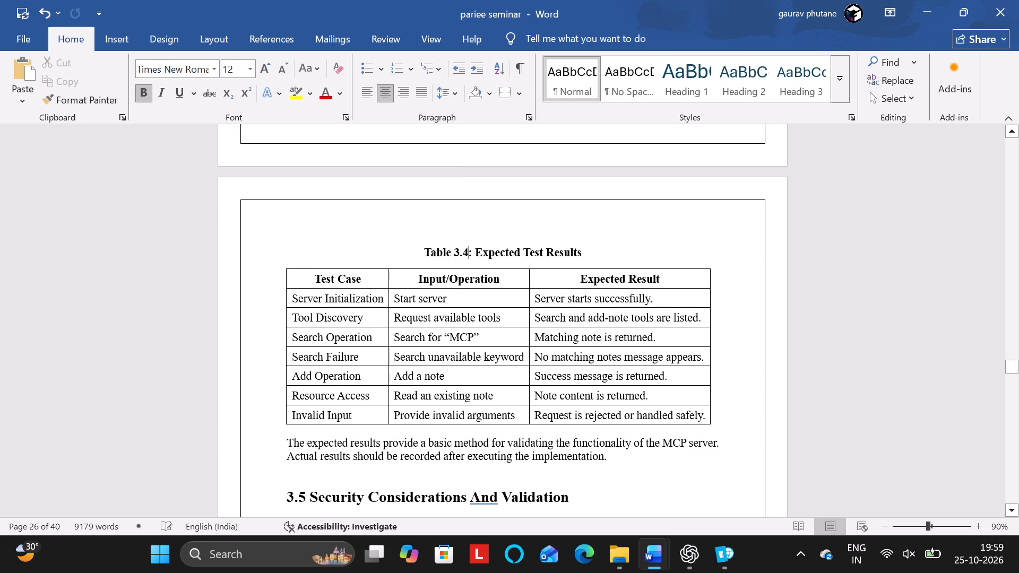
Check the paragraph indents and spacing of the "Expected Result" header cell in Table 3.4.
left_click(582, 277)
left_click(455, 87)
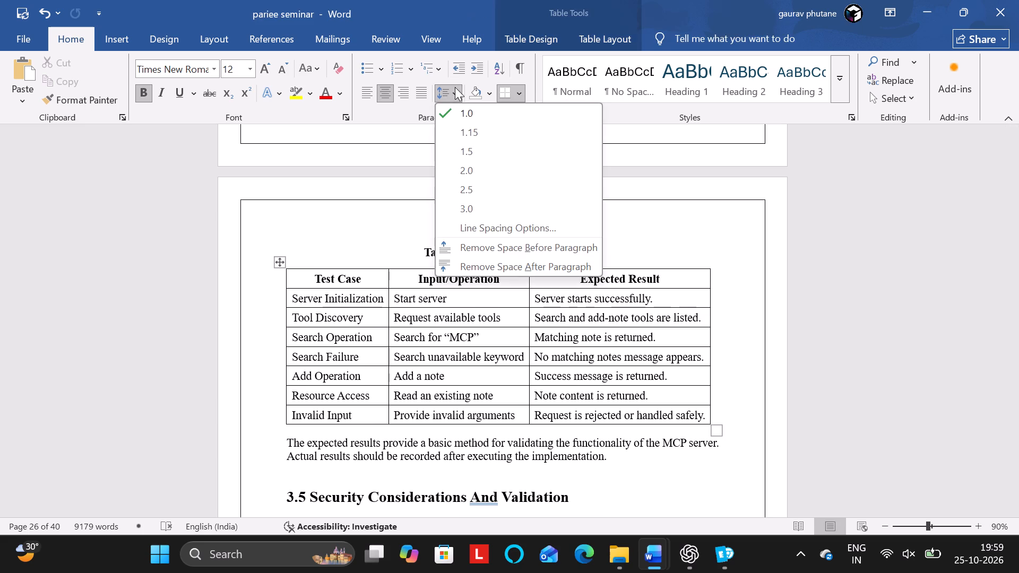
left_click(483, 230)
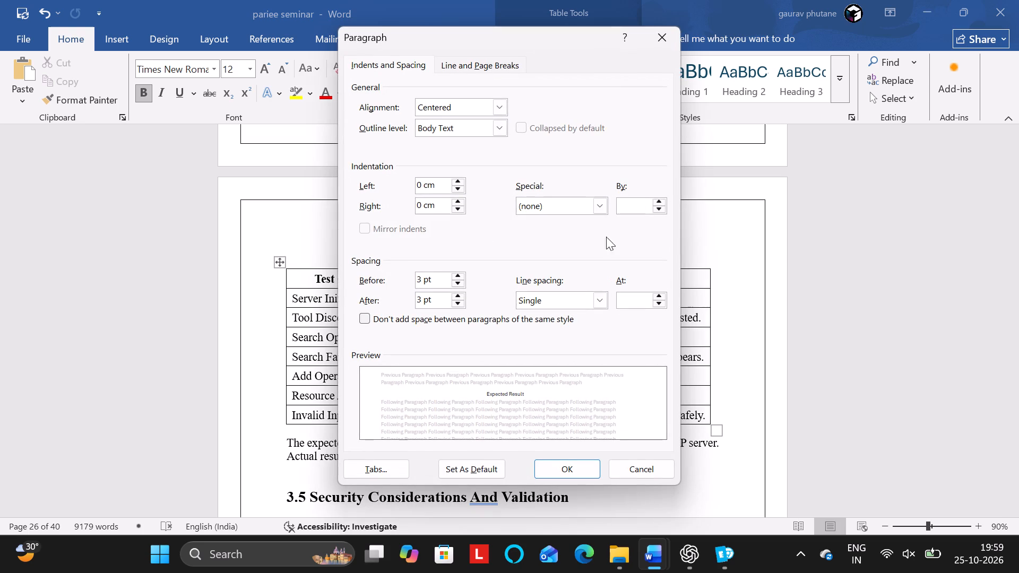
left_click(663, 43)
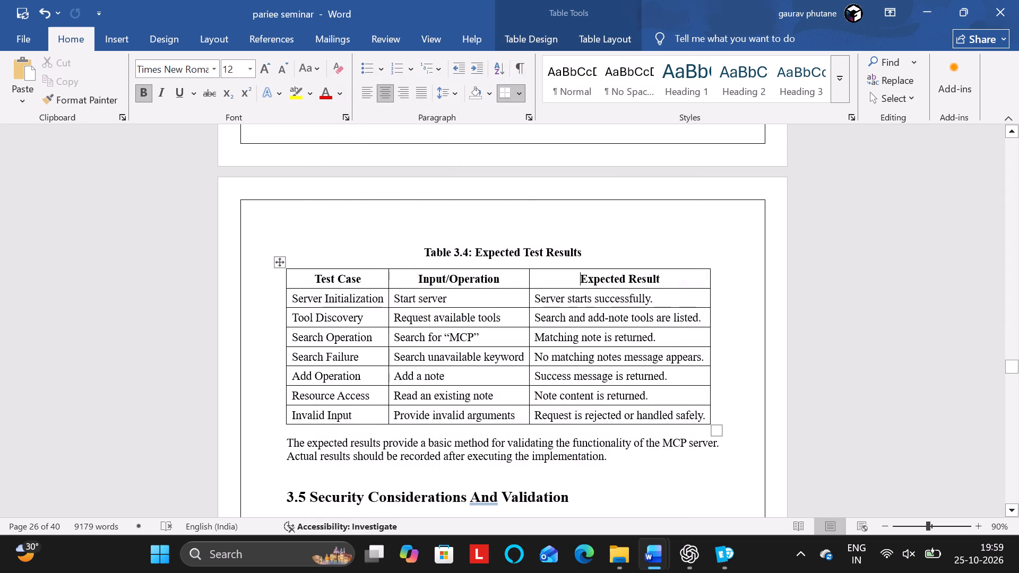
left_click(635, 231)
Renumber the "Security Risks and Mitigation Measures" table caption as Table 3.5.
scroll(635, 231, "down", 2)
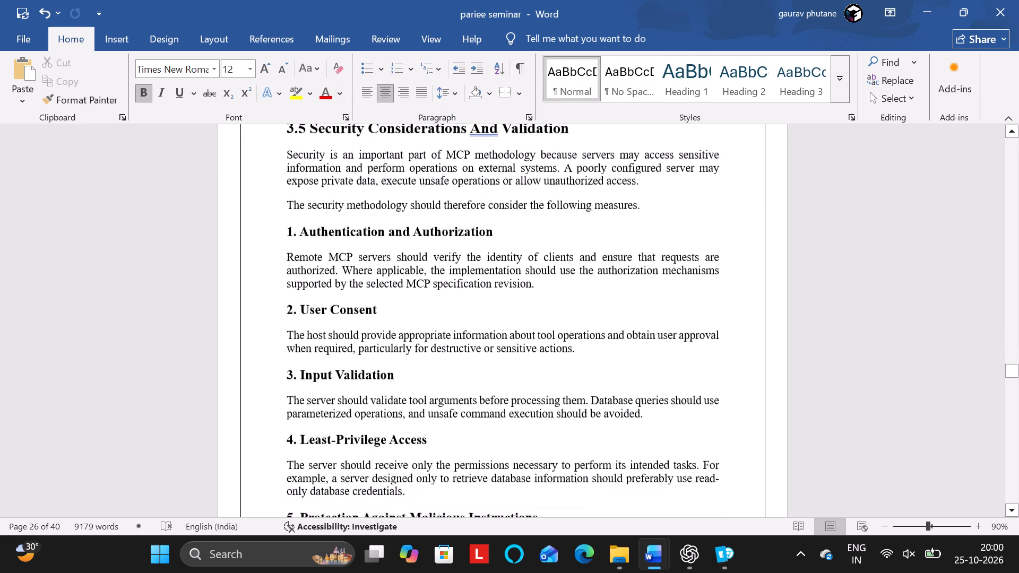
scroll(635, 231, "down", 4)
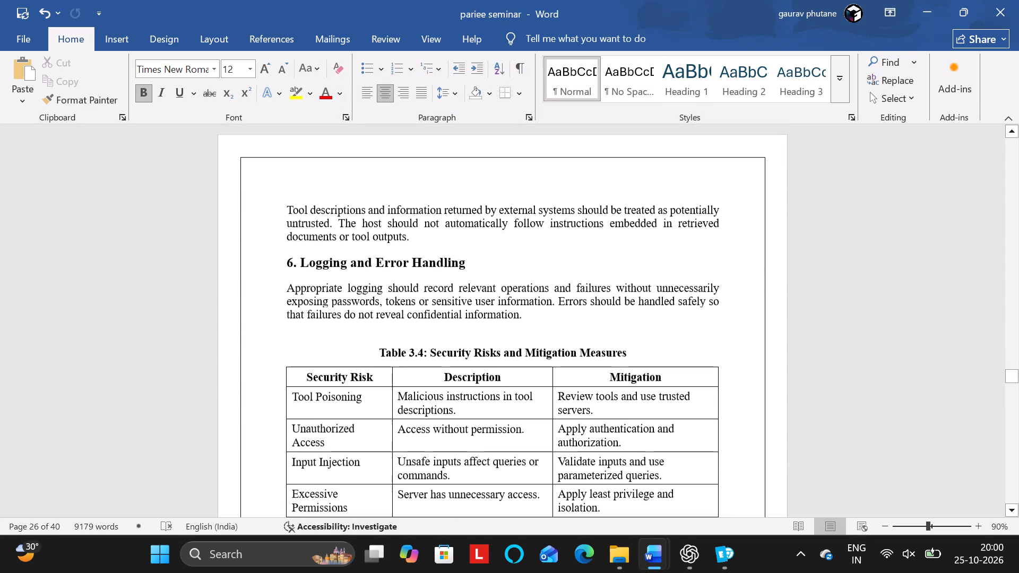
left_click(422, 357)
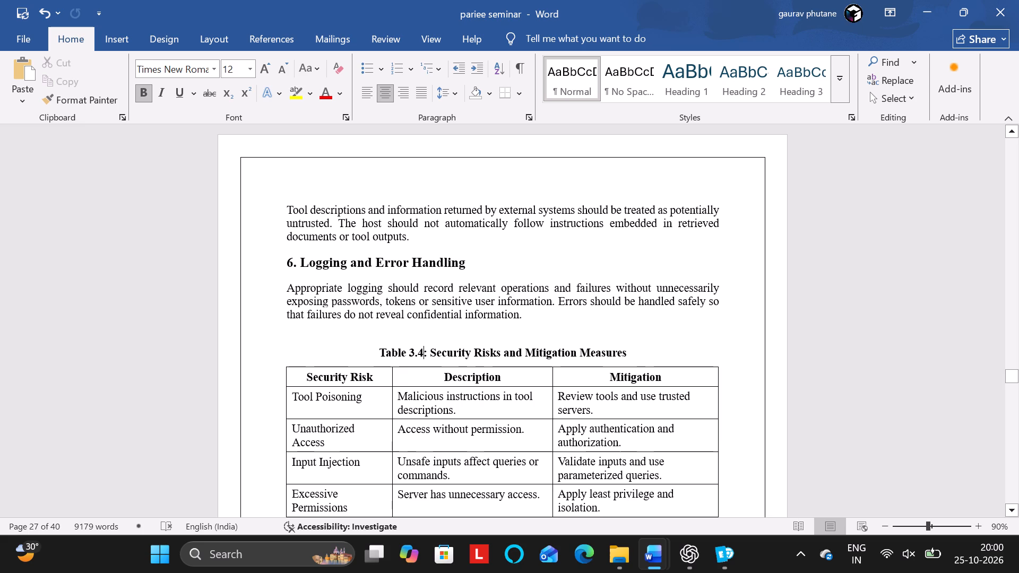
key("BackSpace")
key("5")
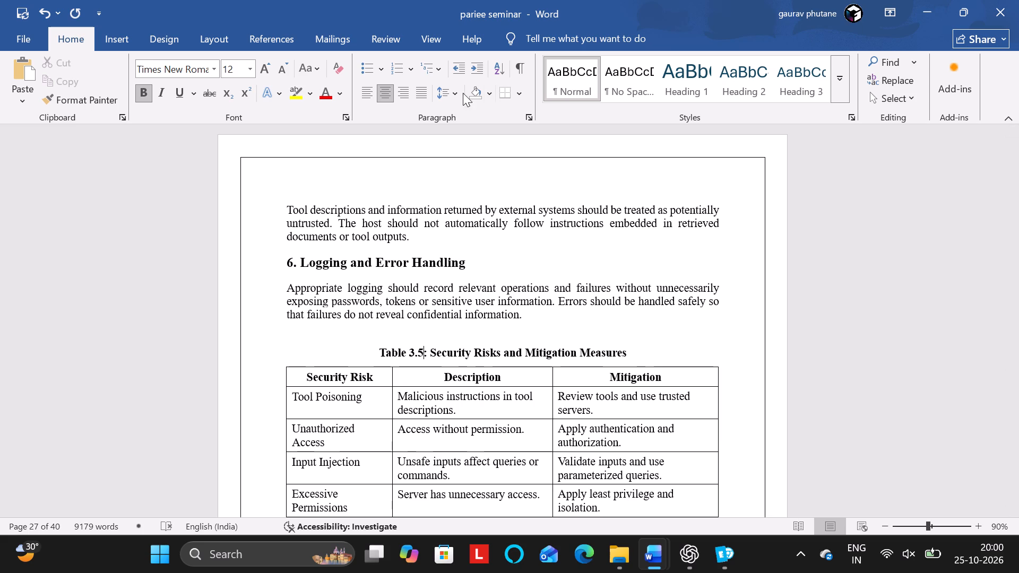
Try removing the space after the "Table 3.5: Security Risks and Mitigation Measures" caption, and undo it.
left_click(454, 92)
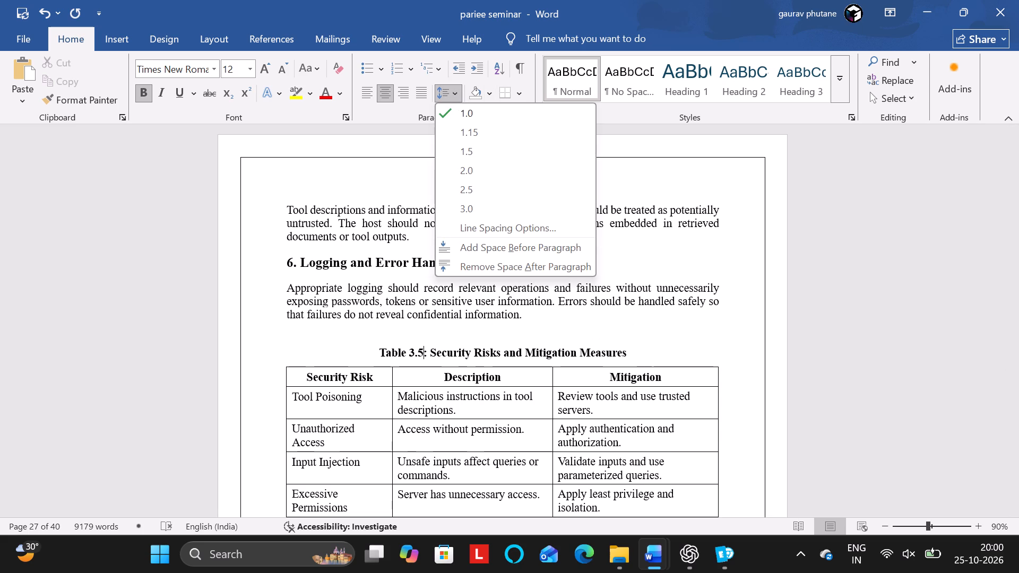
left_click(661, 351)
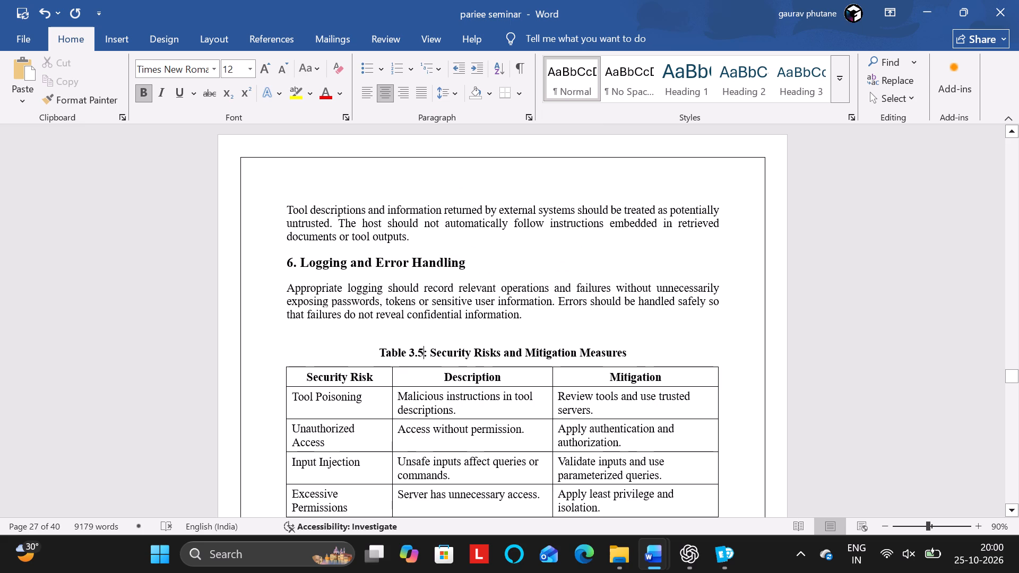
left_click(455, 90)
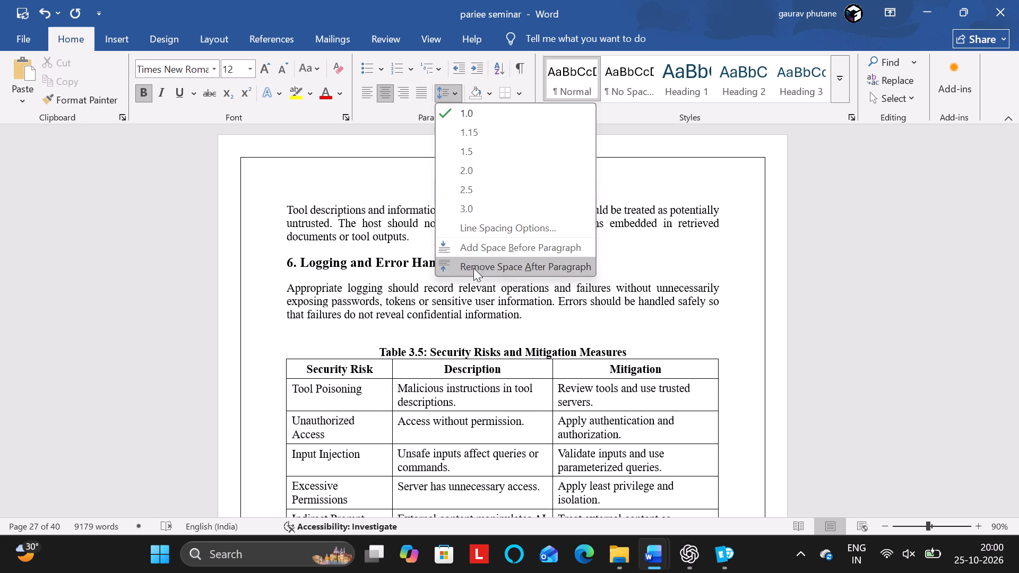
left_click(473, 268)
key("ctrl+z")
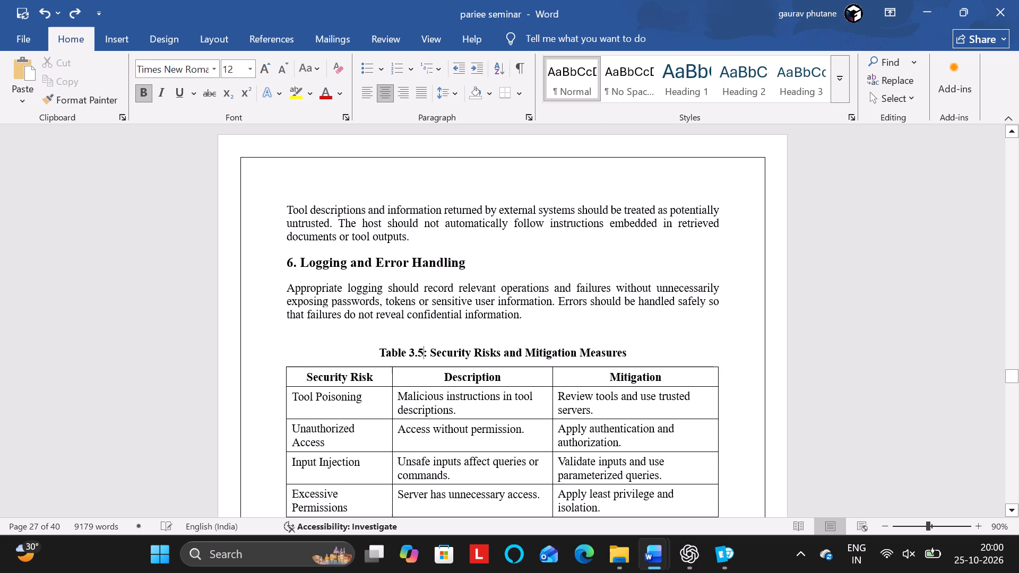
Add space before the "Table 4.1: Major Advantages of MCP Servers" caption under heading 4.1.1.
scroll(473, 268, "down", 3)
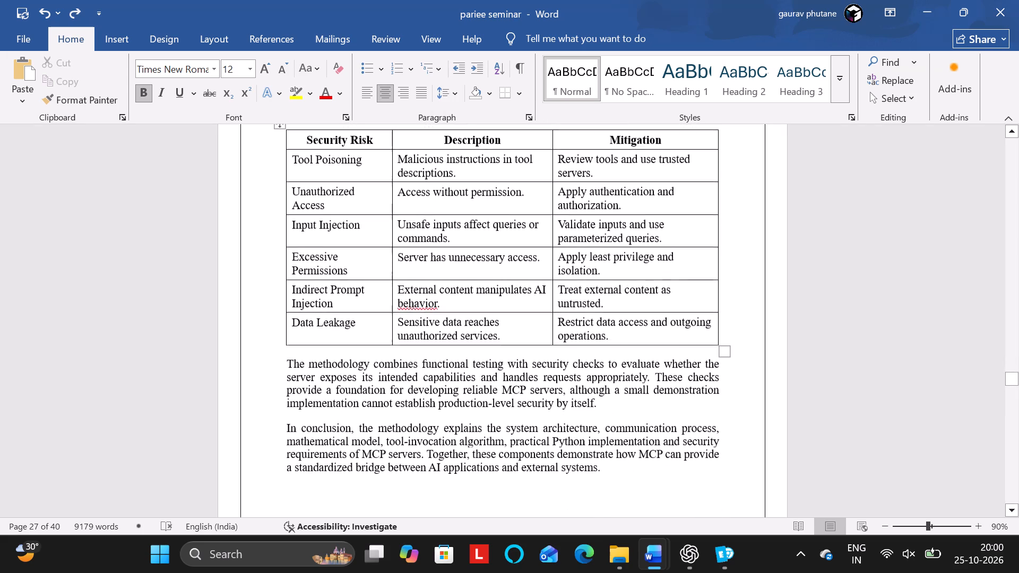
scroll(473, 268, "down", 4)
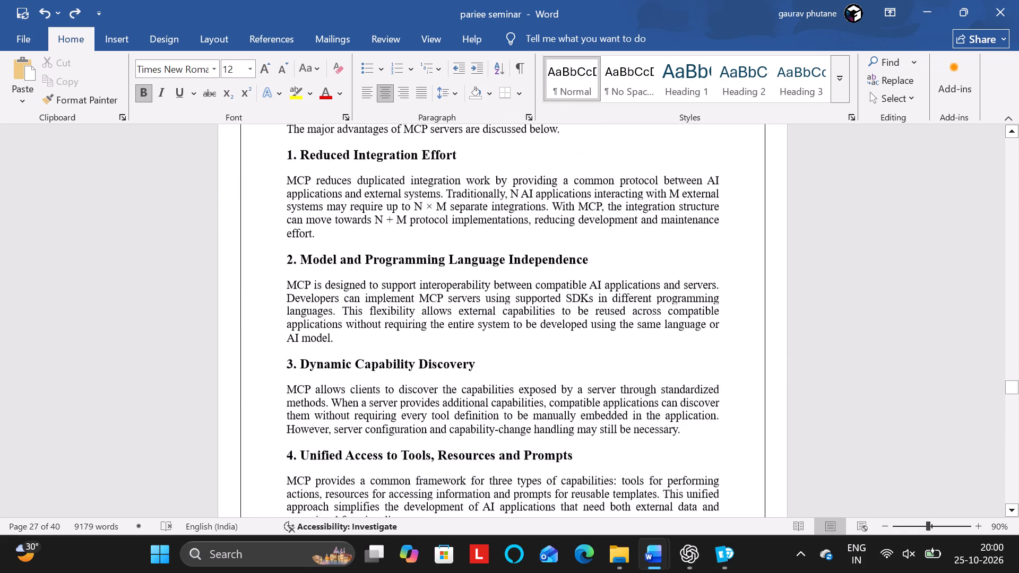
scroll(473, 268, "down", 3)
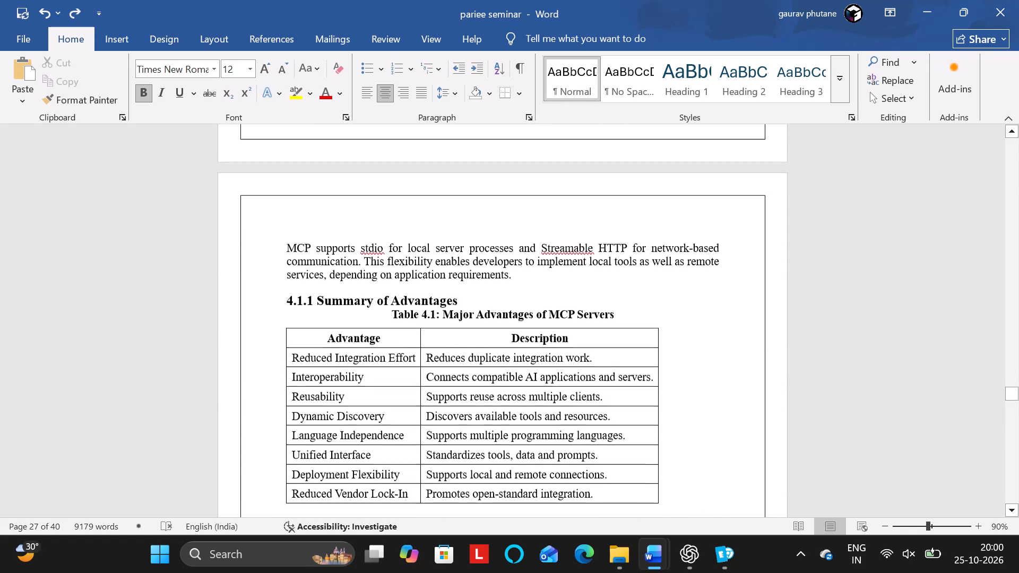
left_click(460, 321)
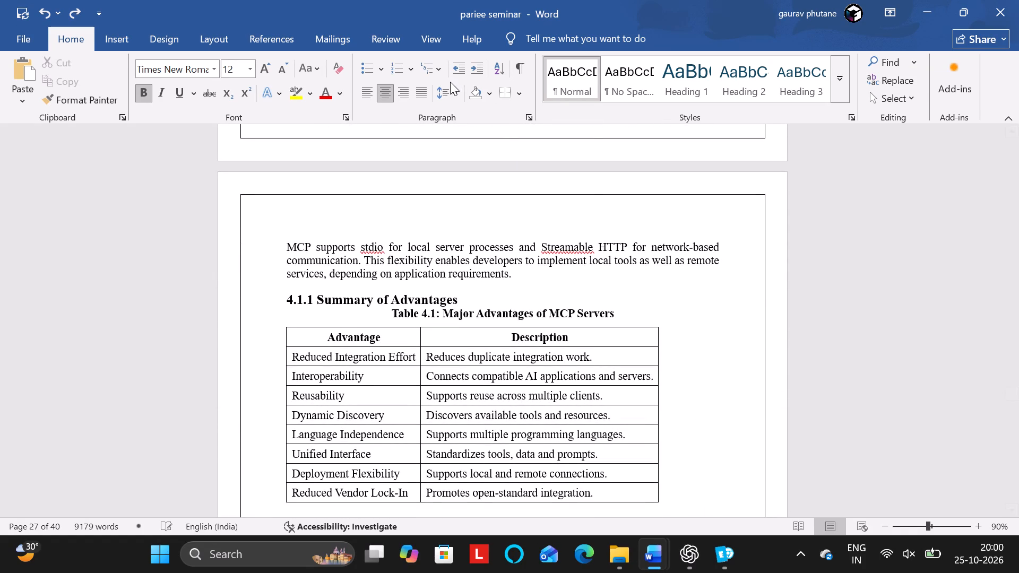
left_click(450, 86)
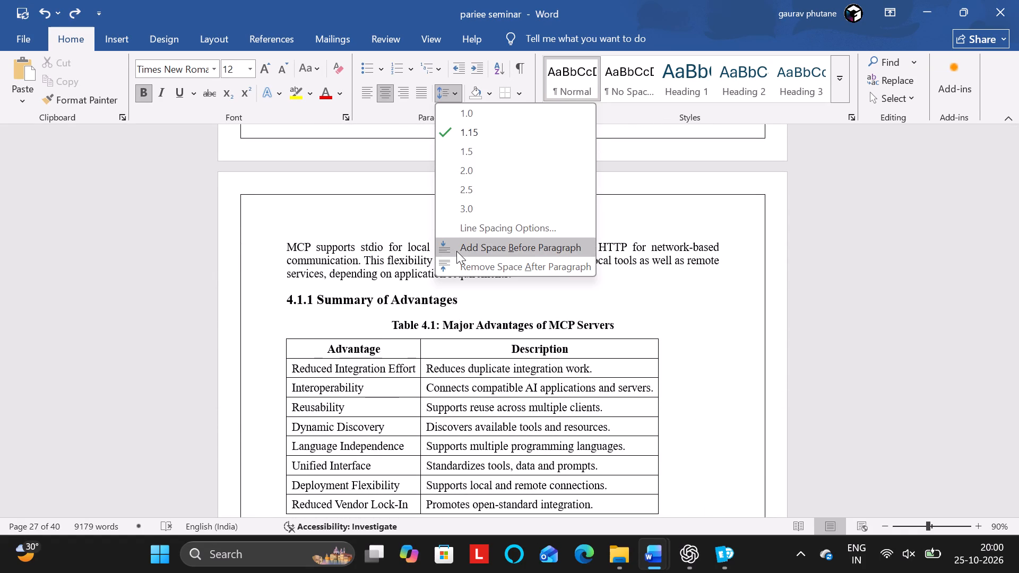
left_click(456, 251)
left_click(448, 88)
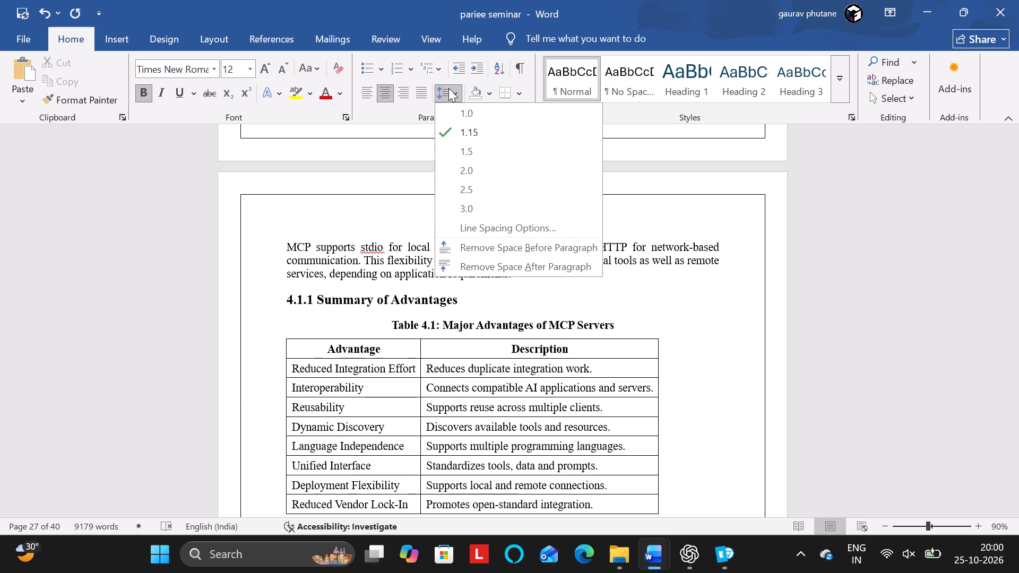
left_click(684, 282)
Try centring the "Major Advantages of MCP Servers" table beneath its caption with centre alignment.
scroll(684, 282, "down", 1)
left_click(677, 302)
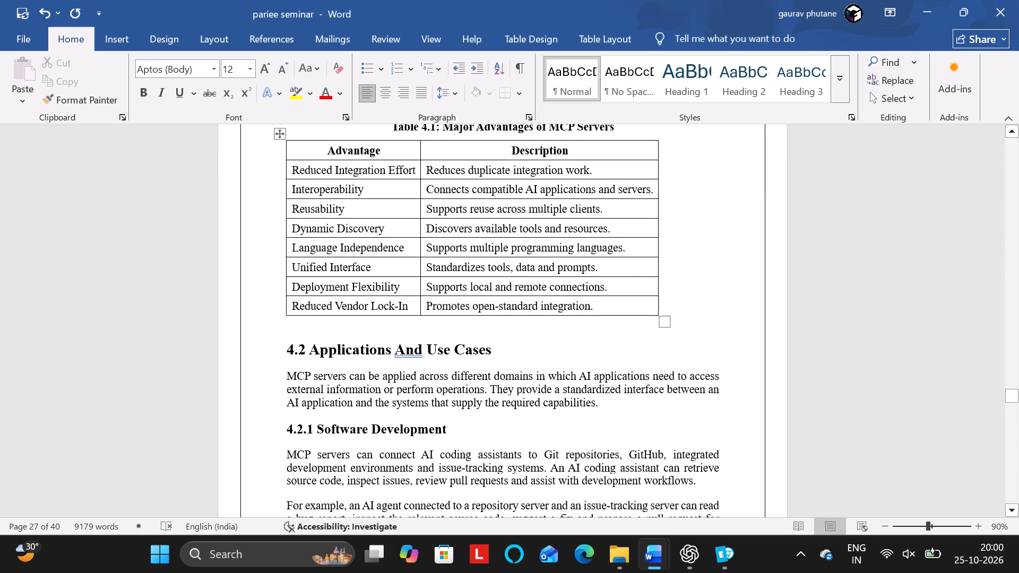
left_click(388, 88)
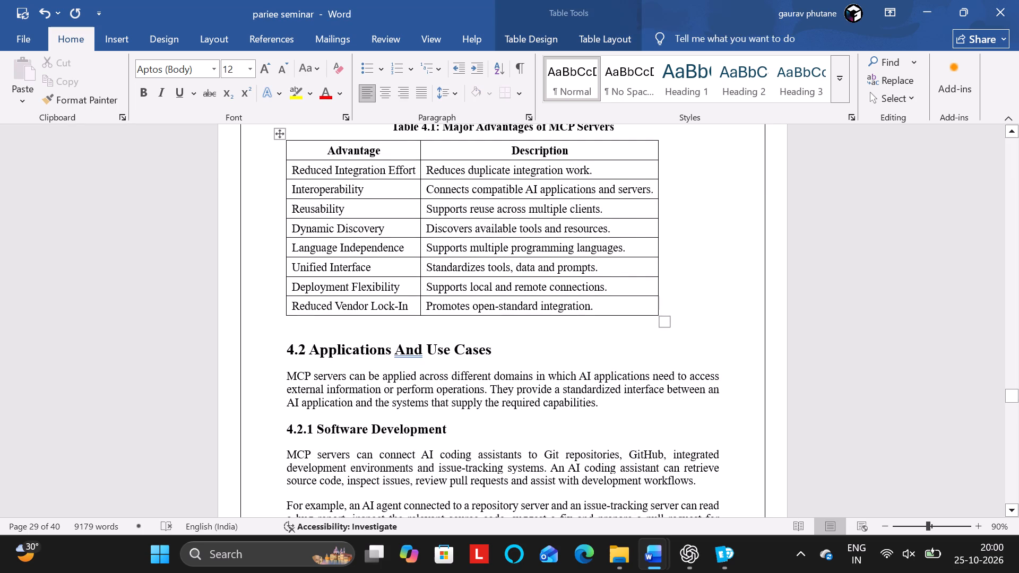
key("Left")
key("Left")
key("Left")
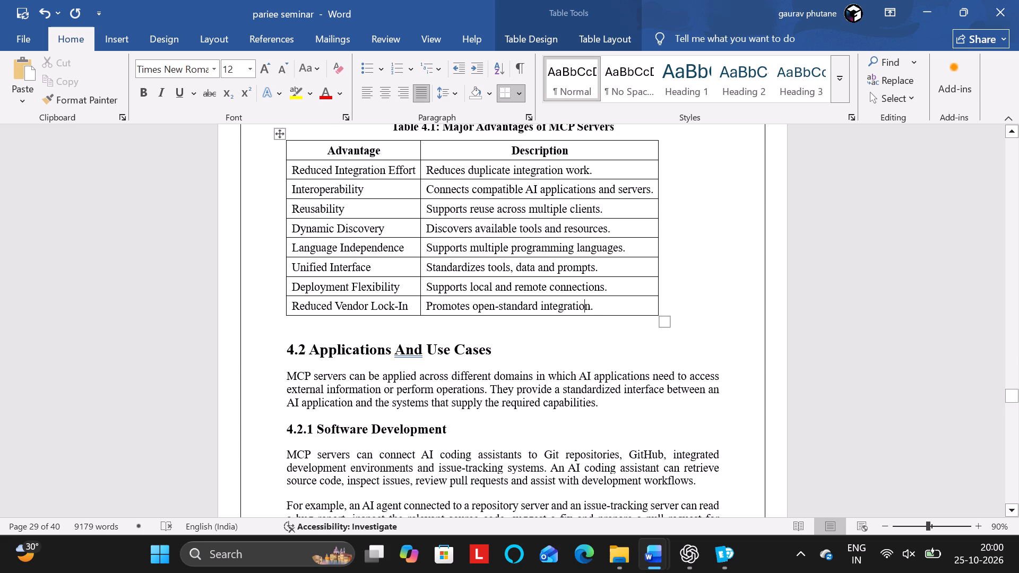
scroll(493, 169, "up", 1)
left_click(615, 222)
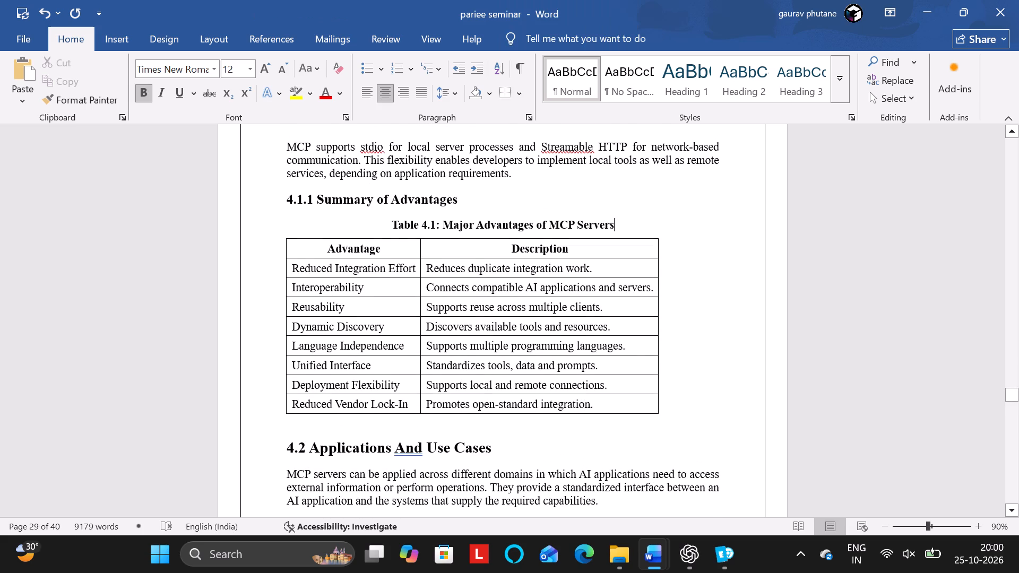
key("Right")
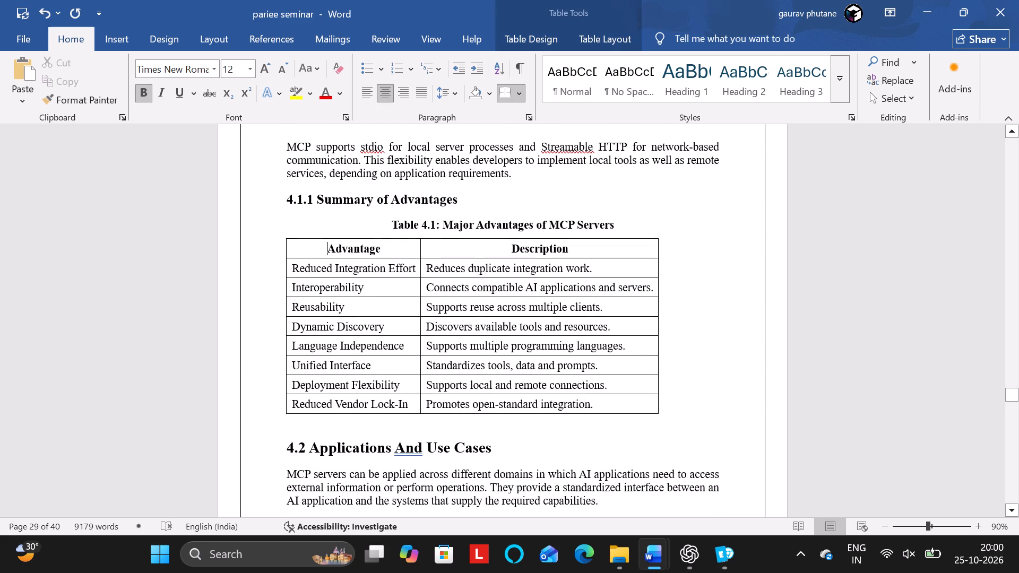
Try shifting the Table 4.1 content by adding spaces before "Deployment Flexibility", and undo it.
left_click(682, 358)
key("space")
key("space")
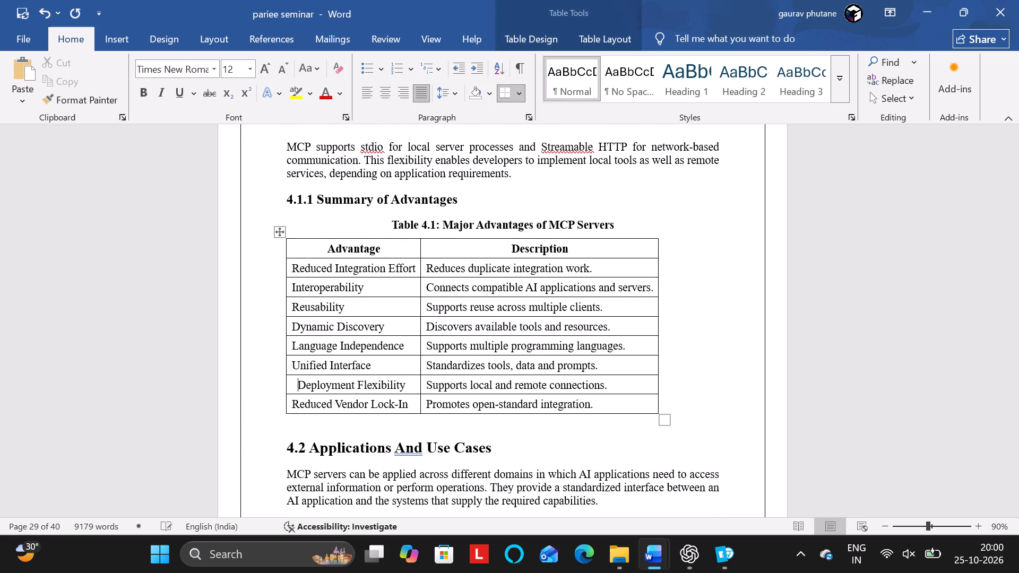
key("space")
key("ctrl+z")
Move the whole "Major Advantages of MCP Servers" table rightward so it sits centred beneath its Table 4.1 caption.
scroll(682, 358, "down", 1)
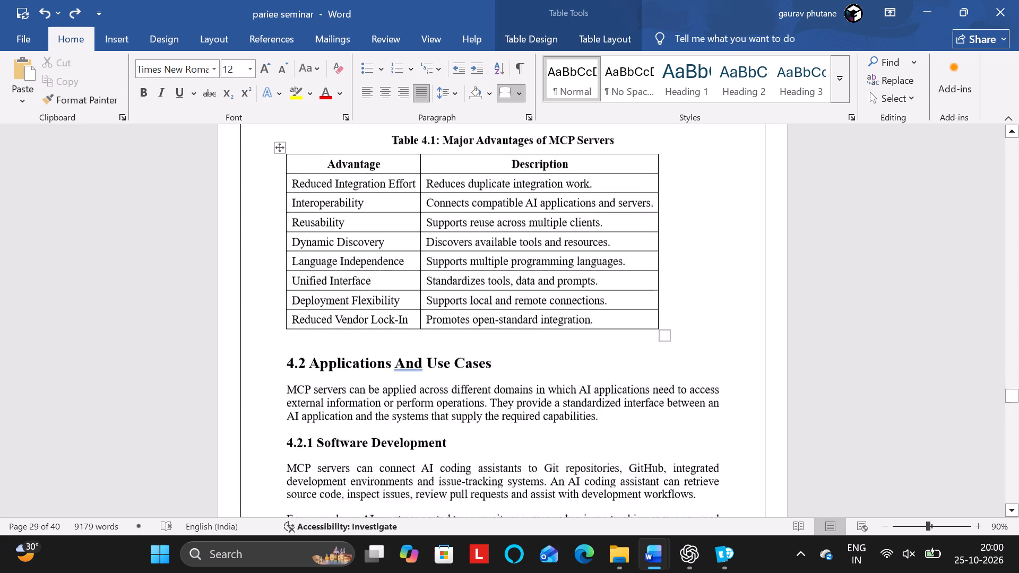
scroll(682, 358, "down", 1)
scroll(682, 358, "up", 1)
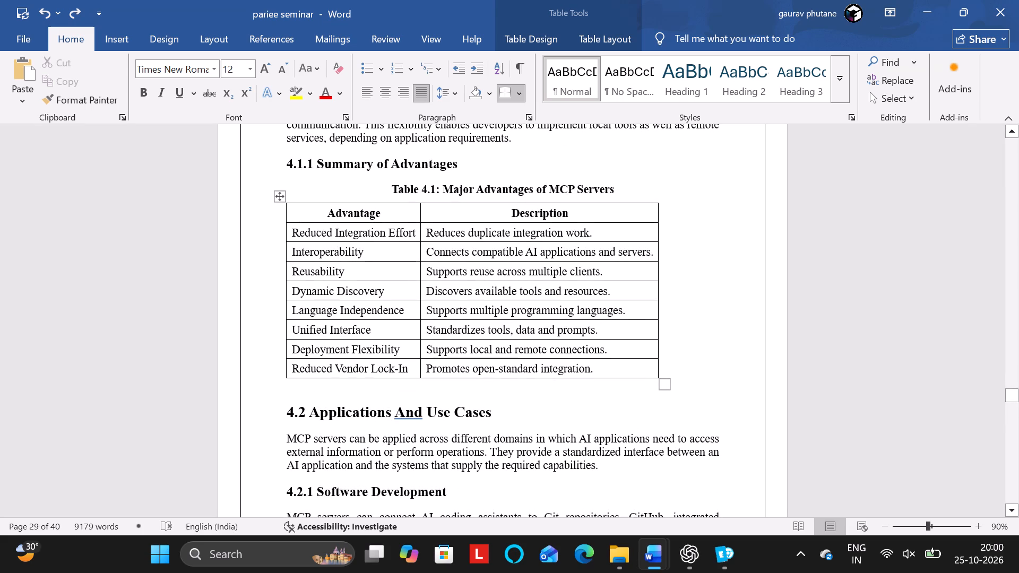
left_click_drag(280, 198, 299, 199)
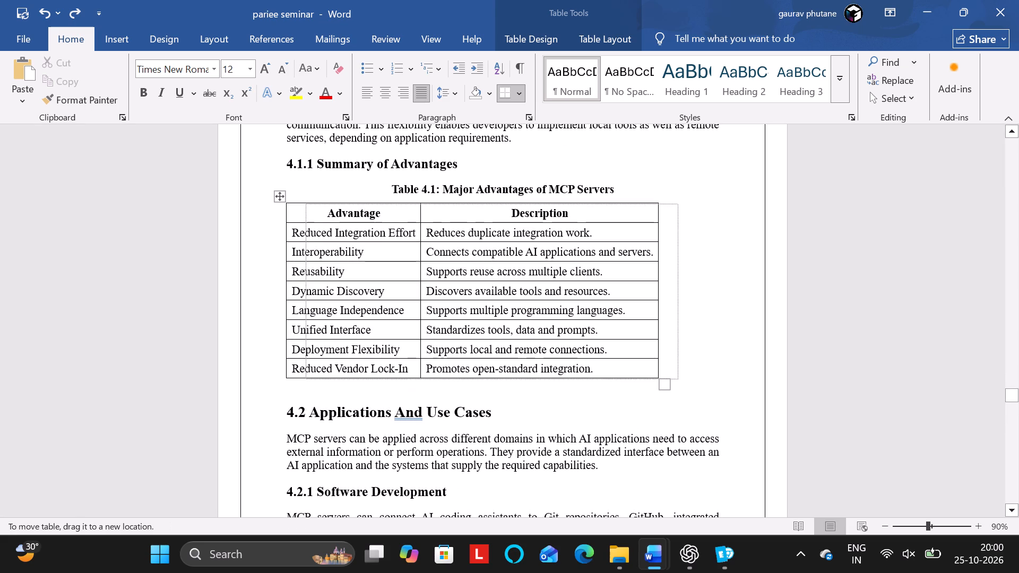
left_click_drag(299, 199, 341, 197)
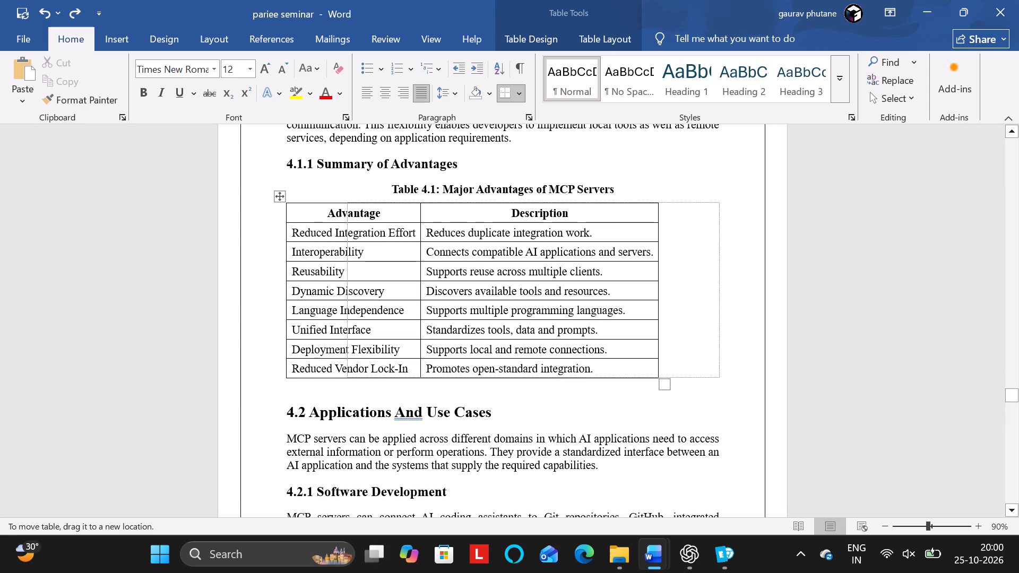
left_click_drag(341, 197, 319, 199)
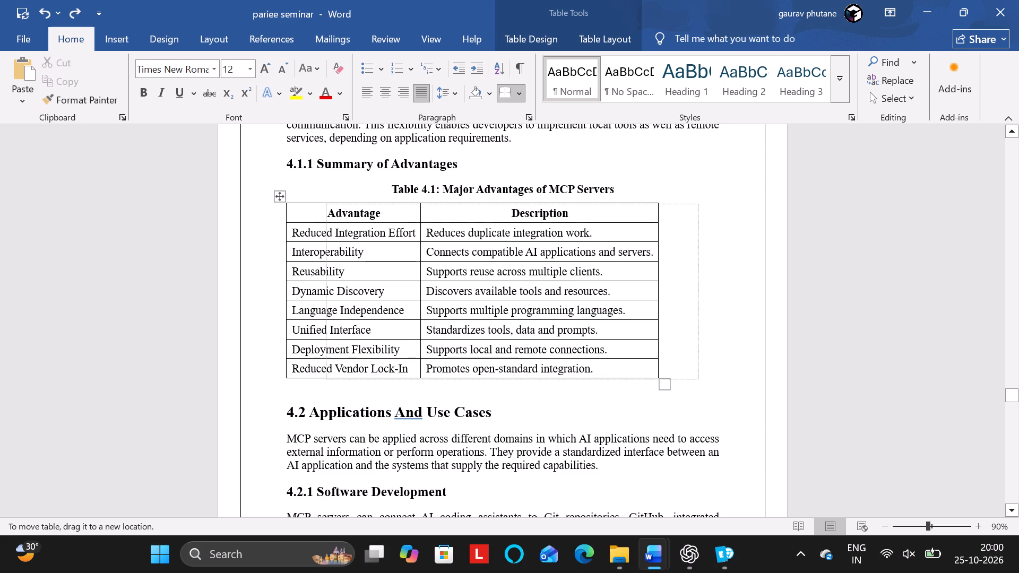
left_click_drag(319, 199, 319, 197)
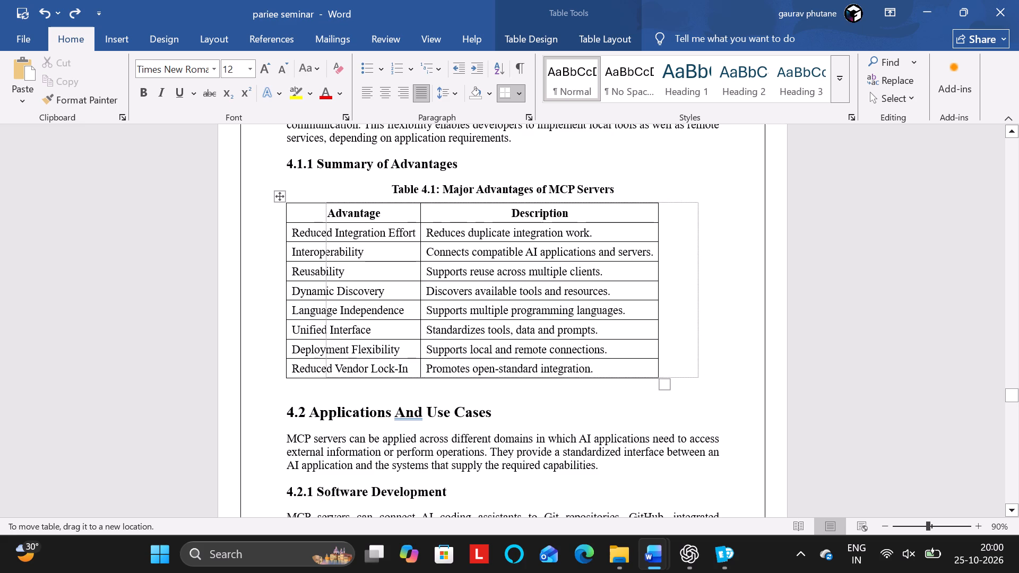
left_click_drag(319, 197, 319, 198)
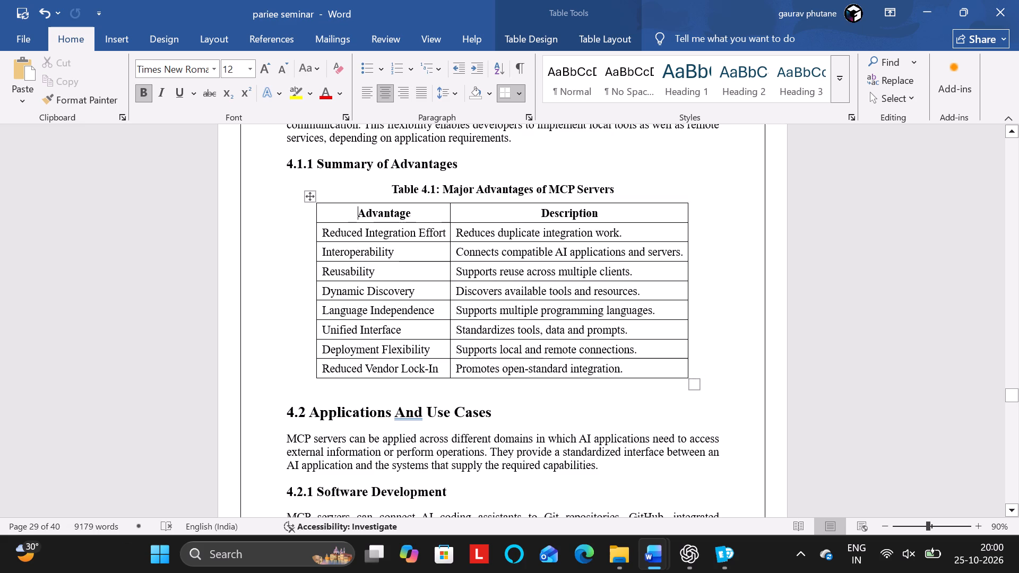
left_click(706, 312)
Add space after the "Table 4.2: Applications of MCP Servers" caption in section 4.2.5.
scroll(706, 312, "down", 1)
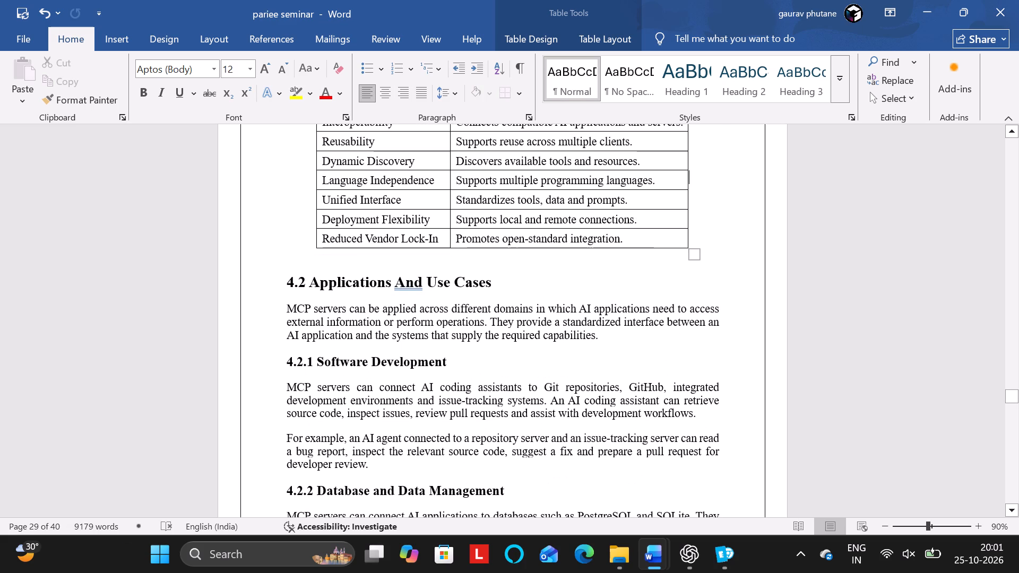
scroll(706, 312, "down", 1)
scroll(706, 312, "up", 1)
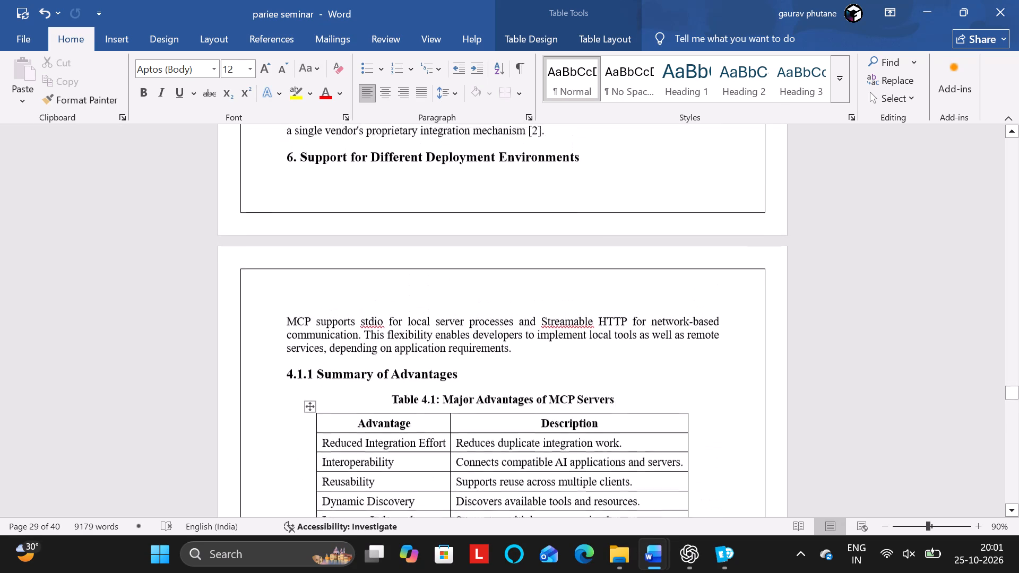
scroll(706, 312, "down", 1)
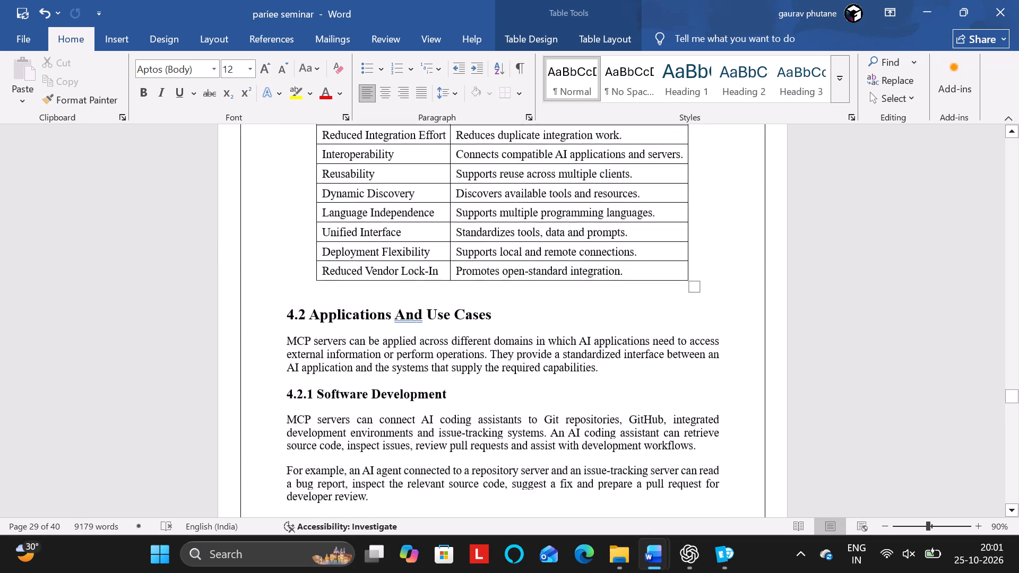
scroll(706, 312, "down", 3)
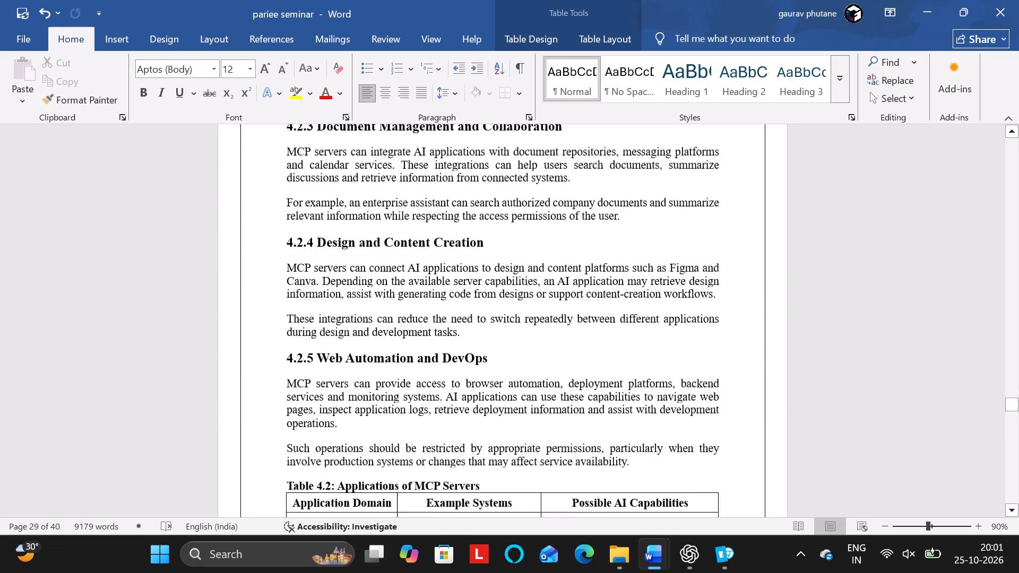
scroll(706, 312, "down", 1)
left_click(450, 296)
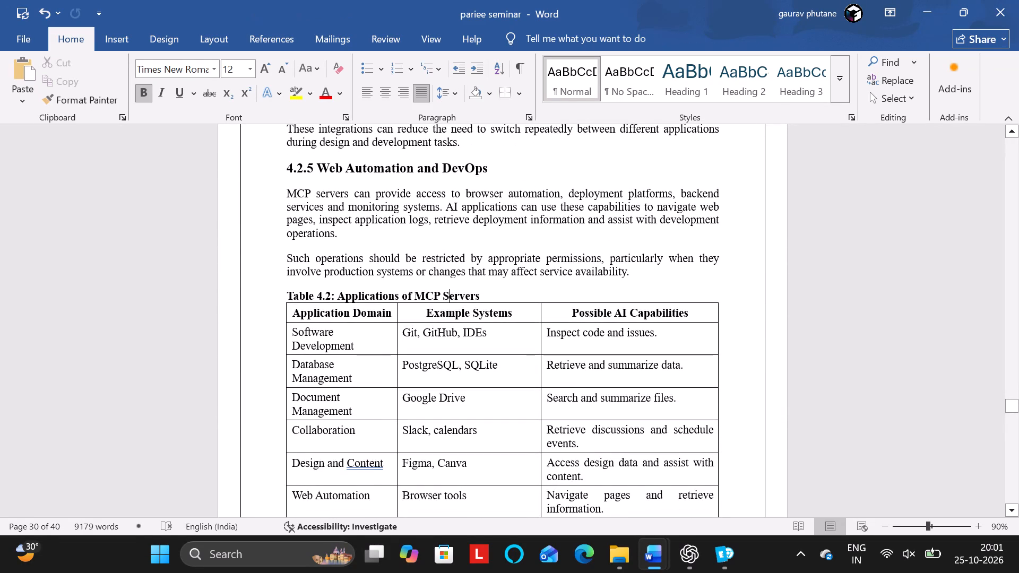
left_click(448, 101)
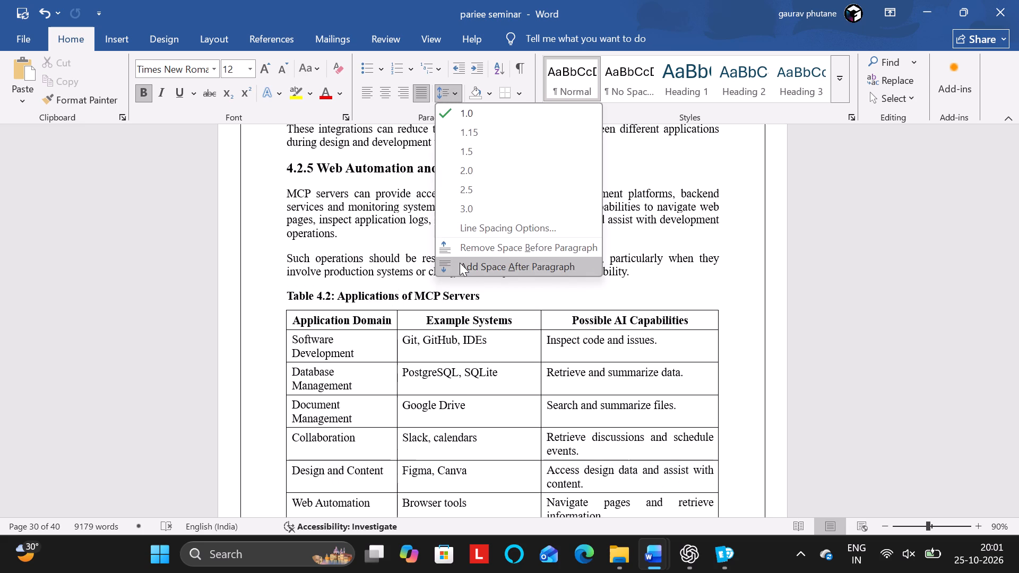
left_click(460, 263)
left_click(447, 98)
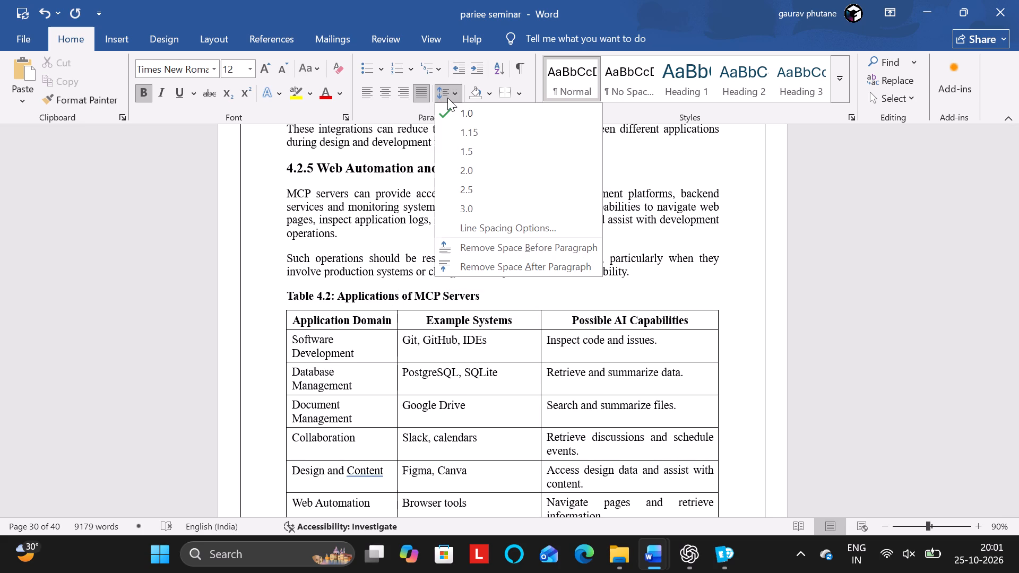
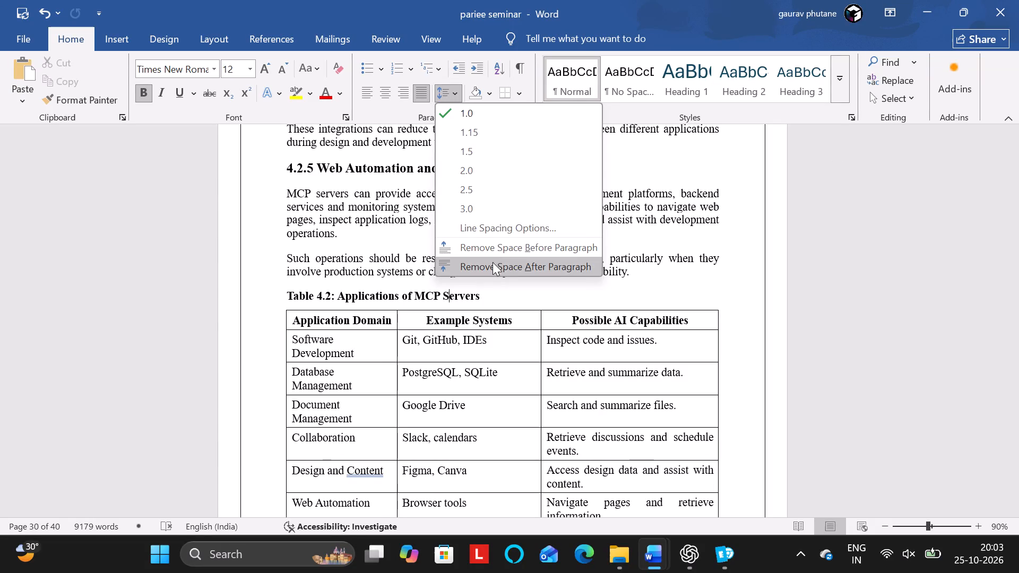
Set the line spacing of the "Table 4.1: Major Advantages of MCP Servers" caption to 1.0.
left_click(735, 219)
scroll(735, 219, "up", 3)
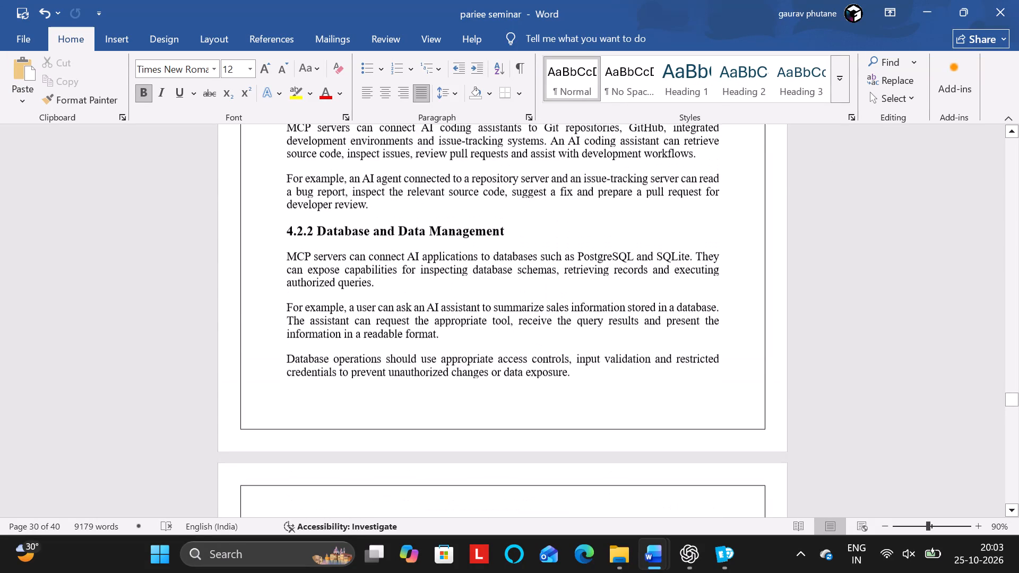
scroll(735, 219, "up", 5)
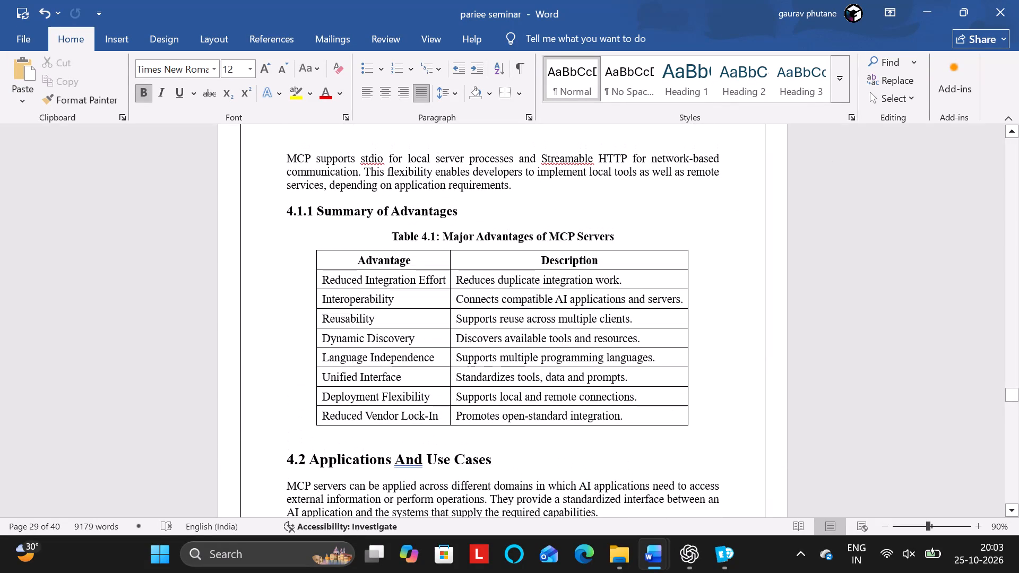
left_click(519, 234)
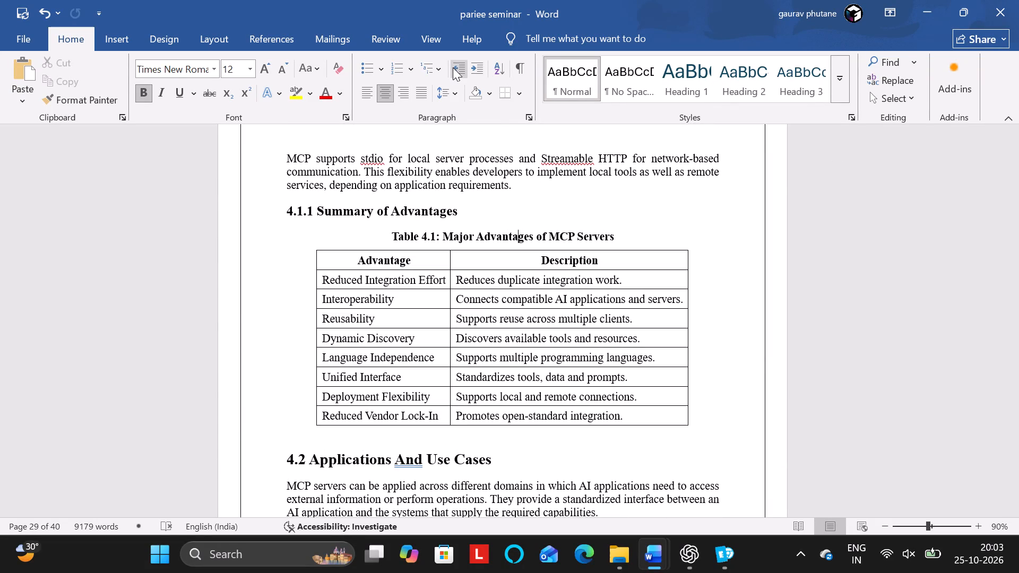
left_click(446, 85)
left_click(463, 107)
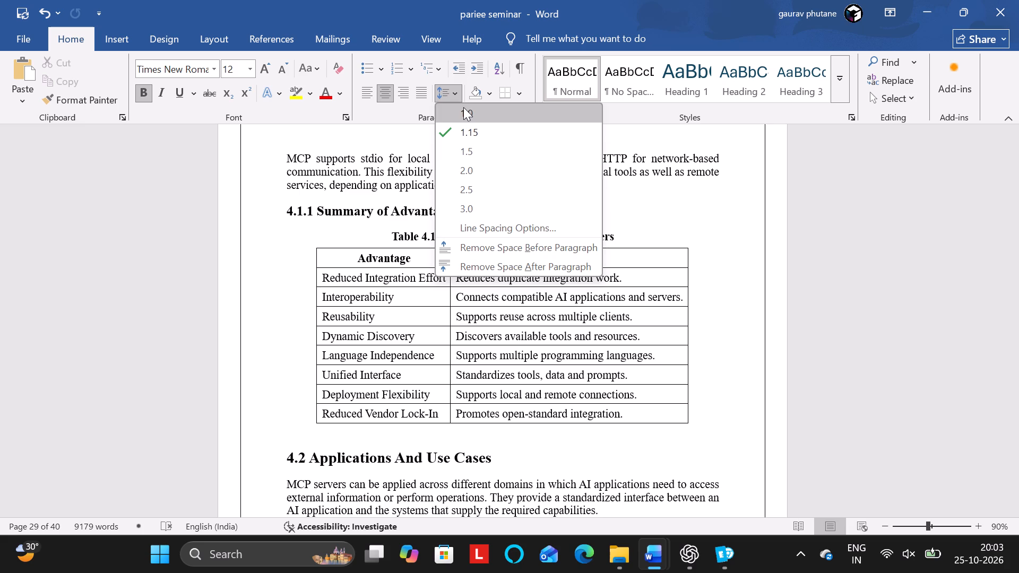
Centre the "Table 4.2: Applications of MCP Servers" caption above its table in section 4.2.5.
scroll(531, 285, "up", 3)
scroll(531, 285, "down", 1)
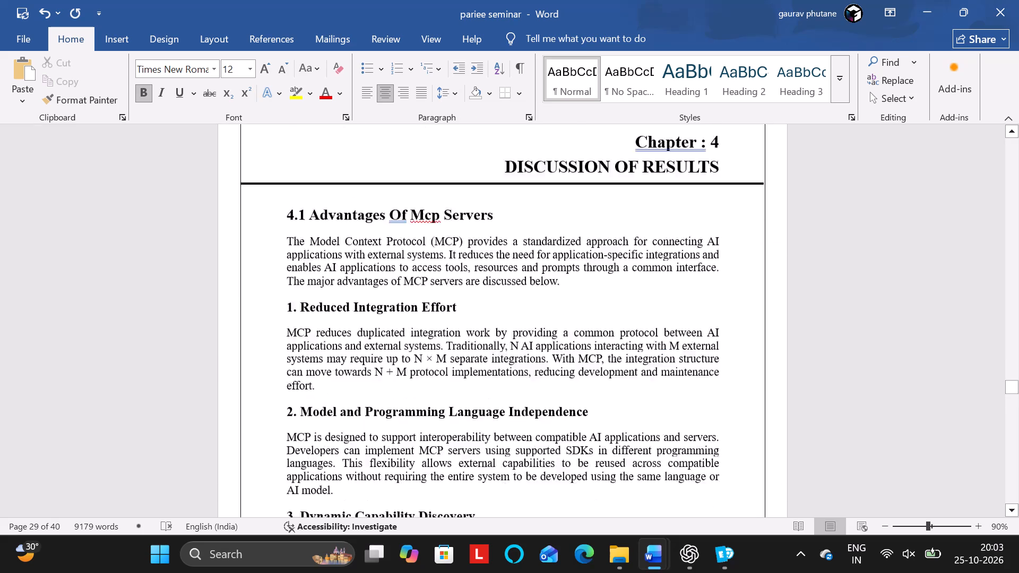
scroll(531, 285, "down", 5)
scroll(531, 285, "up", 1)
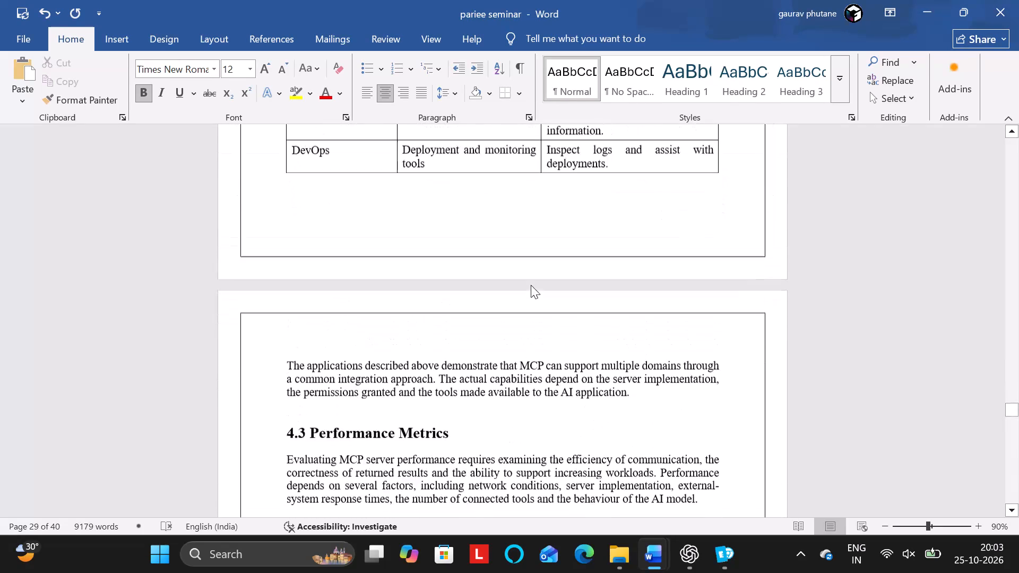
scroll(531, 285, "up", 2)
scroll(531, 285, "down", 1)
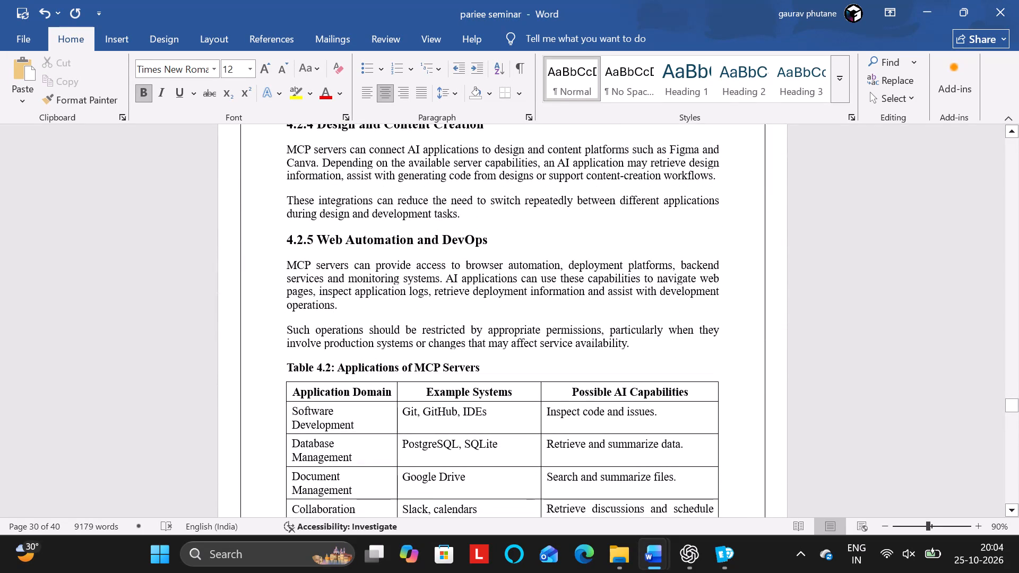
left_click(435, 365)
left_click(383, 92)
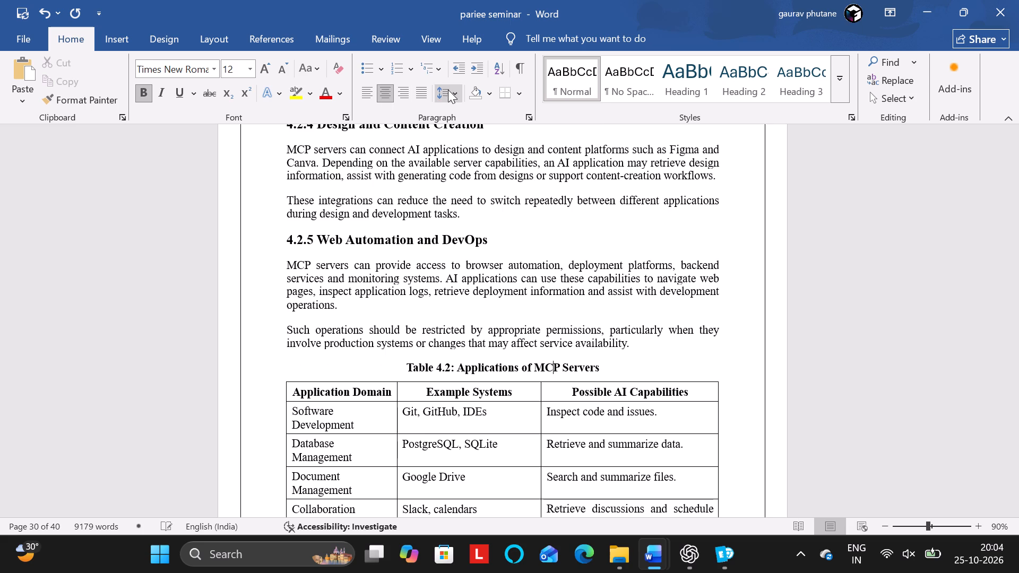
left_click(448, 90)
left_click(374, 282)
Add space after the "Table 4.3: Performance Metrics for MCP Servers" caption and remove the space before it.
scroll(374, 282, "down", 2)
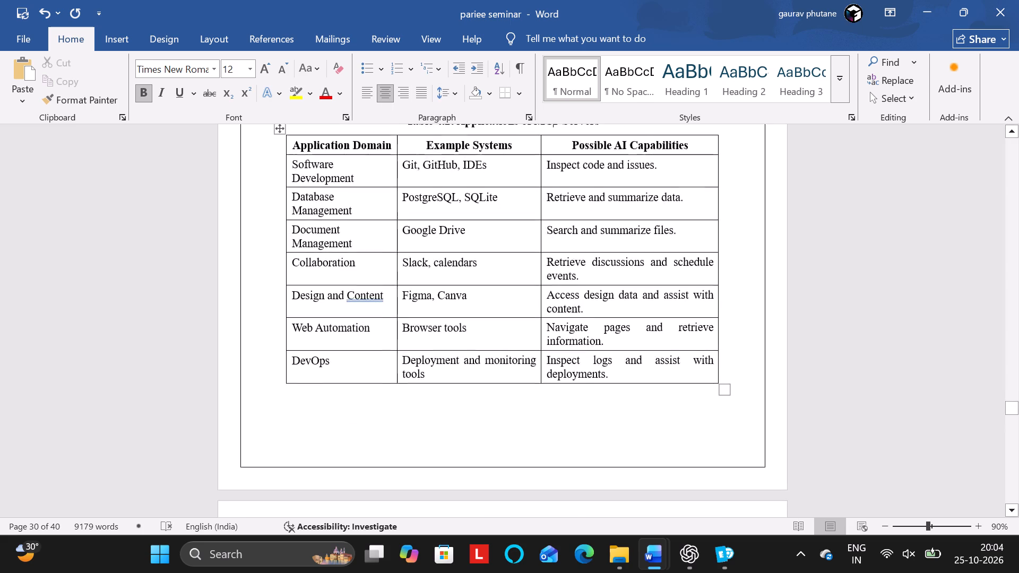
scroll(374, 282, "down", 4)
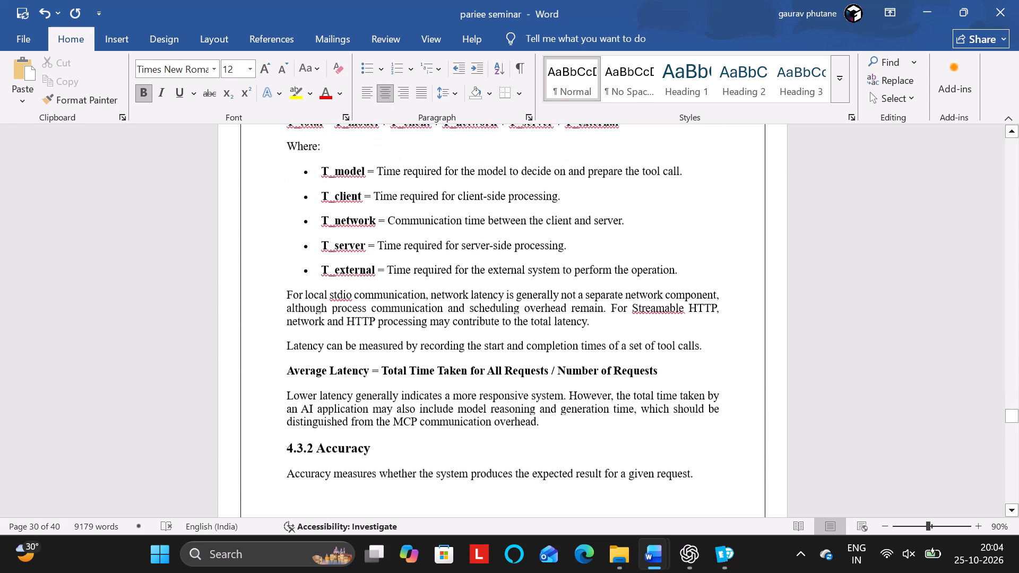
scroll(374, 282, "down", 4)
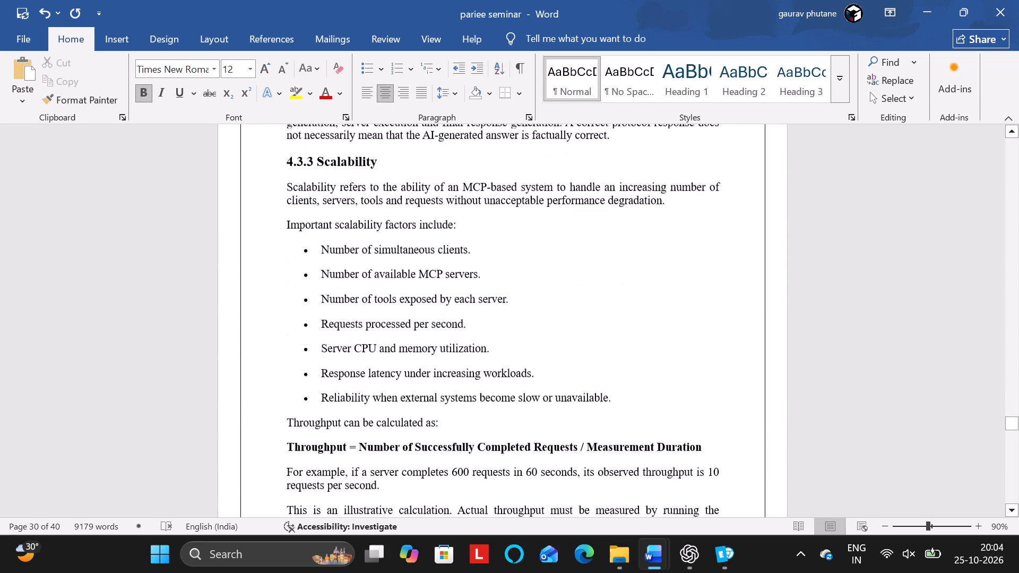
scroll(374, 282, "down", 3)
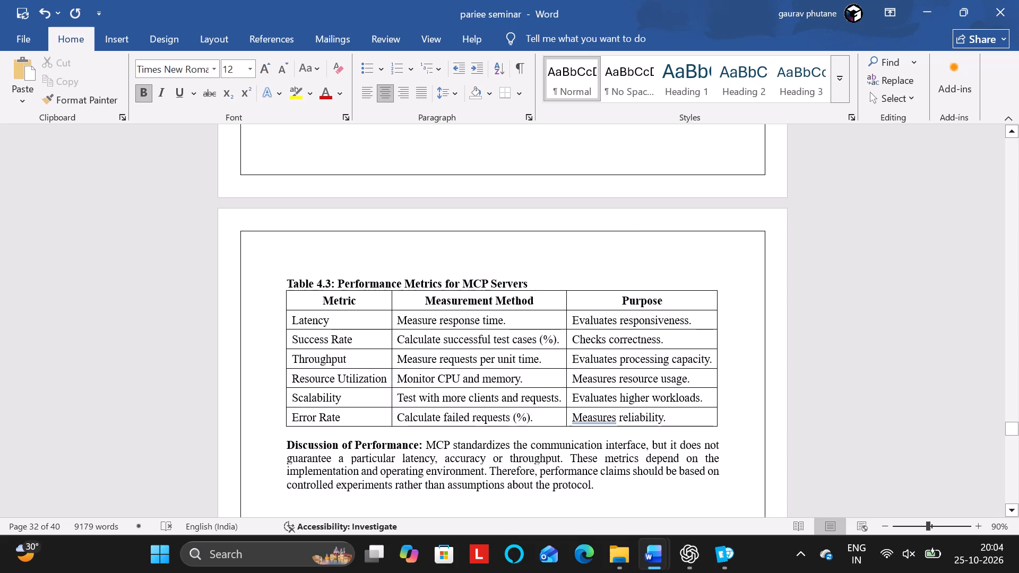
left_click(339, 290)
left_click(391, 292)
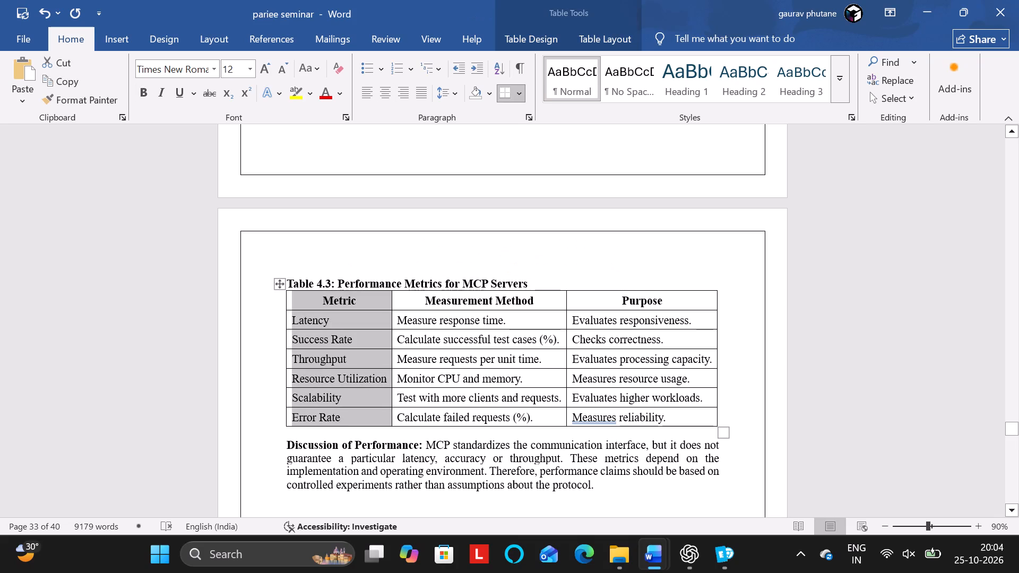
left_click(412, 285)
left_click(439, 87)
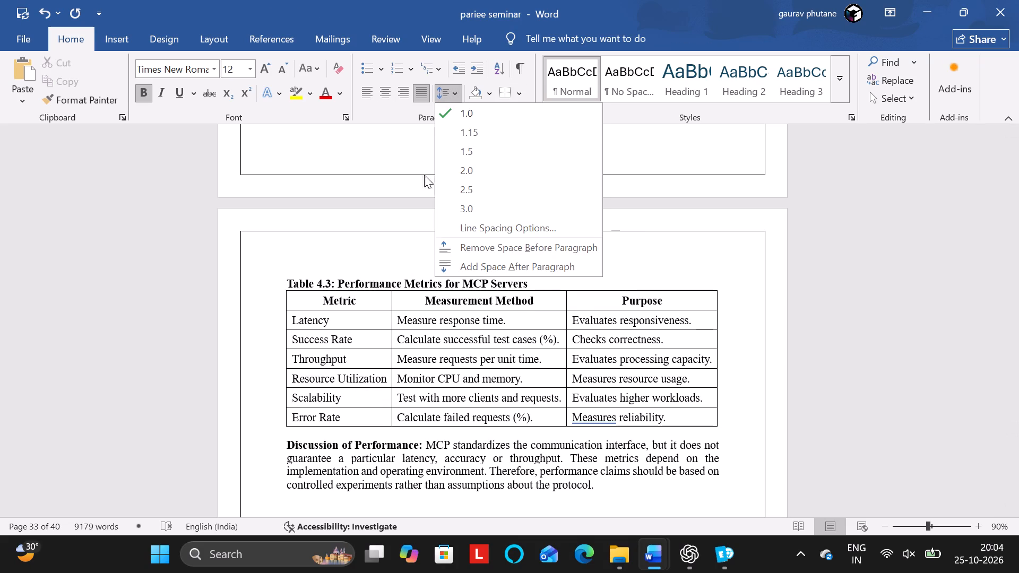
left_click(459, 264)
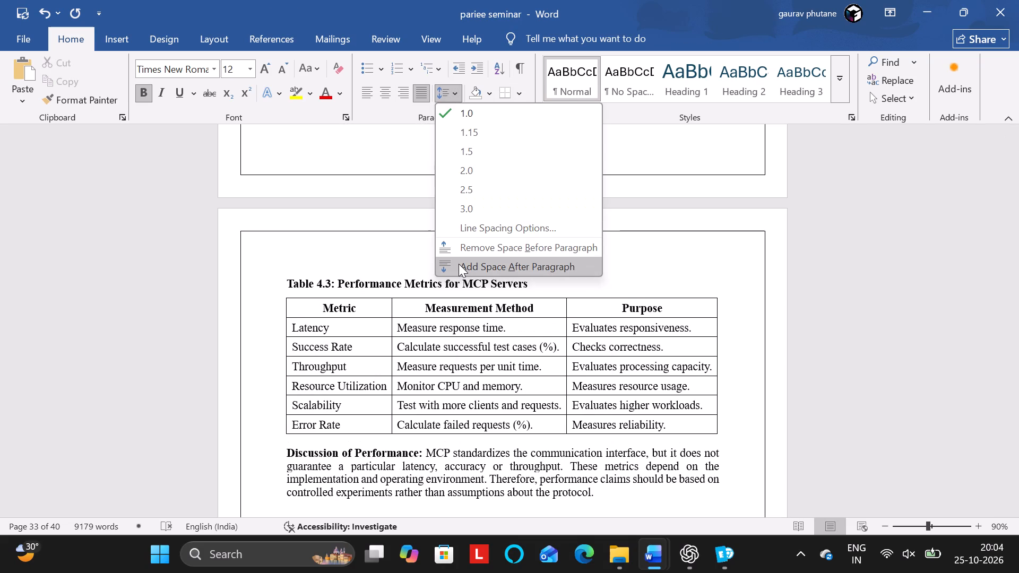
left_click(451, 86)
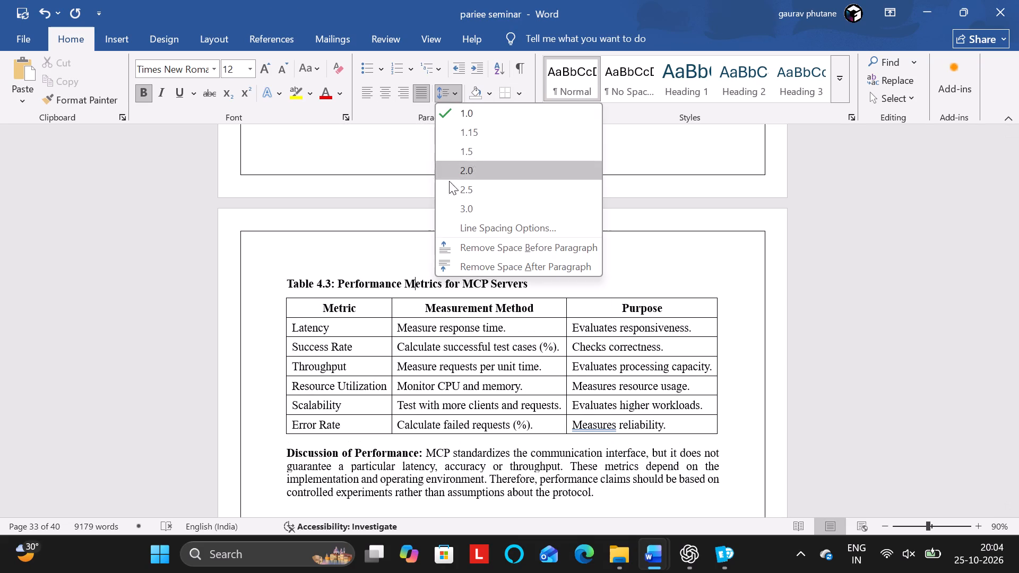
left_click(457, 242)
Insert a blank paragraph before the Table 4.3 caption to move it onto its table's page, and centre the caption.
scroll(457, 242, "up", 1)
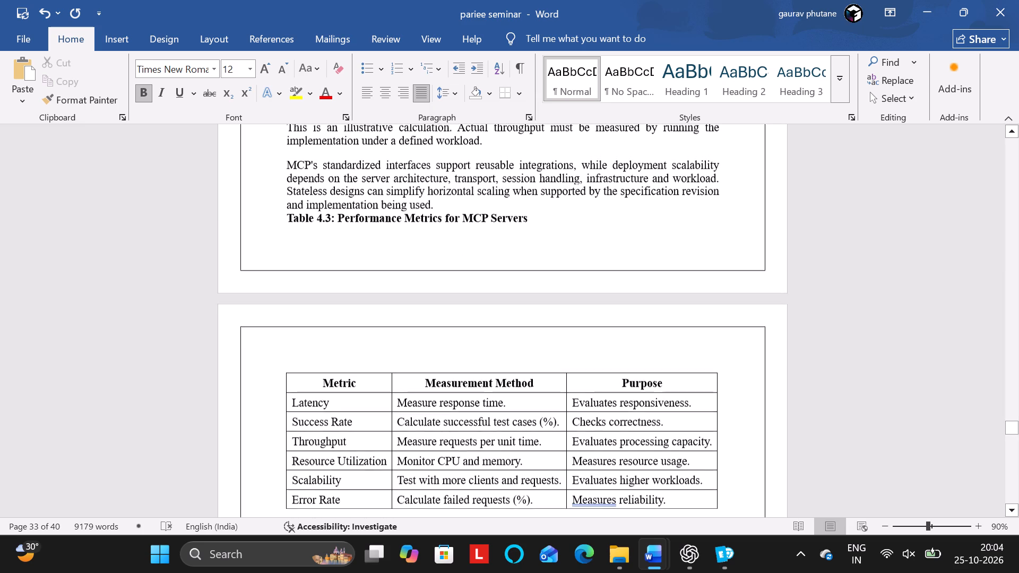
left_click(284, 219)
key("Return")
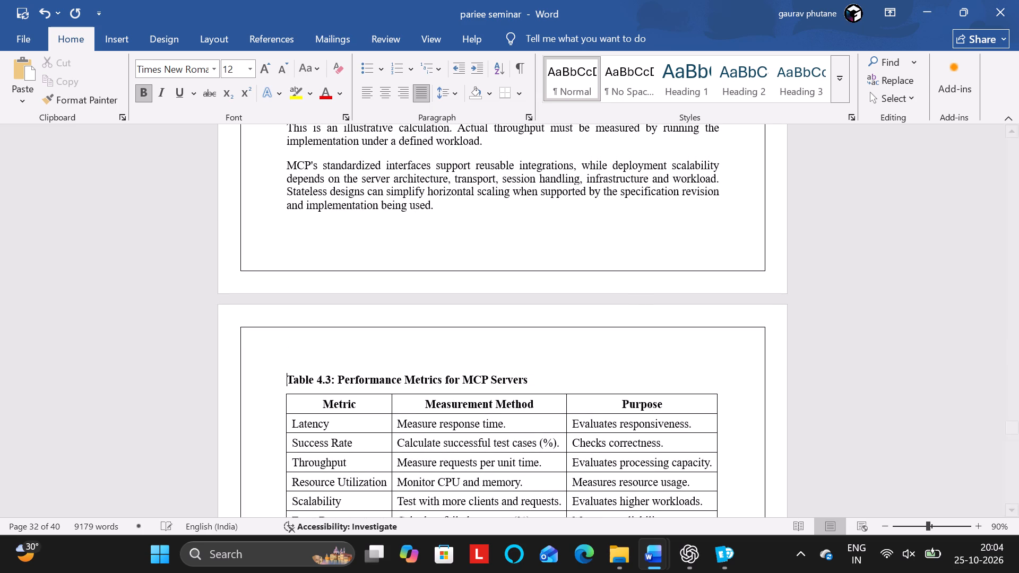
scroll(284, 219, "down", 2)
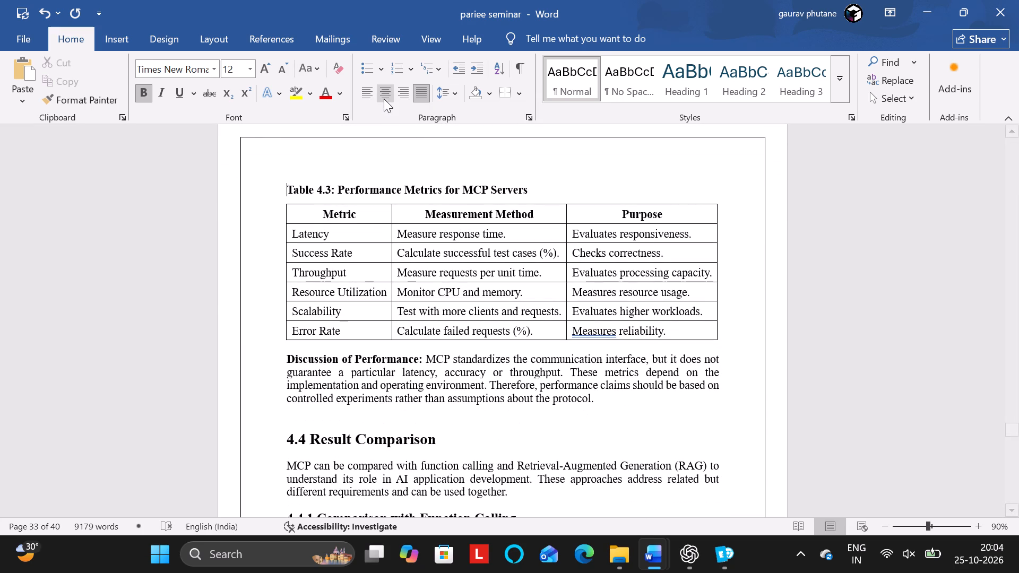
left_click(385, 99)
Set the line spacing of the "Table 4.4: Comparison of Function Calling, RAG and MCP" caption to 1.0.
scroll(431, 309, "down", 2)
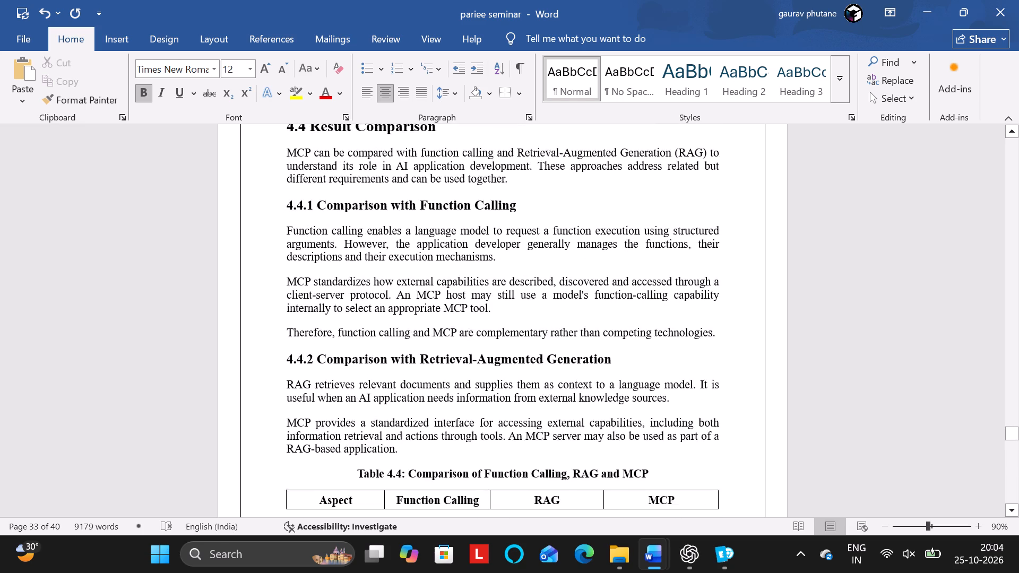
scroll(431, 309, "down", 1)
left_click(470, 289)
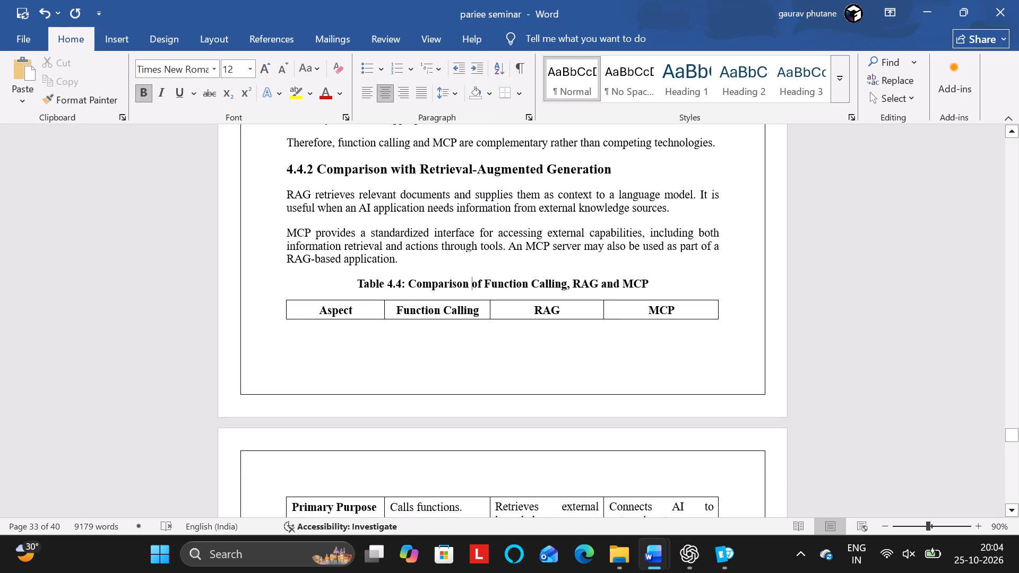
left_click(447, 98)
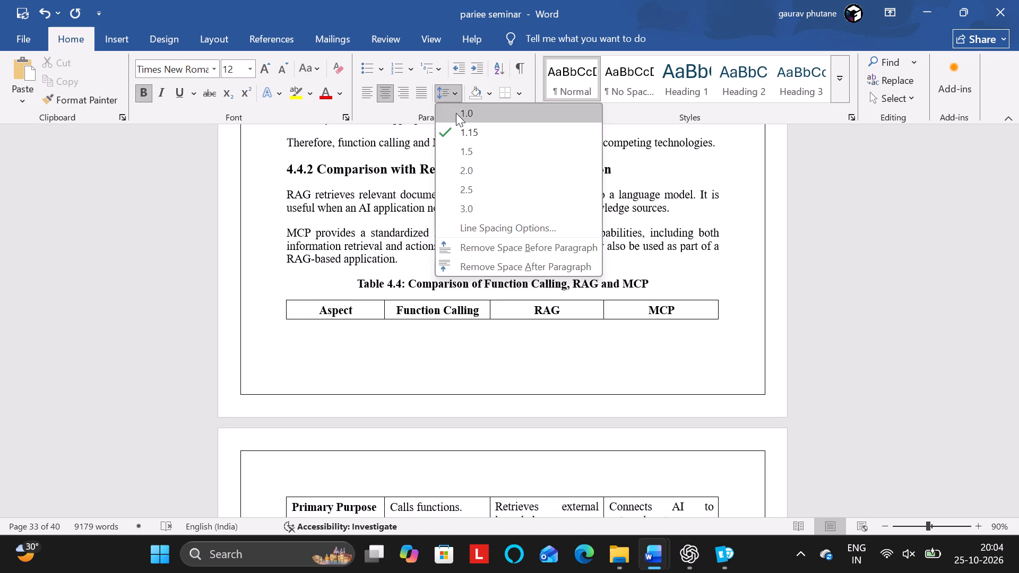
left_click(466, 110)
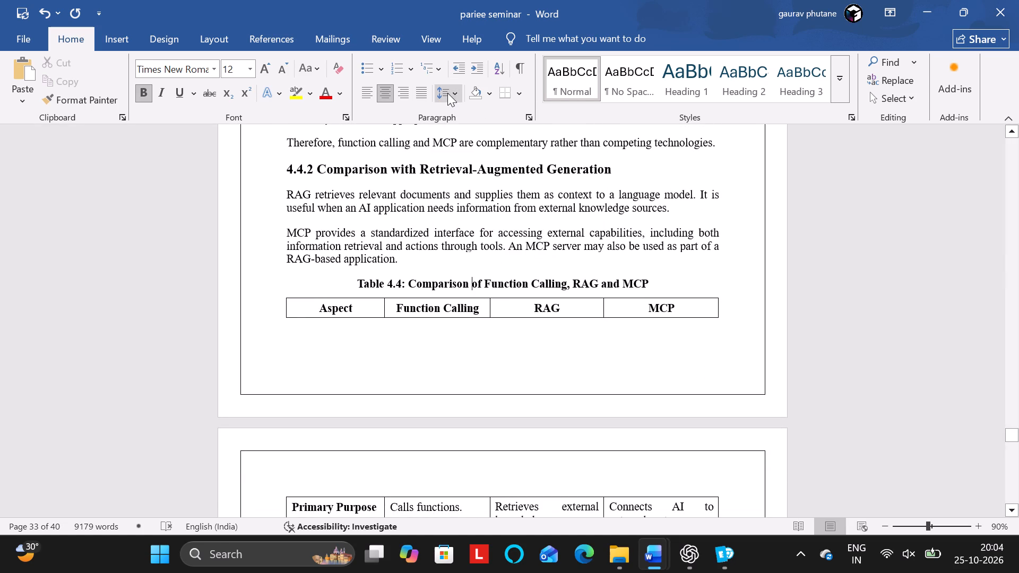
left_click(447, 93)
left_click(333, 265)
Add space after the "Table 4.5: Limitations and Possible Mitigation Measures" caption and centre it above its table.
scroll(333, 265, "down", 1)
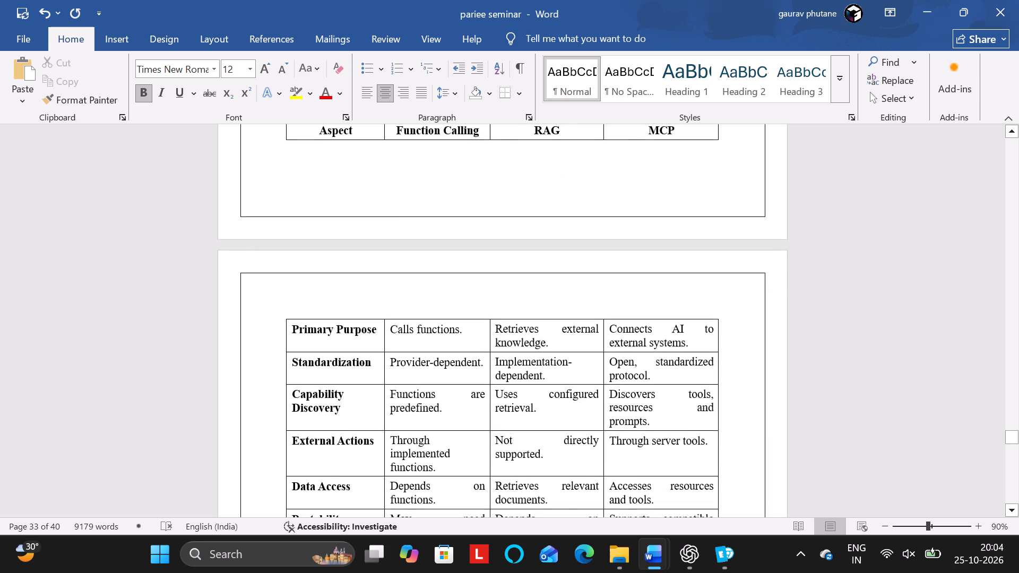
scroll(333, 265, "up", 1)
scroll(333, 265, "down", 3)
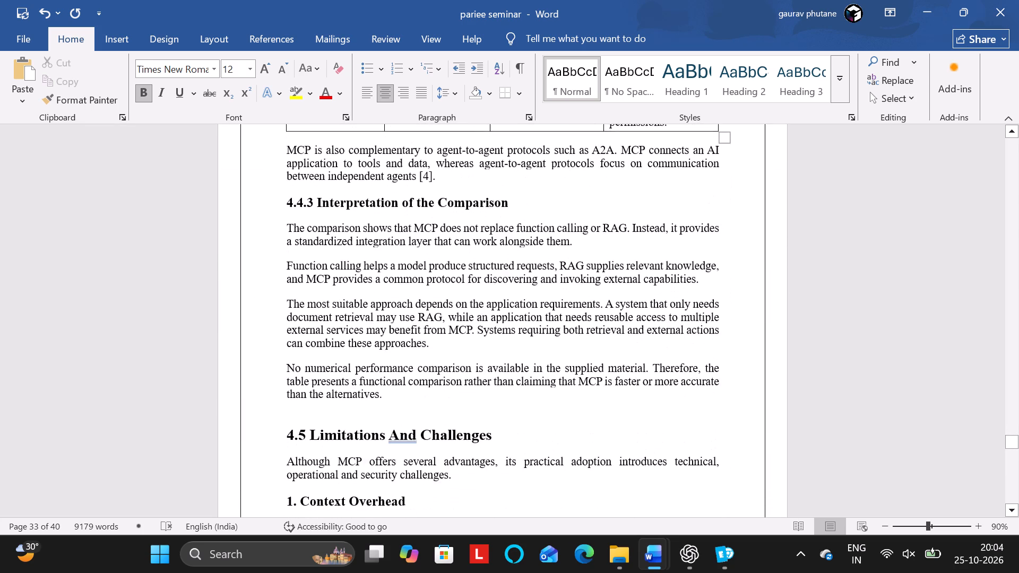
scroll(333, 265, "down", 4)
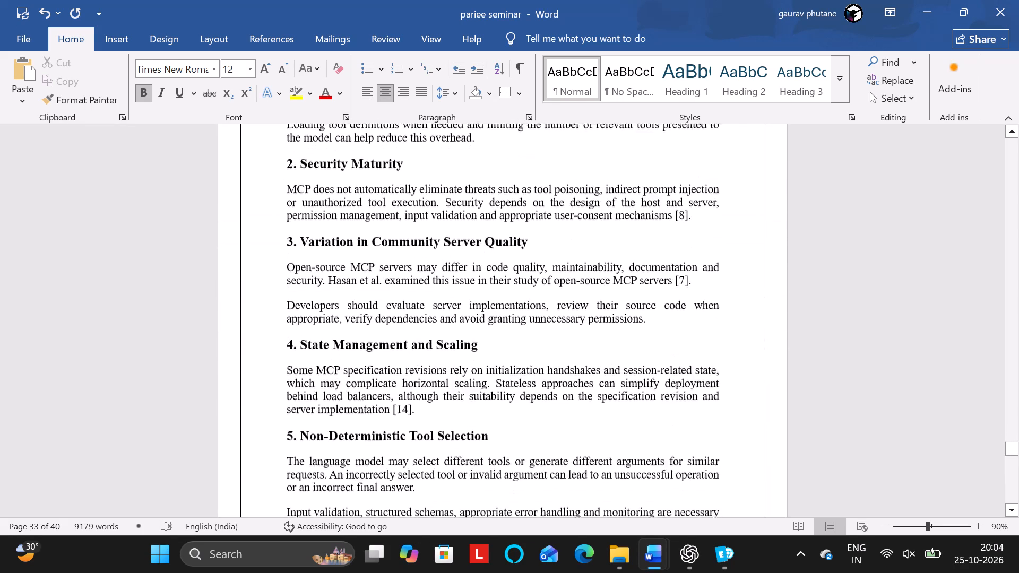
scroll(333, 265, "down", 3)
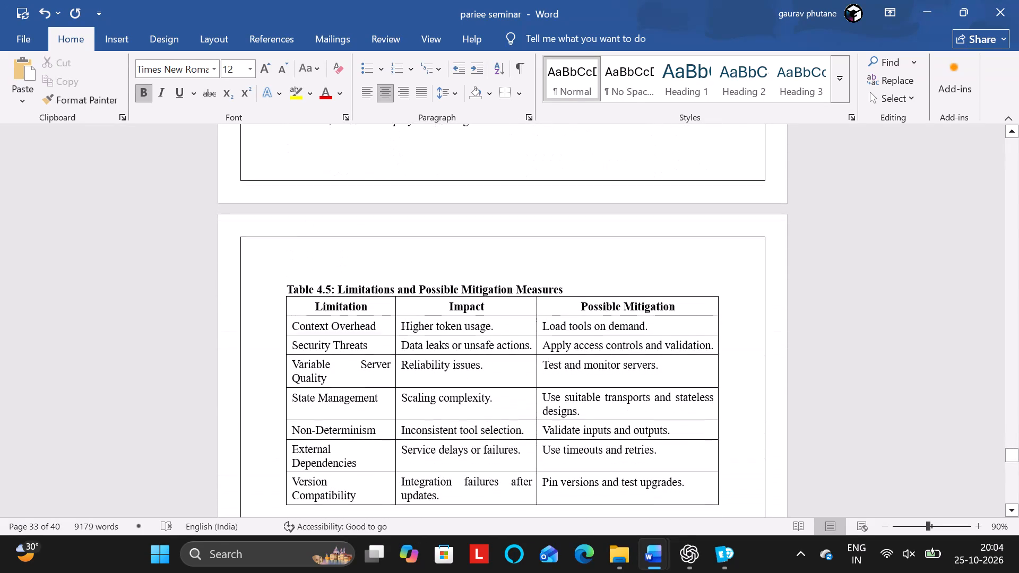
left_click(372, 288)
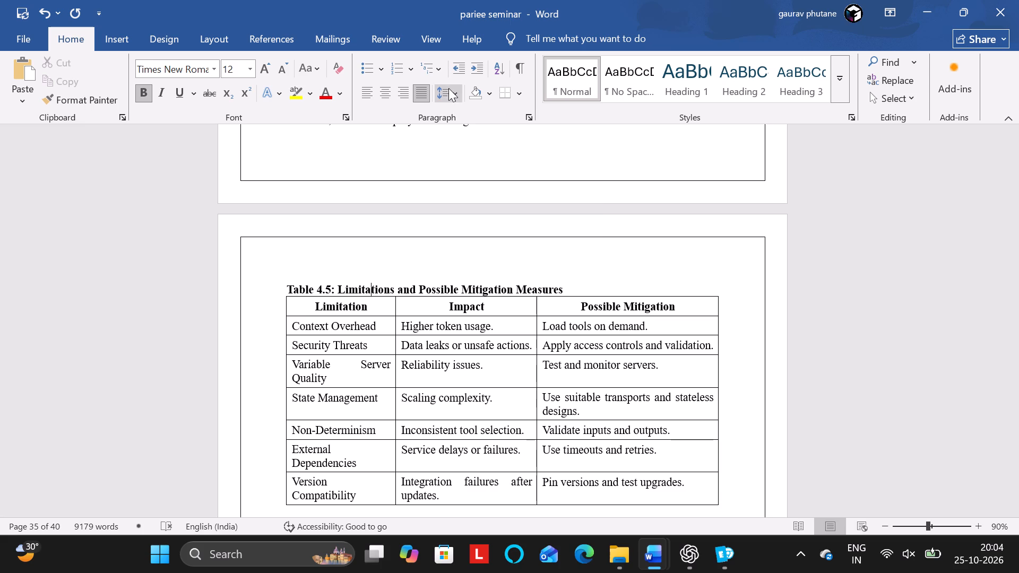
left_click(448, 88)
left_click(453, 269)
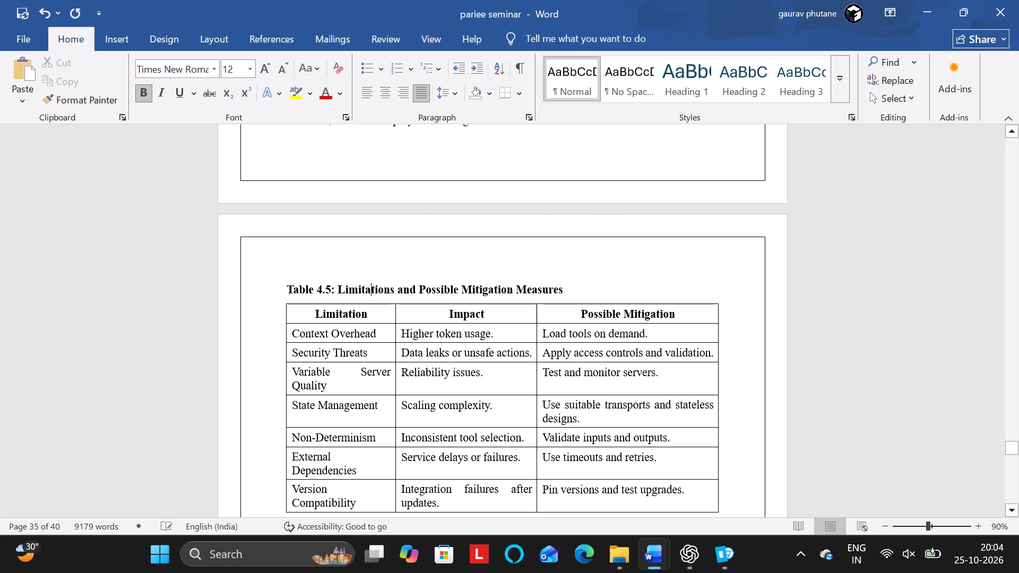
left_click(437, 86)
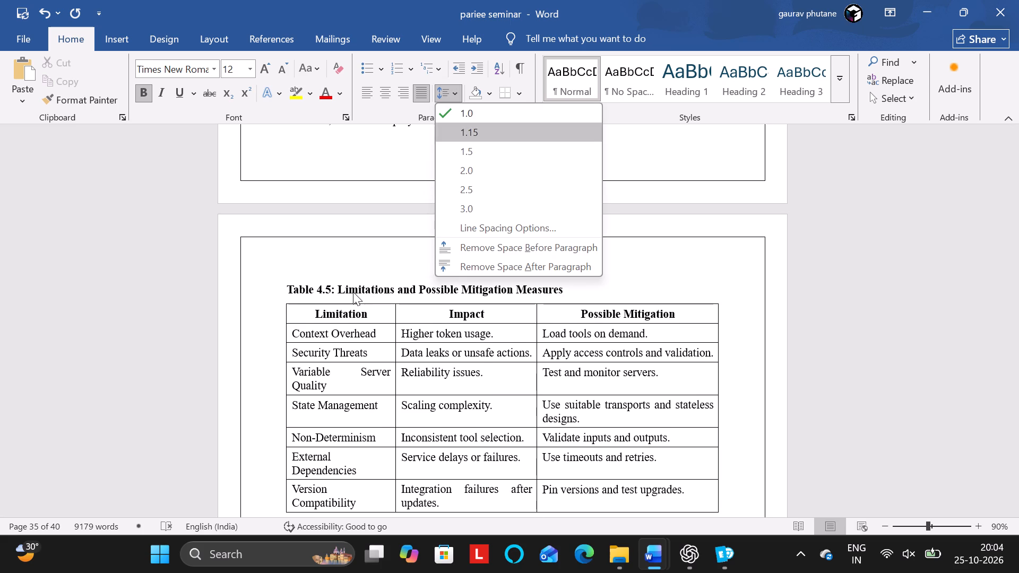
left_click(386, 92)
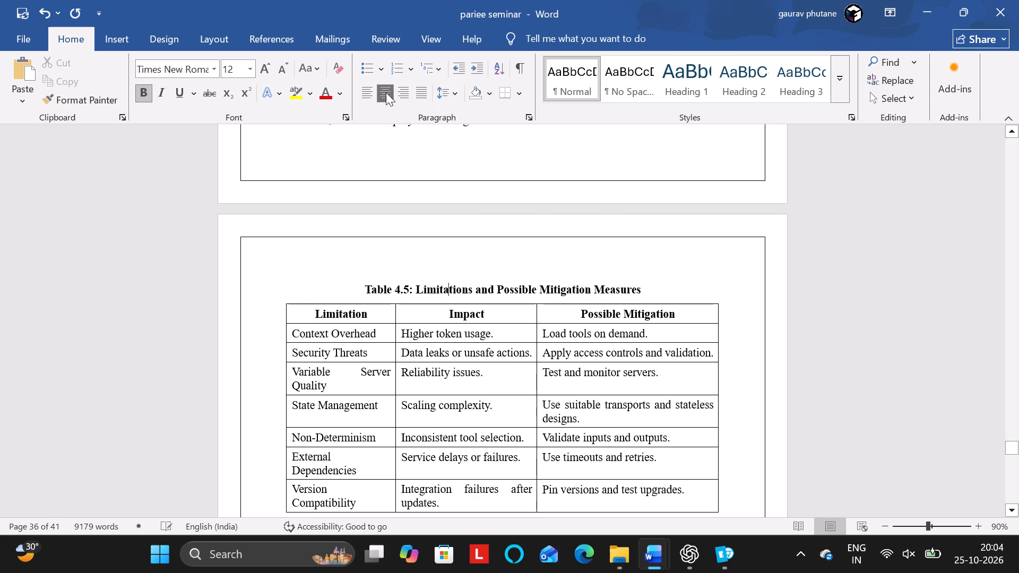
Review the pages after Table 4.5, through Future Directions and Future Scope, for remaining table captions and layout issues.
scroll(467, 311, "down", 1)
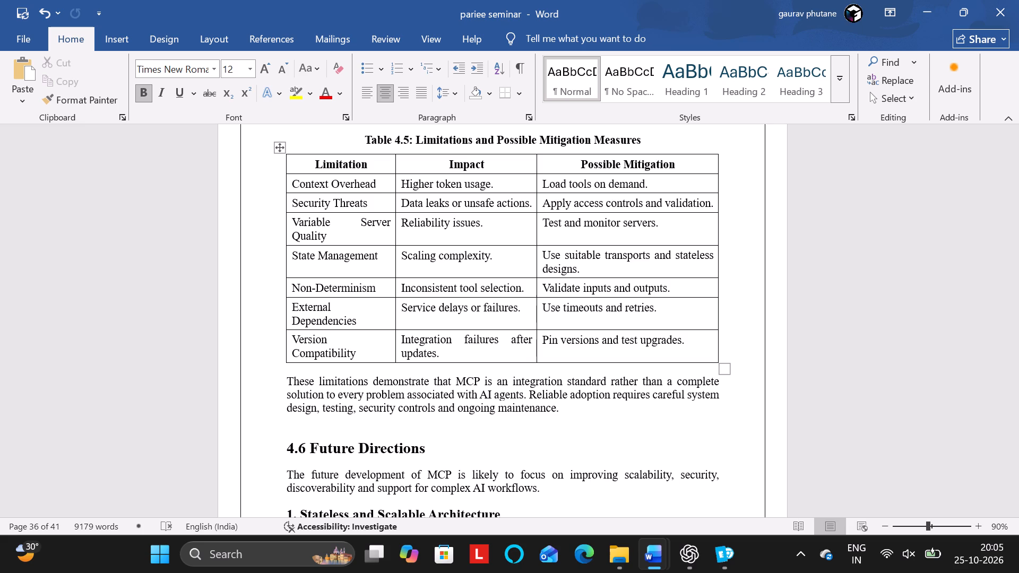
scroll(467, 311, "down", 6)
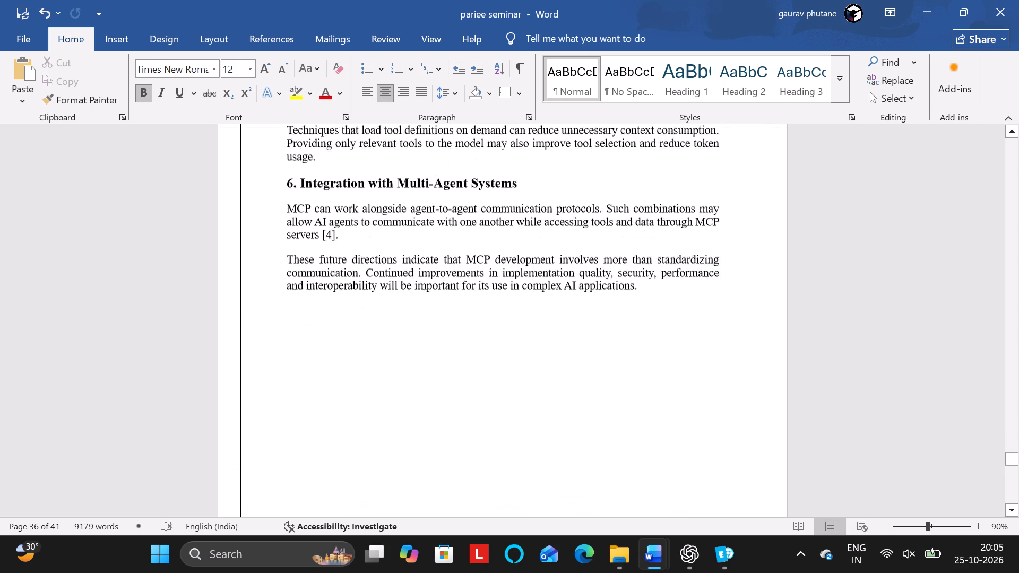
scroll(467, 311, "down", 5)
scroll(467, 311, "up", 1)
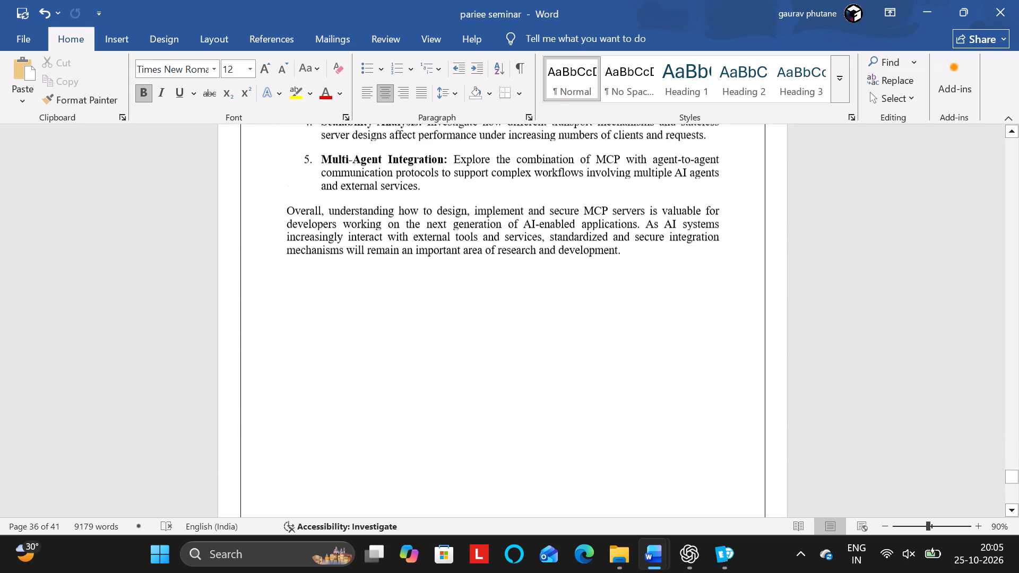
scroll(467, 311, "up", 4)
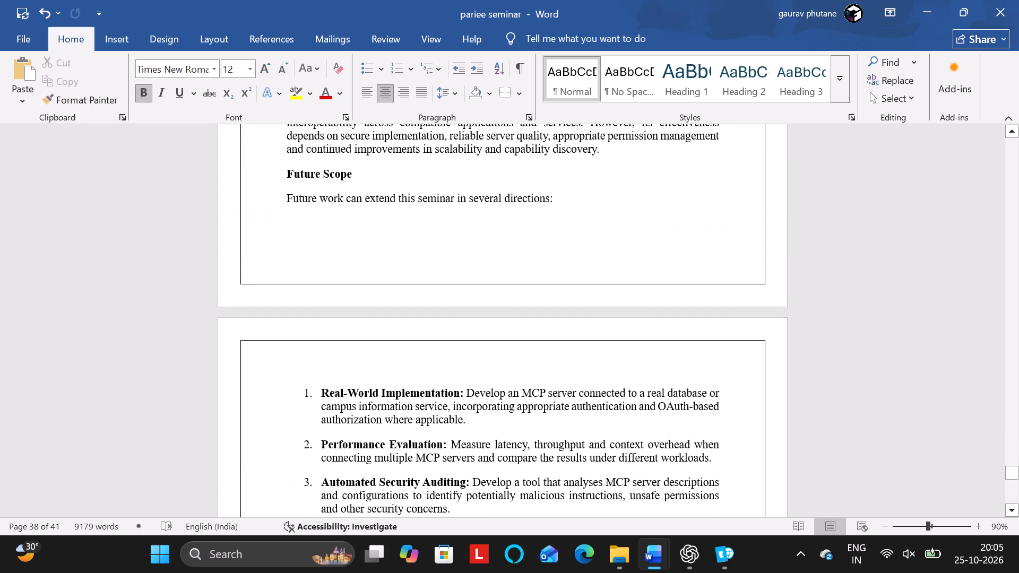
Copy the five numbered Future Scope points, from Real-World Implementation through Multi-Agent Integration.
left_click_drag(285, 195, 437, 466)
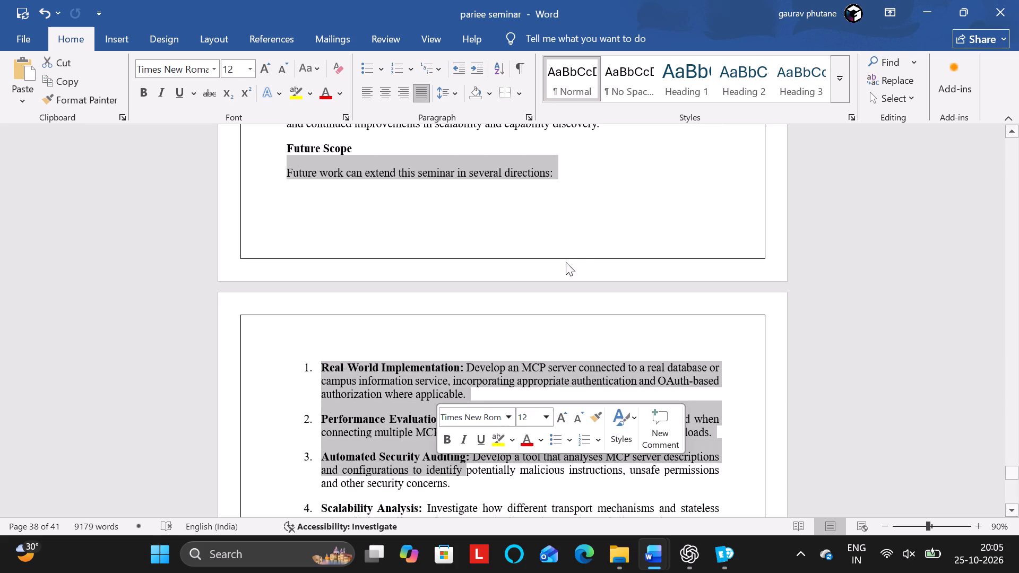
left_click(582, 259)
scroll(582, 259, "down", 1)
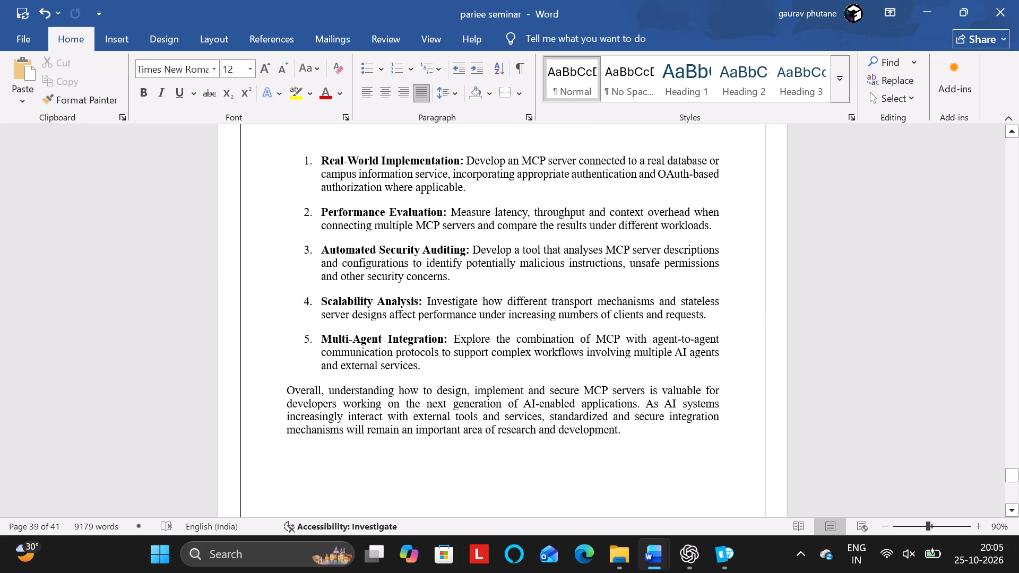
left_click_drag(301, 166, 477, 370)
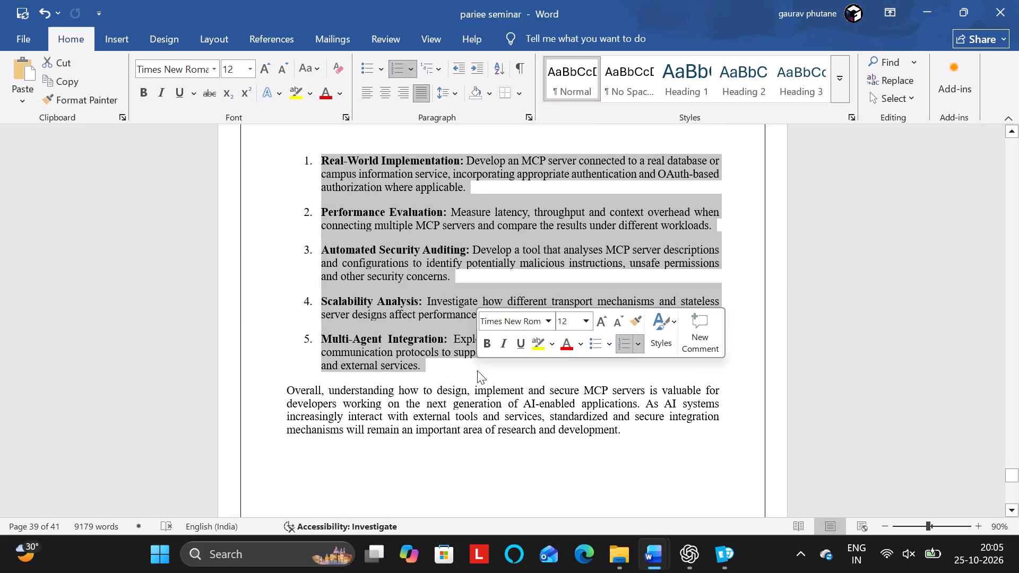
key("ctrl+c")
Review the layout of the closing pages, from Future Directions through the Chapter 5 Conclusion to the References.
scroll(477, 370, "up", 2)
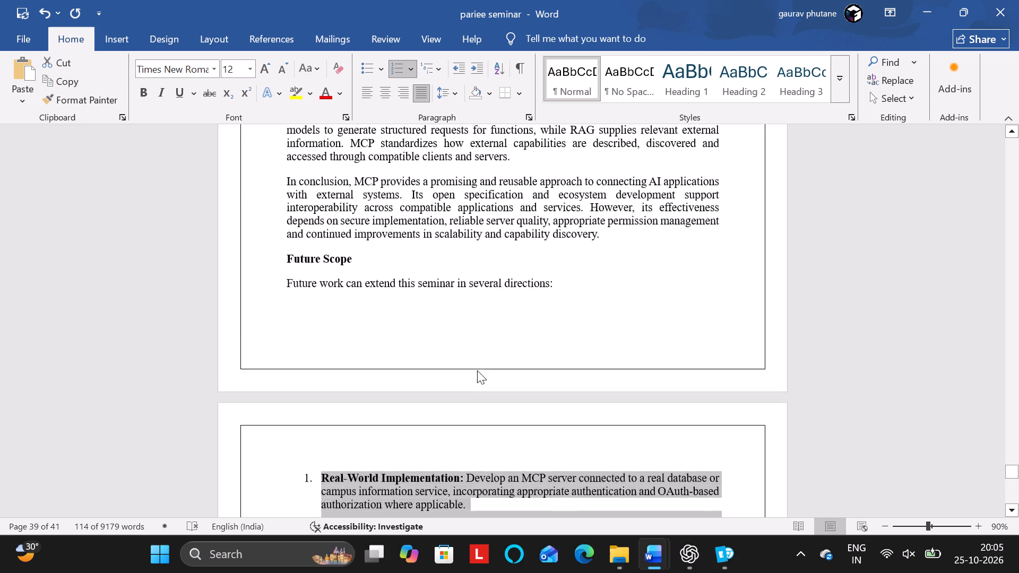
scroll(477, 370, "up", 7)
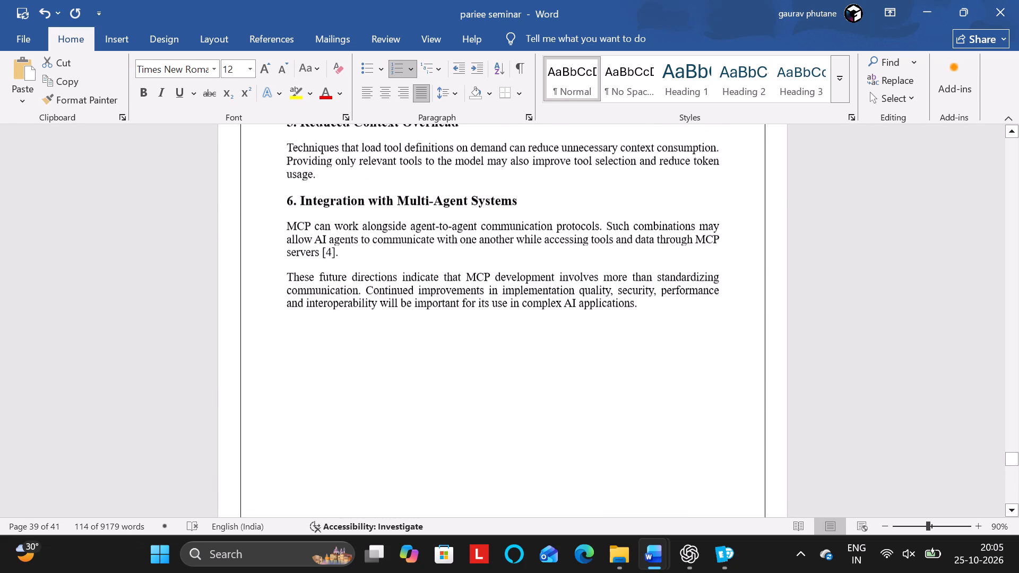
scroll(477, 370, "up", 4)
scroll(477, 370, "down", 1)
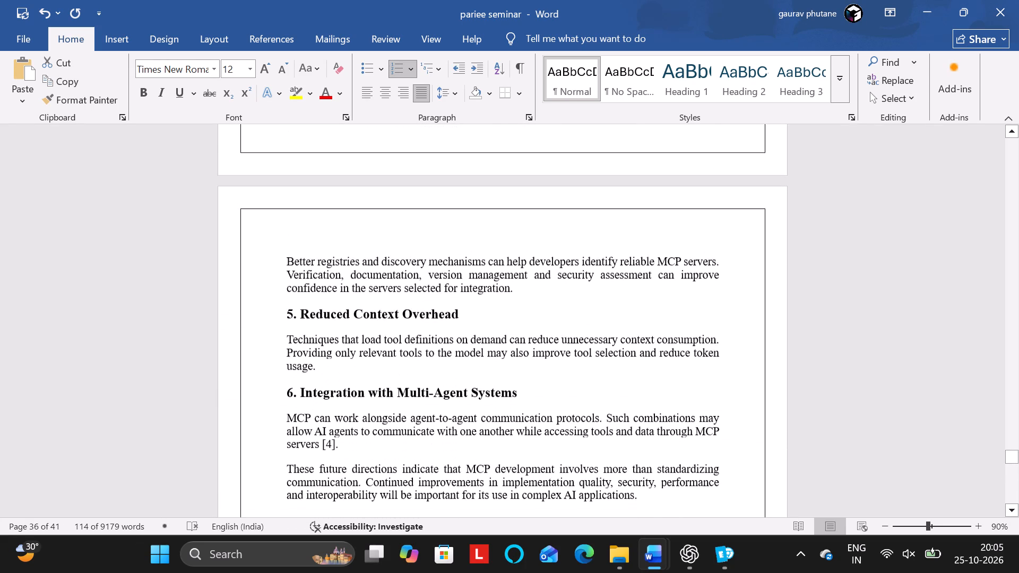
scroll(477, 370, "down", 5, "ctrl")
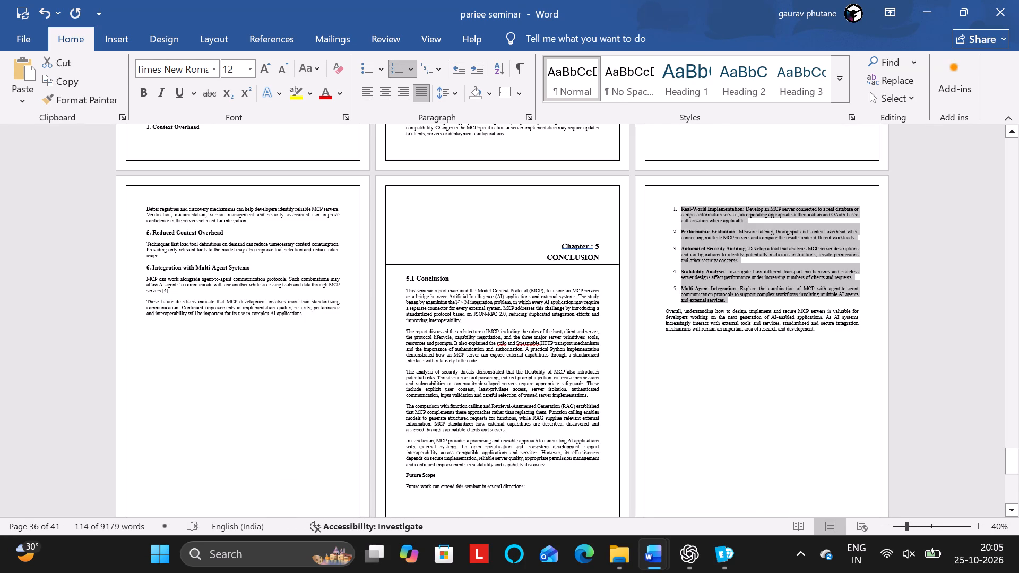
scroll(477, 370, "down", 1, "ctrl")
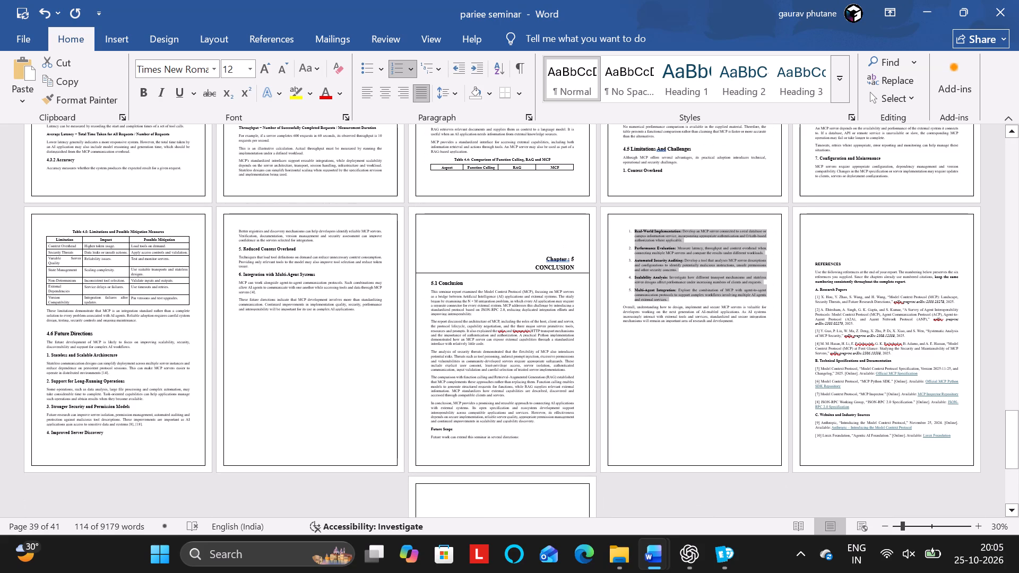
scroll(477, 370, "up", 1)
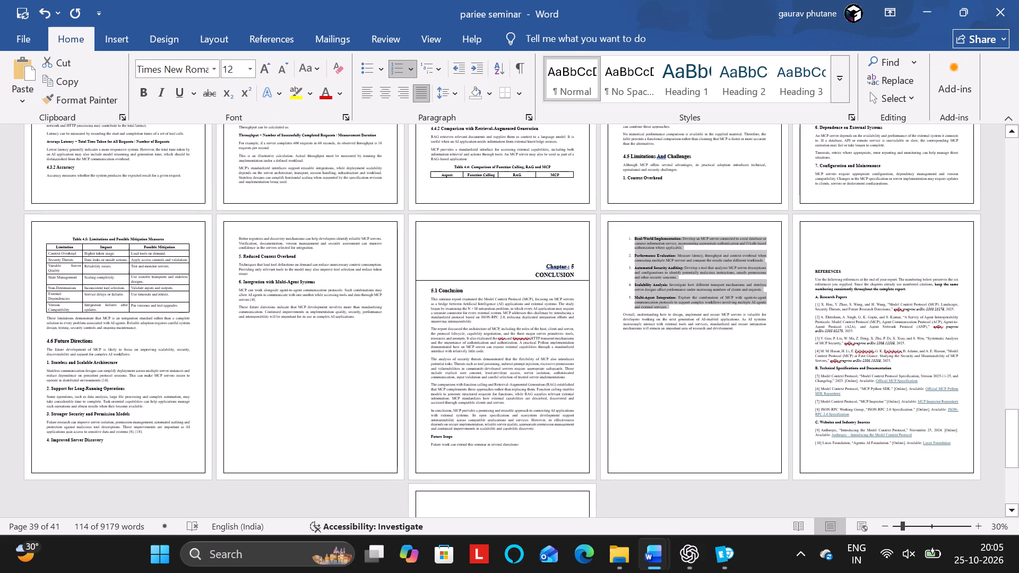
scroll(477, 370, "up", 1)
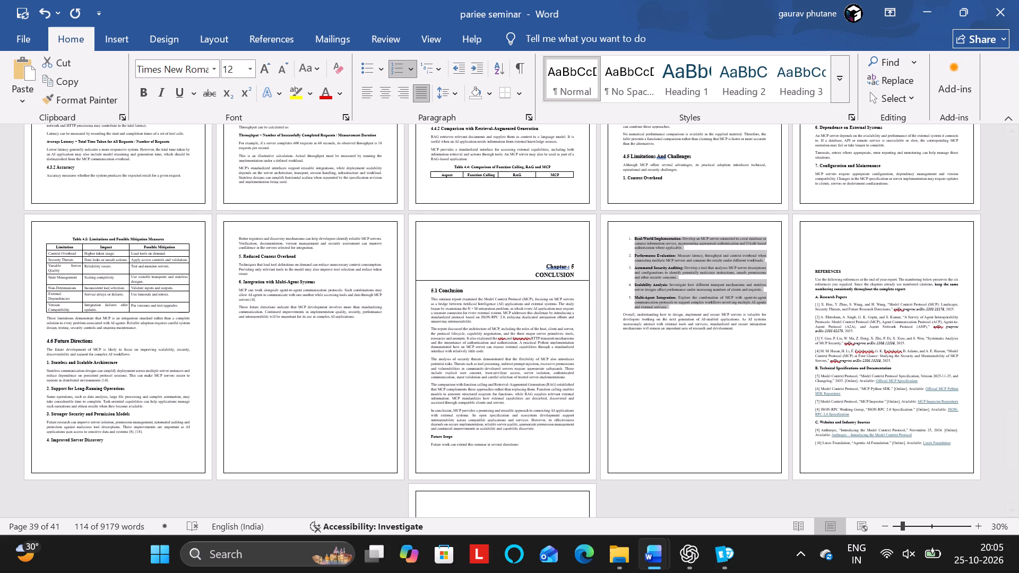
Delete the whole Future Scope section after the Conclusion, including its heading, introductory line, numbered list and closing paragraph.
left_click(643, 361)
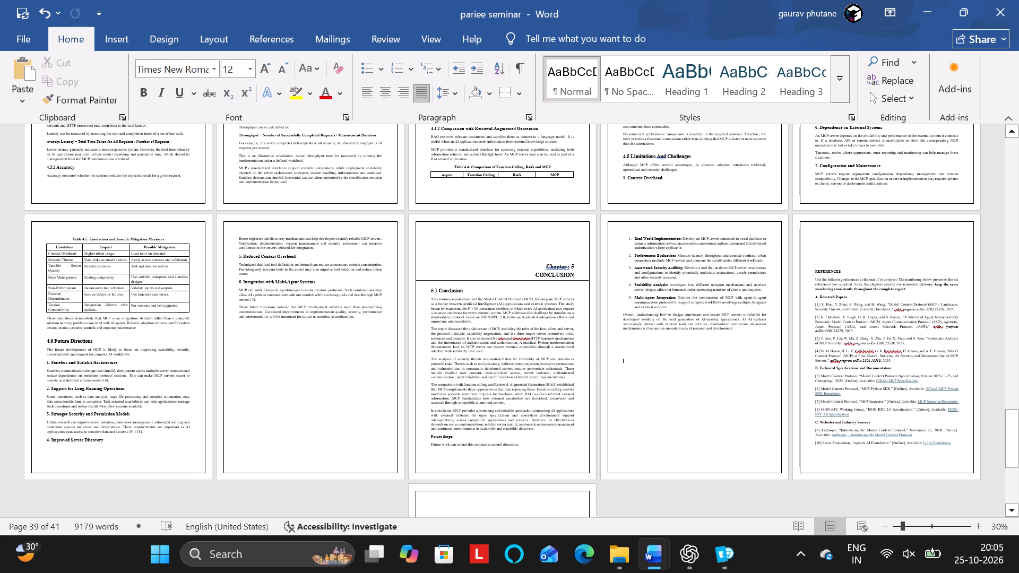
triple_click(978, 525)
left_click(978, 525)
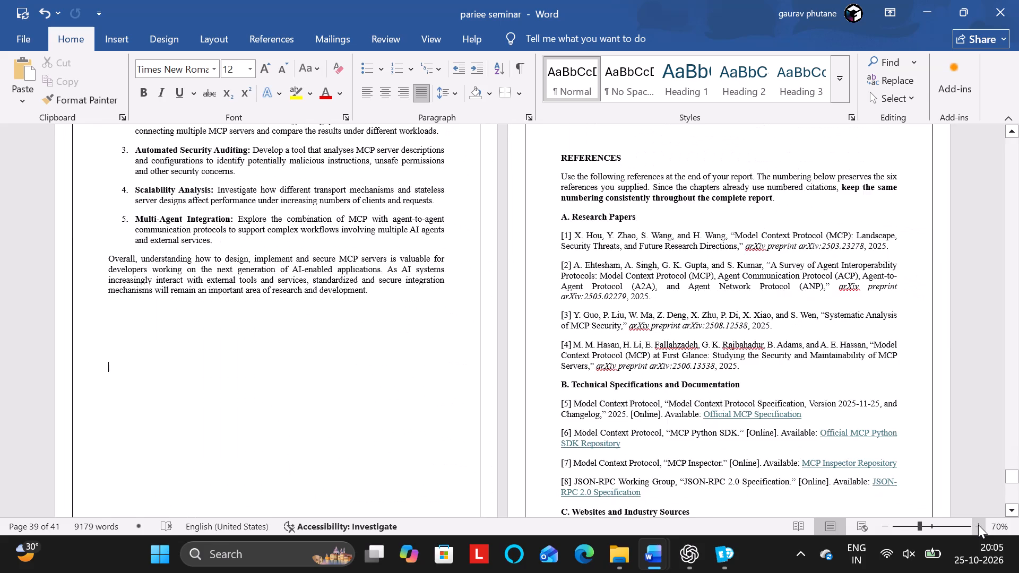
left_click(978, 525)
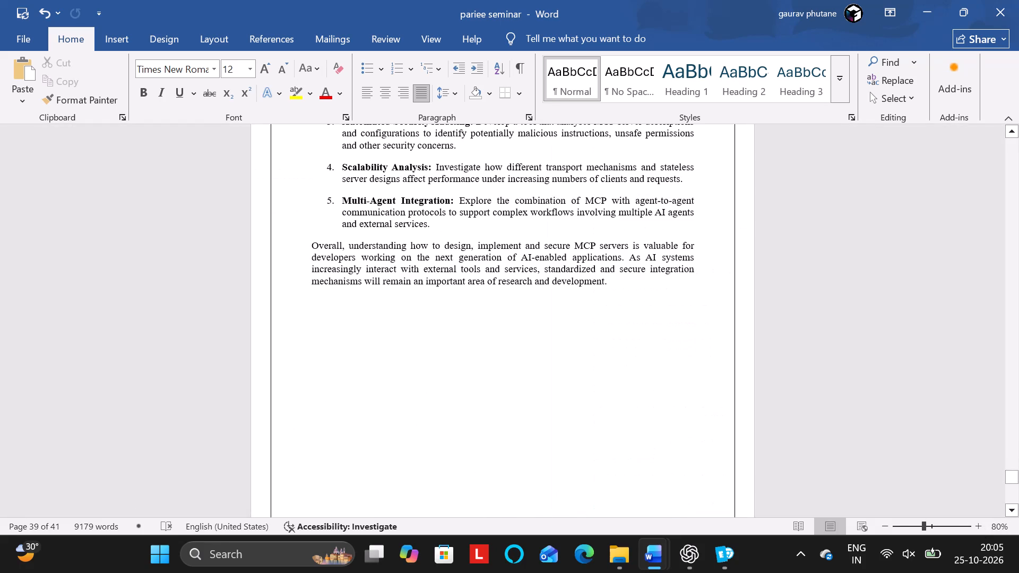
scroll(638, 395, "up", 2)
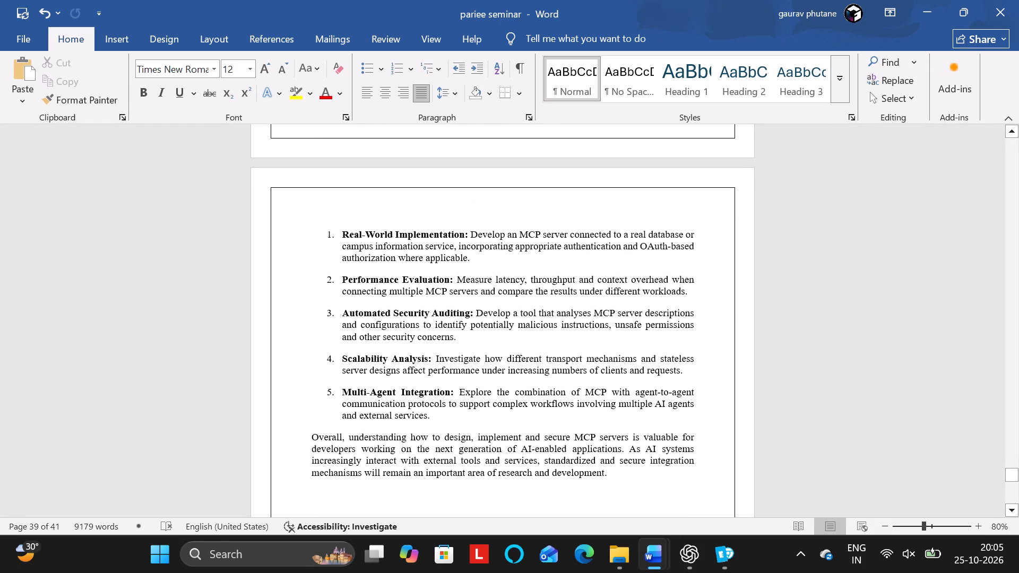
scroll(638, 395, "up", 1)
left_click_drag(308, 234, 601, 238)
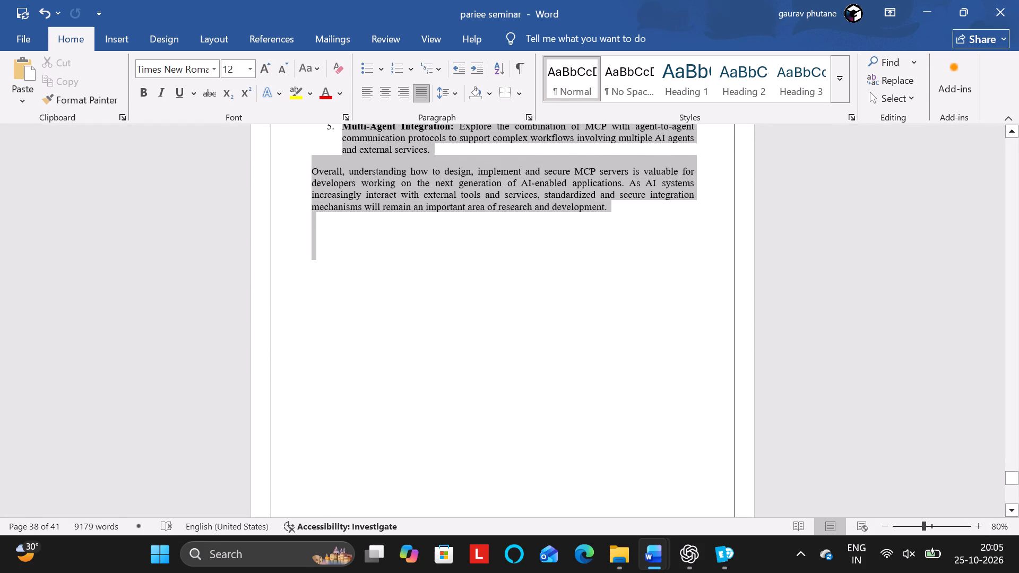
left_click_drag(601, 238, 601, 239)
key("BackSpace")
Remove the leftover blank paragraphs that form an empty page between the Conclusion and the References.
key("Down")
key("Down")
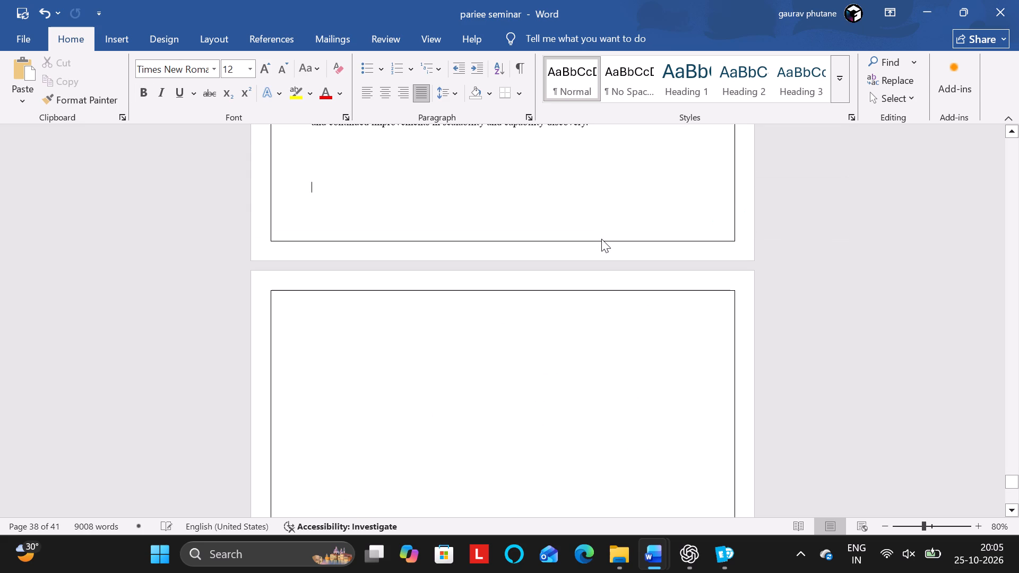
key("Down")
key("Down")
key("BackSpace")
key("BackSpace")
key("BackSpace")
key("Down")
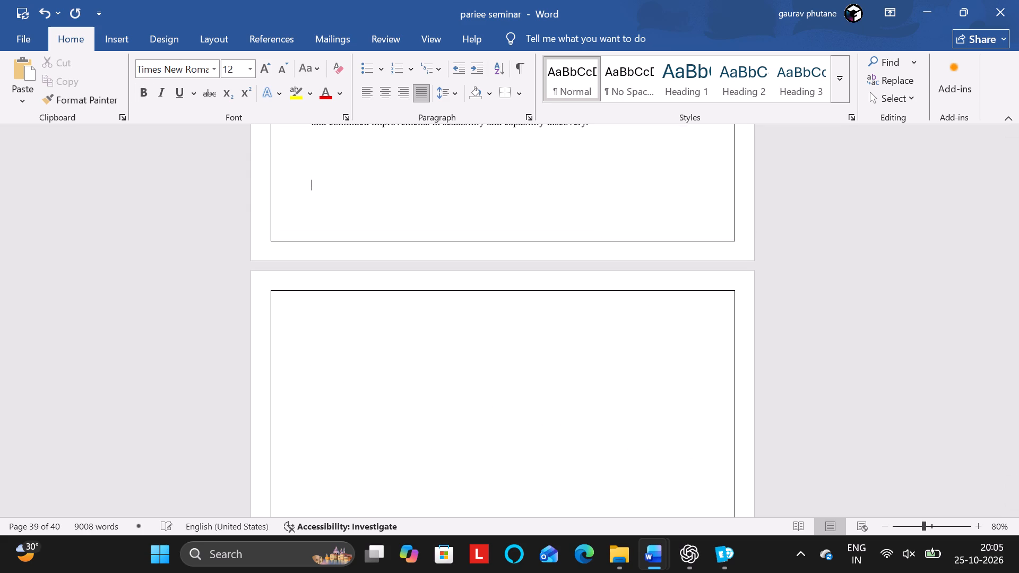
key("Down")
key("Down")
key("Down")
key("Down")
key("Down")
key("Down")
key("BackSpace")
key("BackSpace")
key("BackSpace")
key("BackSpace")
key("BackSpace")
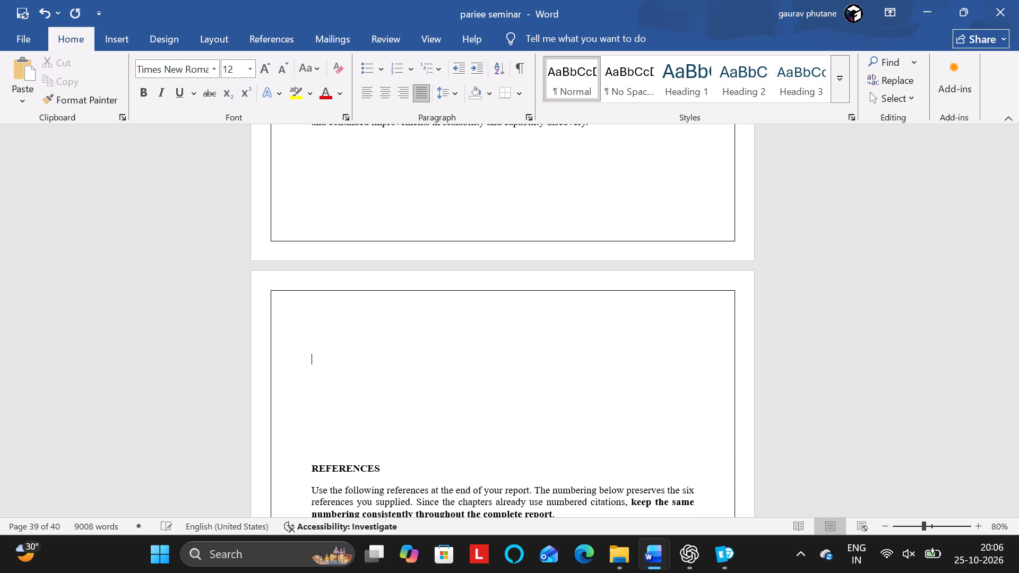
Delete the remaining blank lines above the REFERENCES heading and add one paragraph break to start it on the page after the Conclusion.
key("Down")
key("Up")
key("Down")
key("Down")
key("Down")
key("Down")
key("Down")
key("Down")
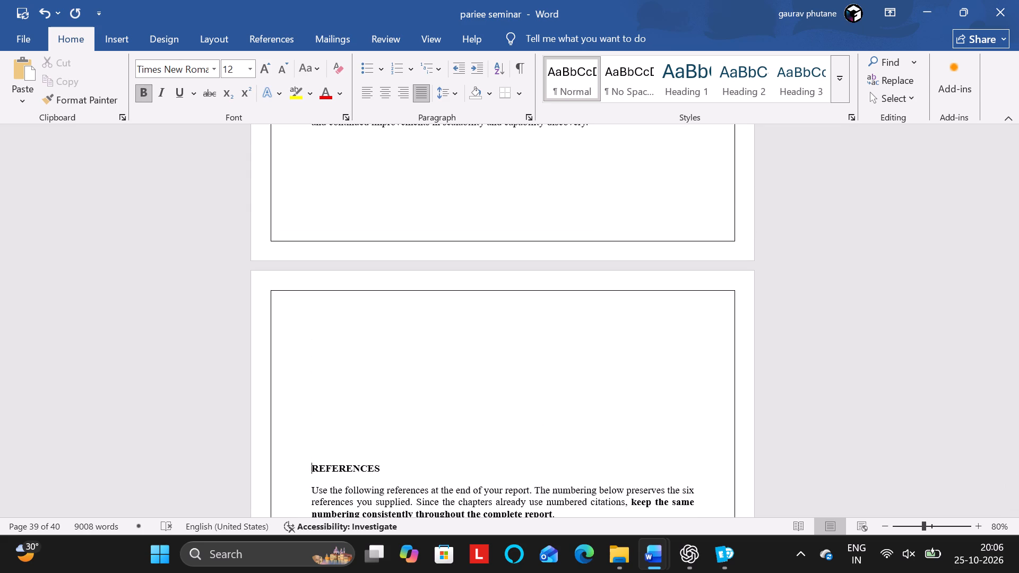
key("BackSpace")
key("BackSpace")
key("BackSpace")
key("BackSpace")
key("BackSpace")
key("BackSpace")
key("BackSpace")
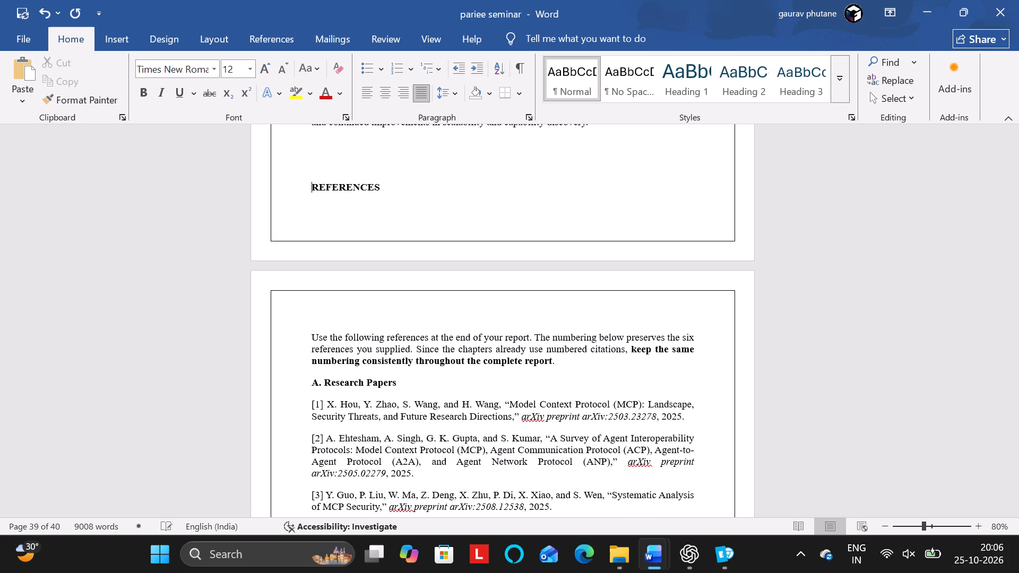
key("Return")
scroll(669, 253, "up", 1)
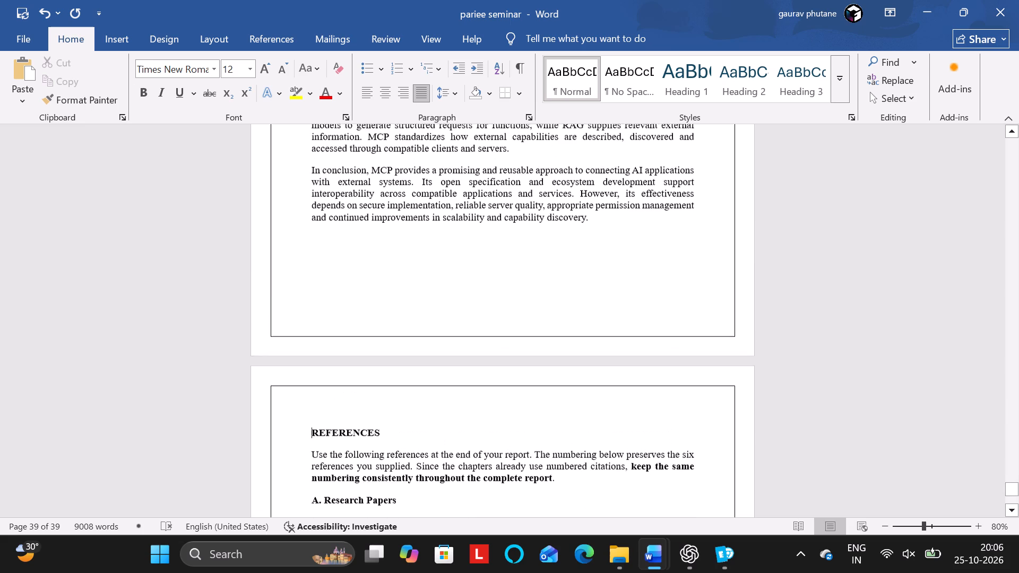
scroll(669, 253, "up", 1)
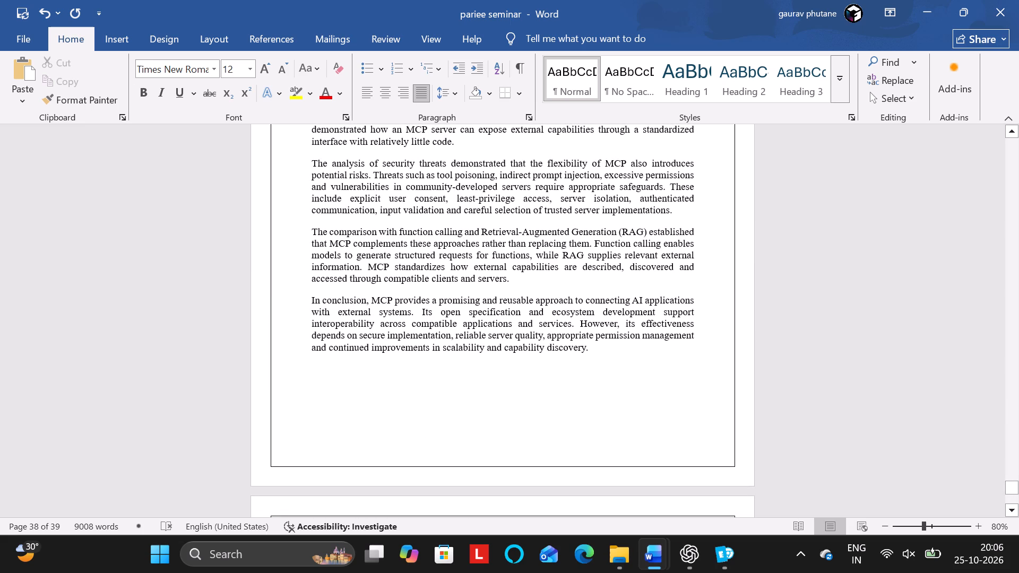
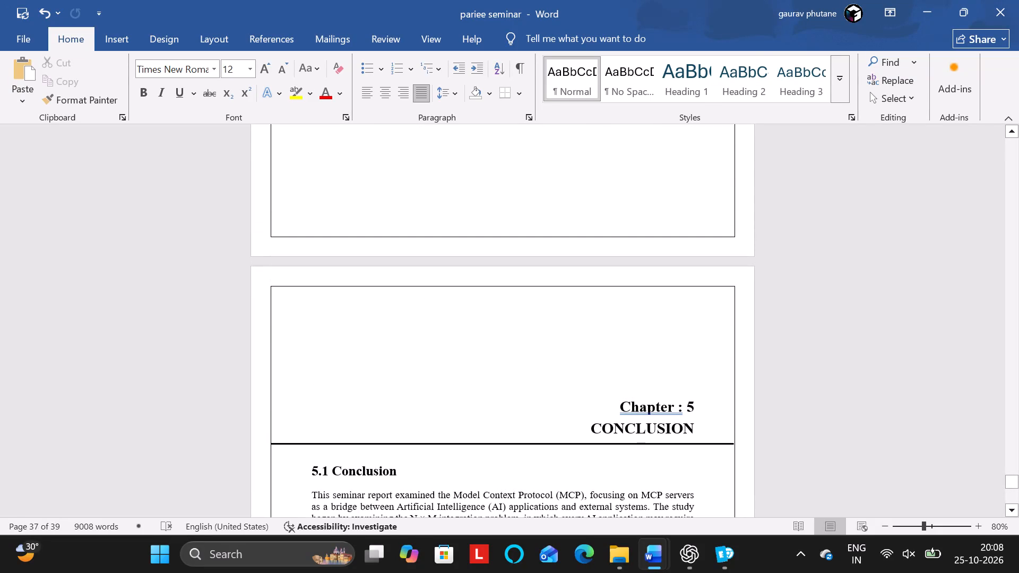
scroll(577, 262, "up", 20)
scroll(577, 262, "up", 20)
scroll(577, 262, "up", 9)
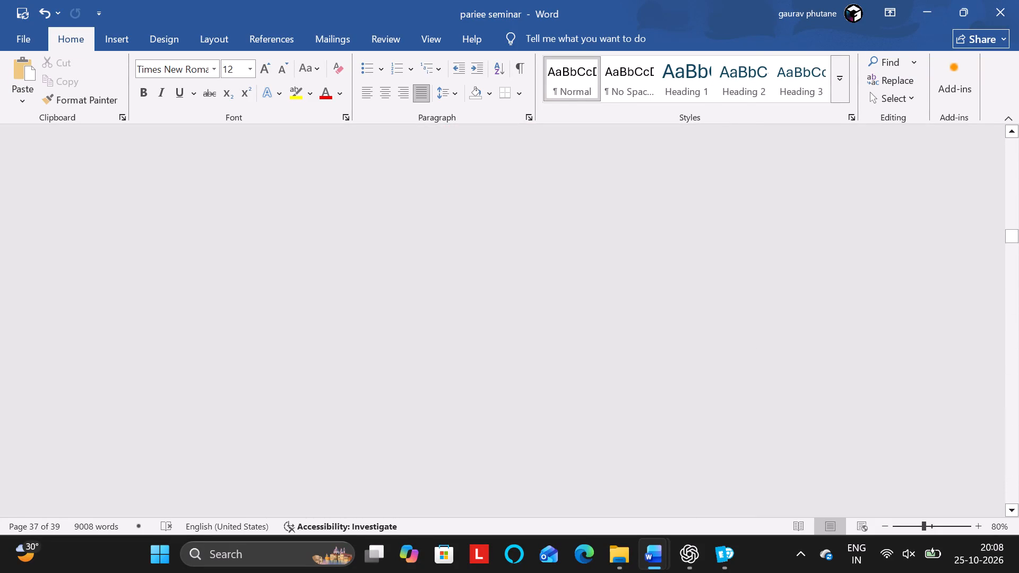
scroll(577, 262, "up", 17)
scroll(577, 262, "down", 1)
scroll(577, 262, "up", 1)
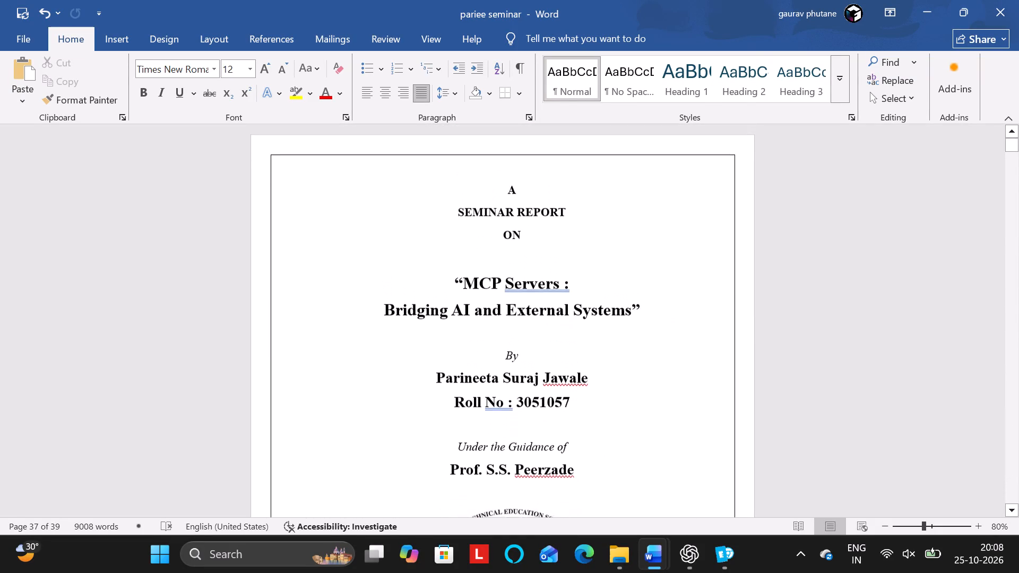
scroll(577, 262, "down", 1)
Switch to Microsoft Edge, close the update tab and search the web for "mcp servers" images.
left_click(585, 559)
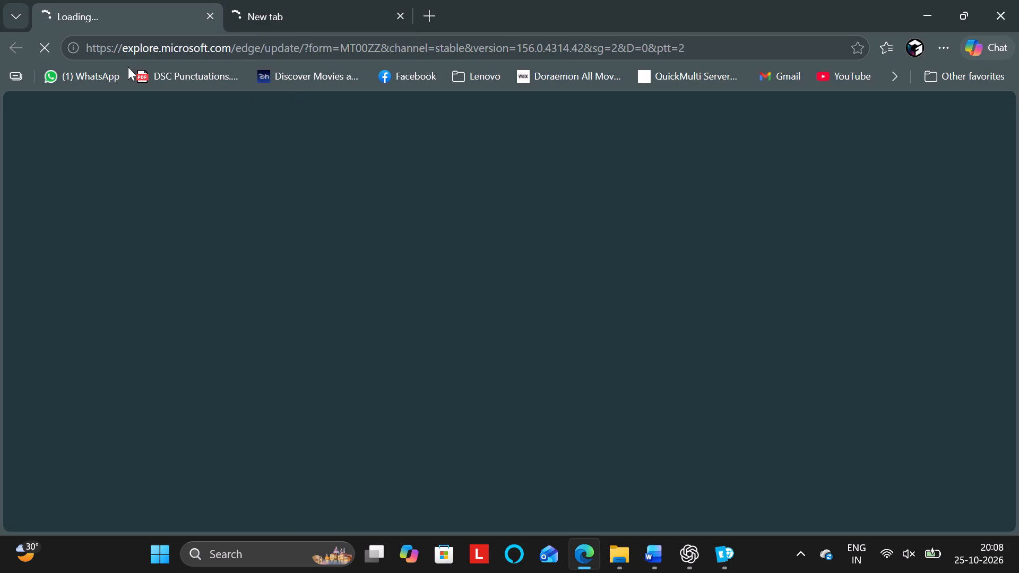
left_click(208, 13)
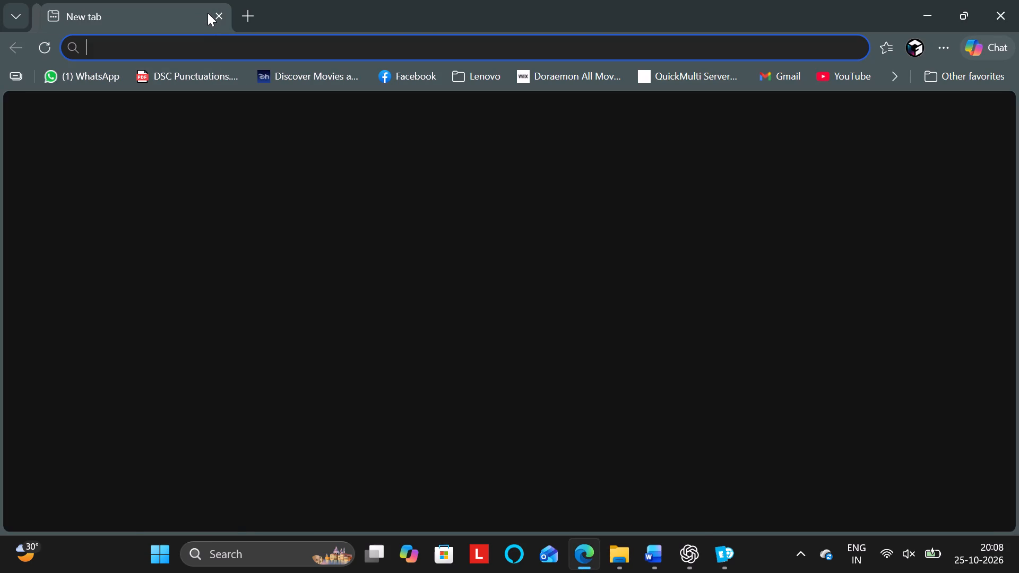
type("mcp servers")
key("Return")
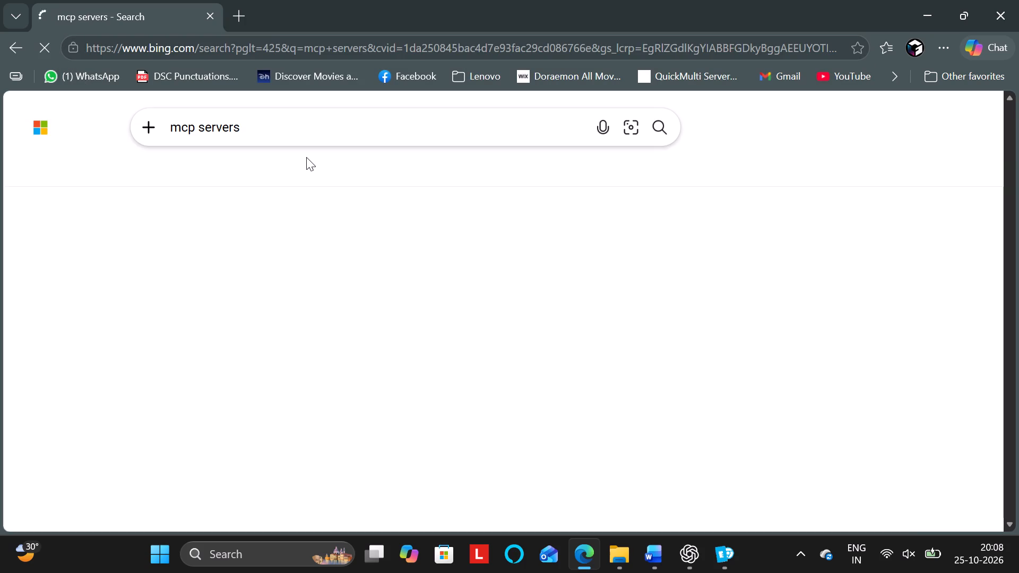
left_click(325, 166)
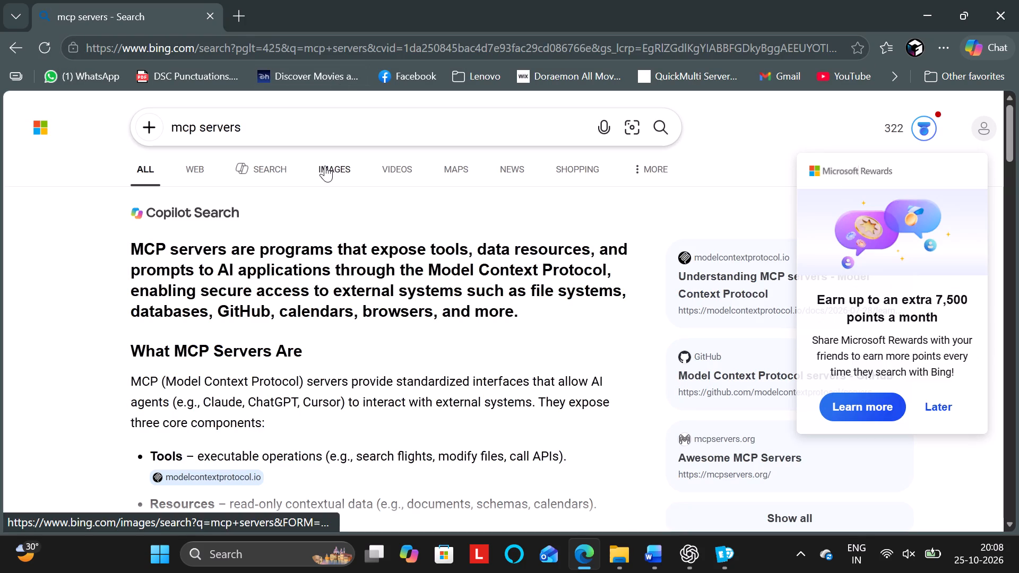
Browse the image results and copy the scrapingant.com "What is an MCP Server?" diagram.
scroll(456, 319, "down", 1)
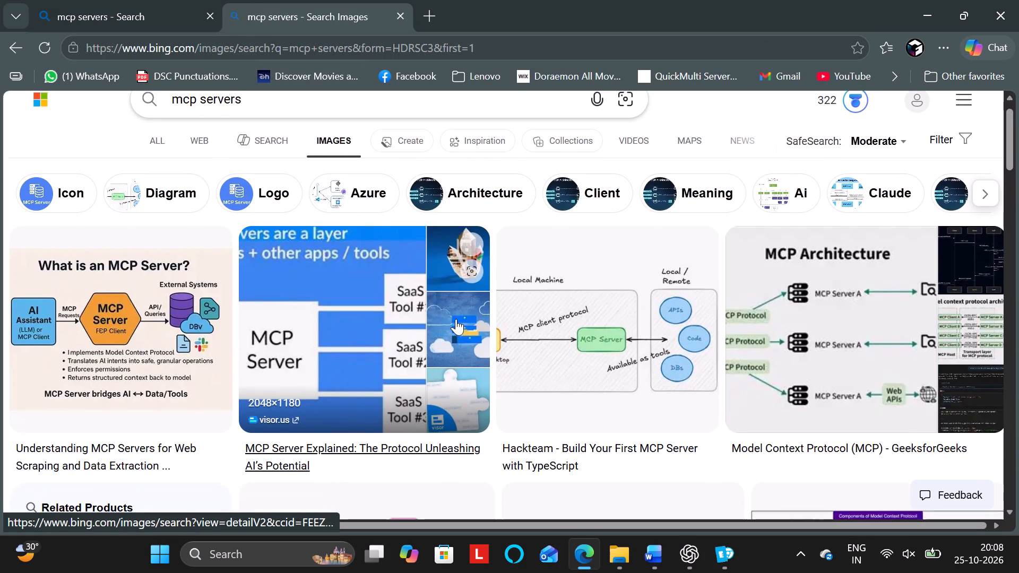
scroll(456, 319, "down", 2)
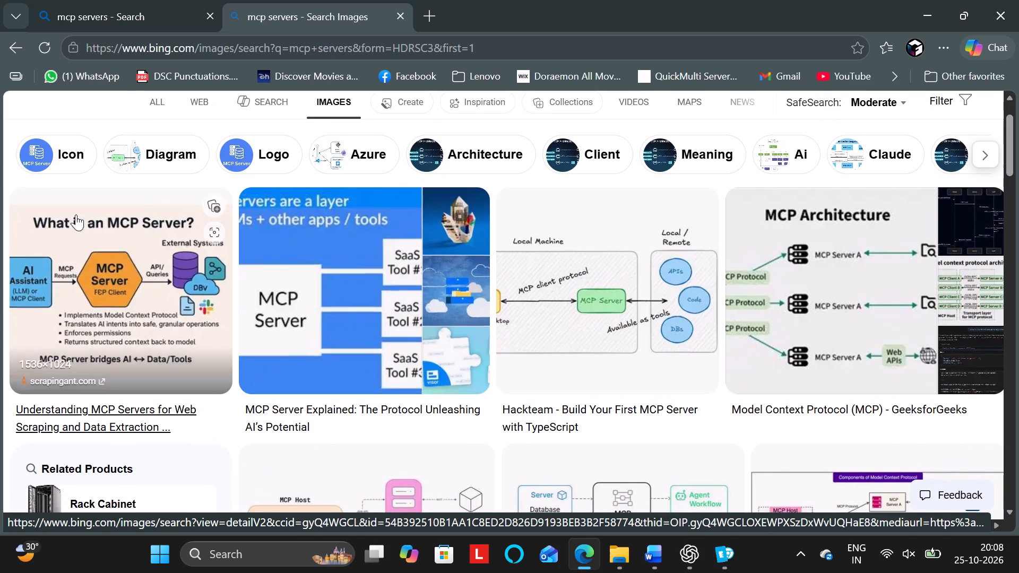
left_click(88, 272)
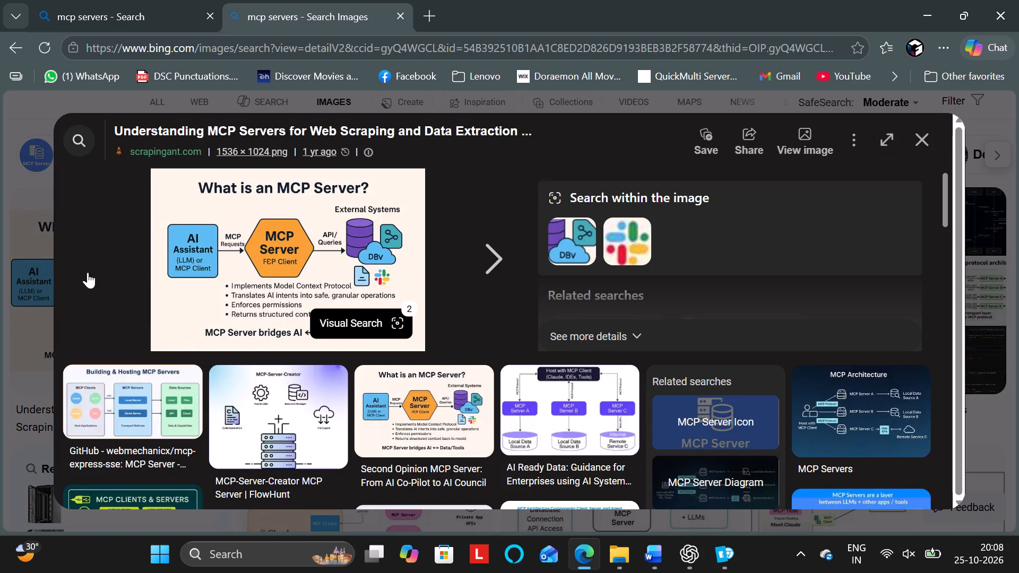
left_click(353, 249)
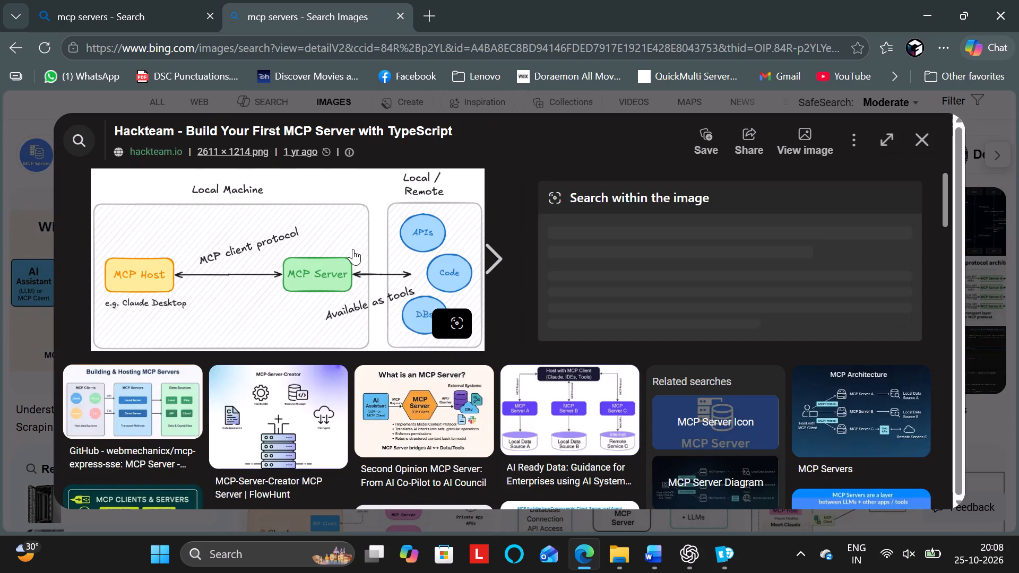
left_click(77, 263)
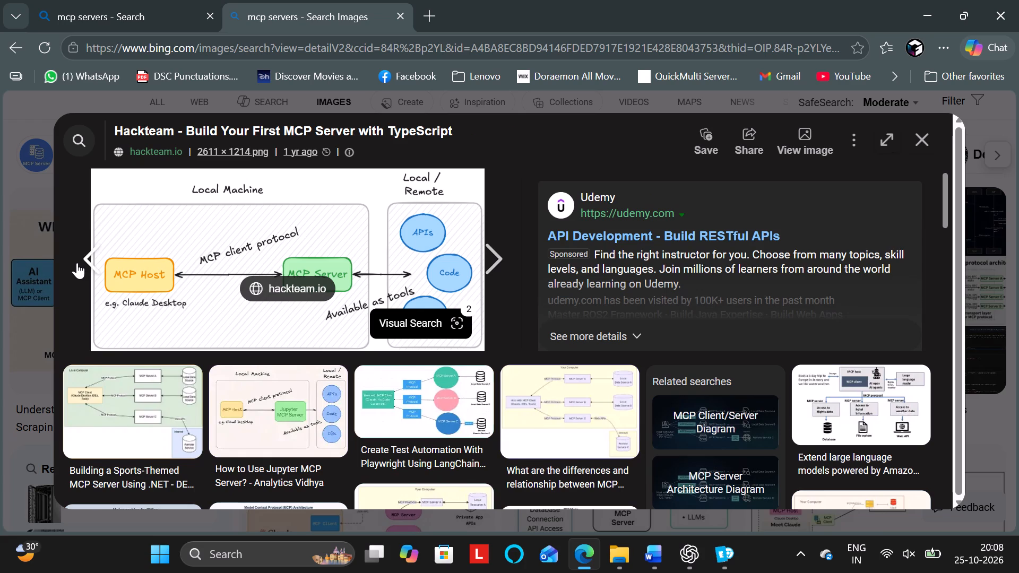
right_click(300, 233)
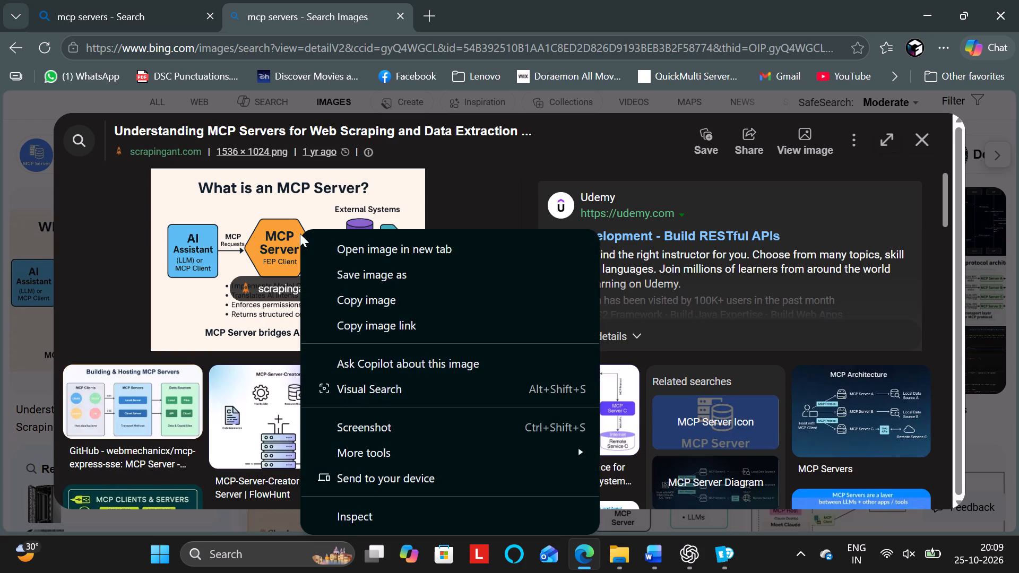
left_click(349, 296)
Switch back to the pariee seminar document in Word and paste the diagram in a new paragraph at the end of section 1.1 Introduction.
key("alt+Tab")
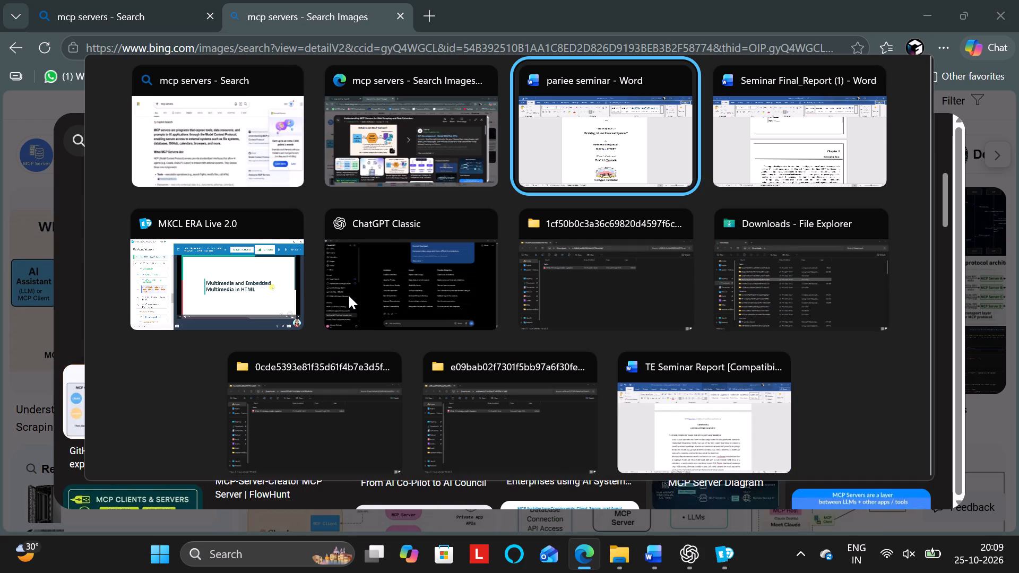
scroll(444, 372, "down", 1)
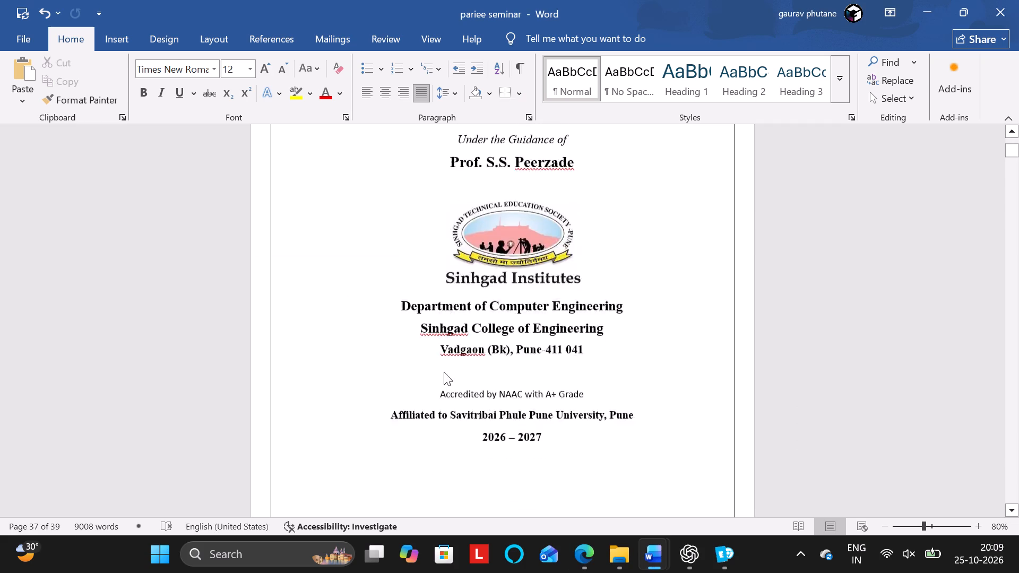
scroll(444, 372, "down", 5)
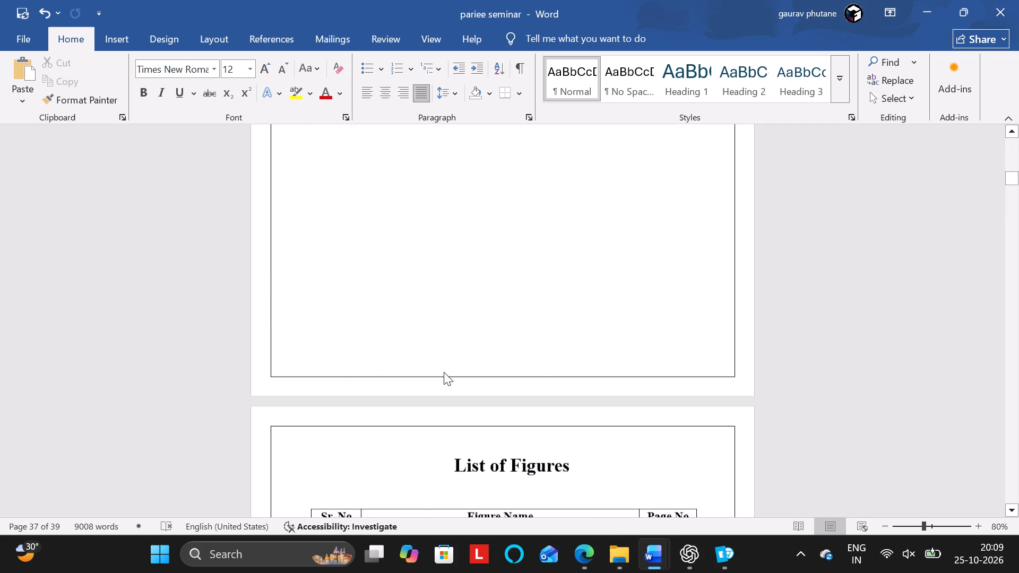
scroll(444, 372, "down", 5)
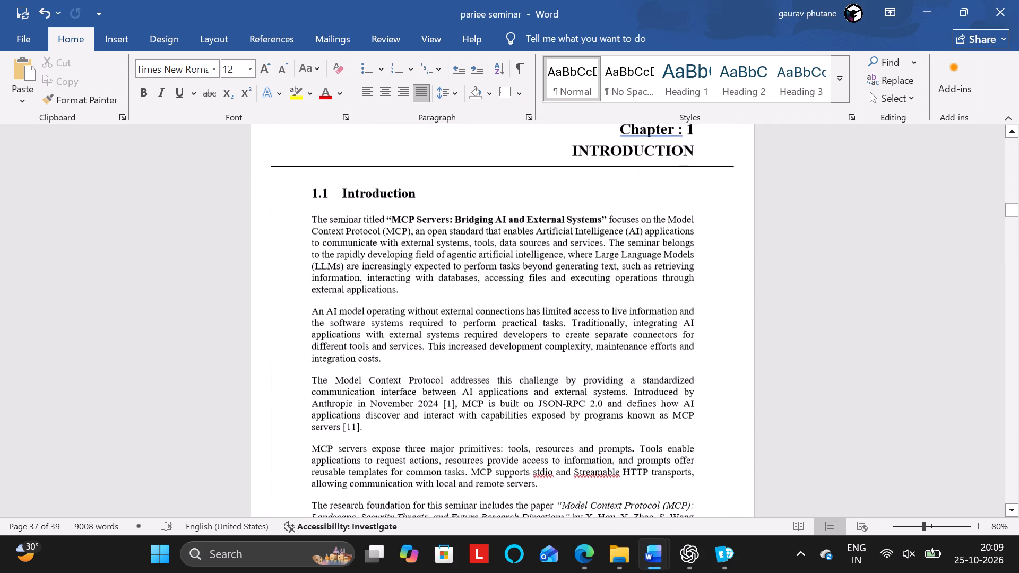
scroll(444, 372, "down", 2)
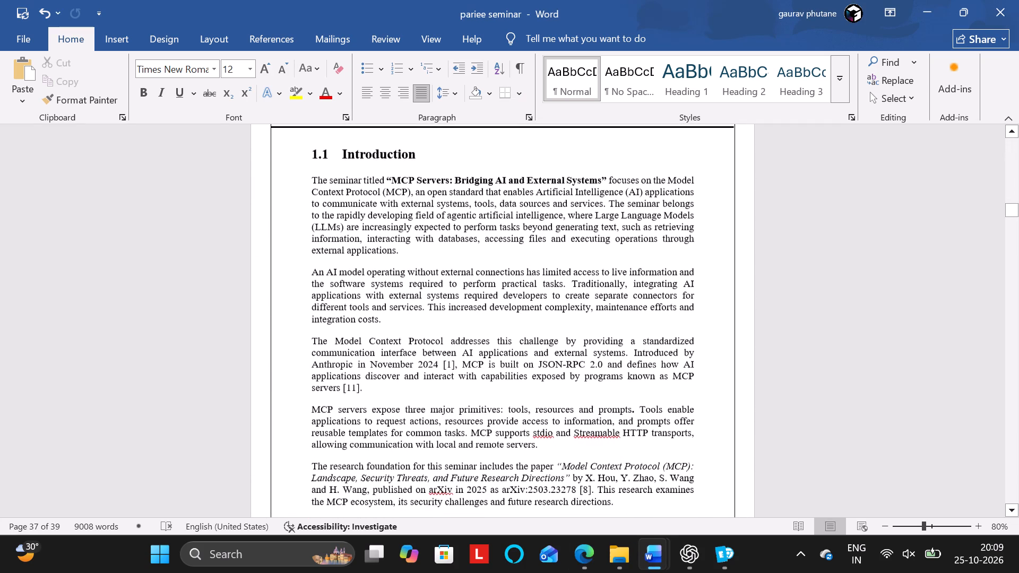
scroll(444, 372, "down", 2)
scroll(444, 372, "up", 1)
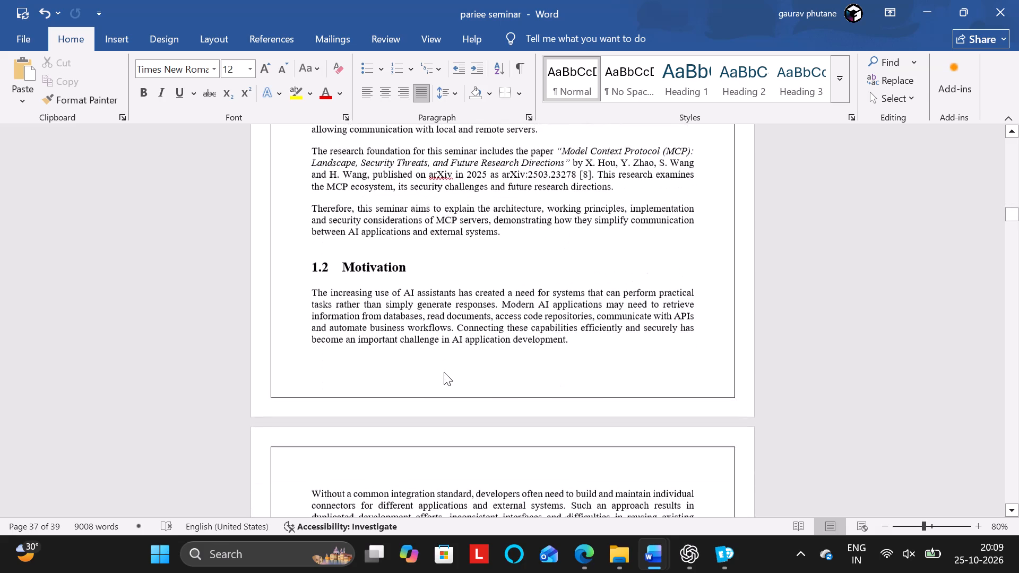
scroll(444, 372, "up", 1)
left_click(513, 346)
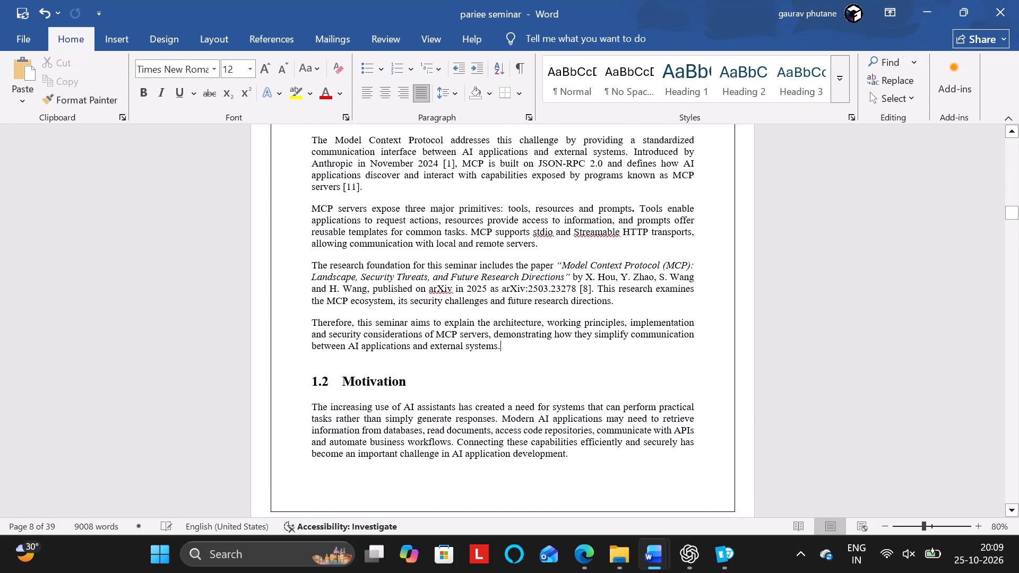
key("Return")
key("ctrl+v")
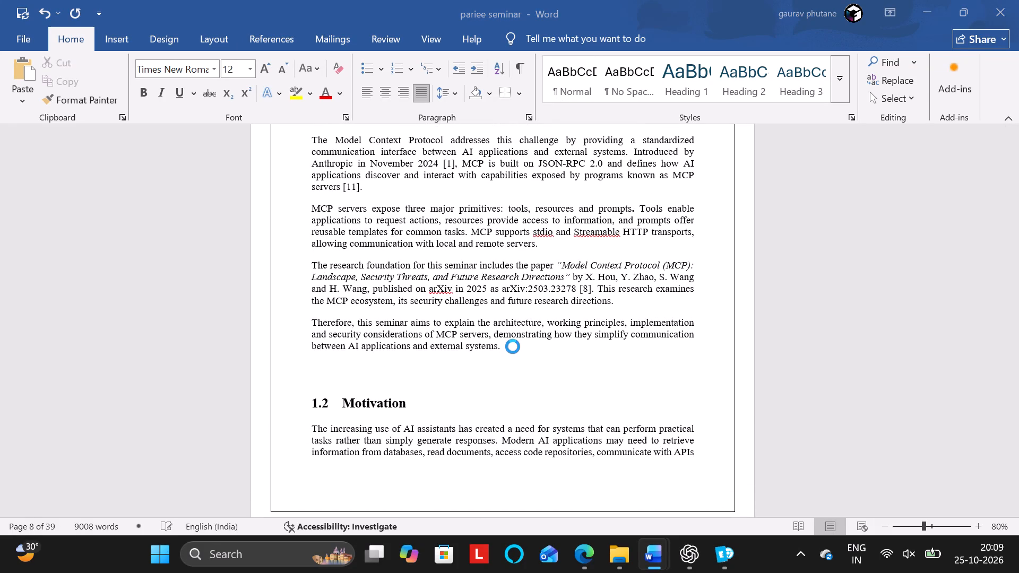
Crop off the diagram's bullet list and bottom caption, and trim a thin strip from its top edge.
double_click(513, 346)
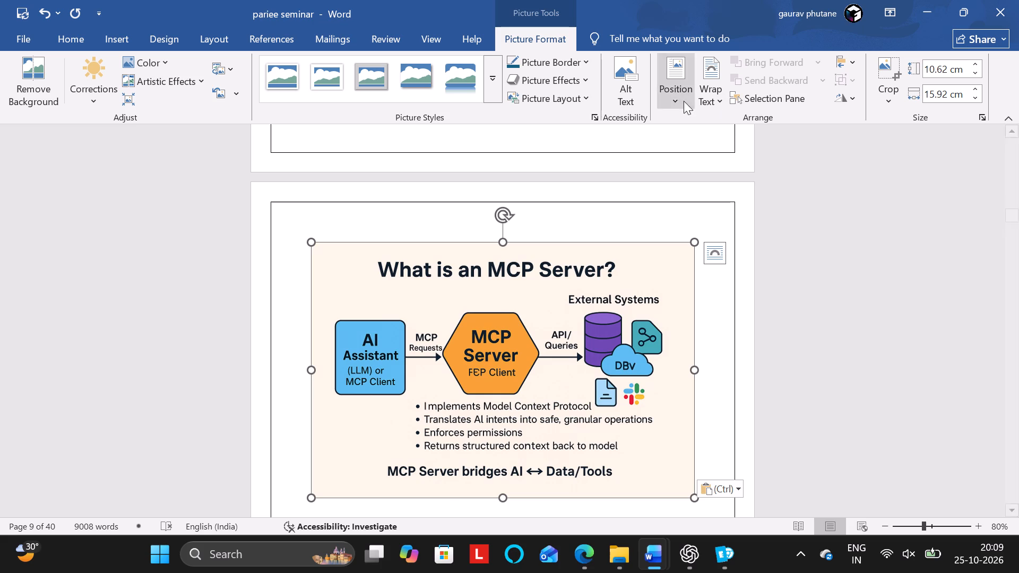
left_click(888, 70)
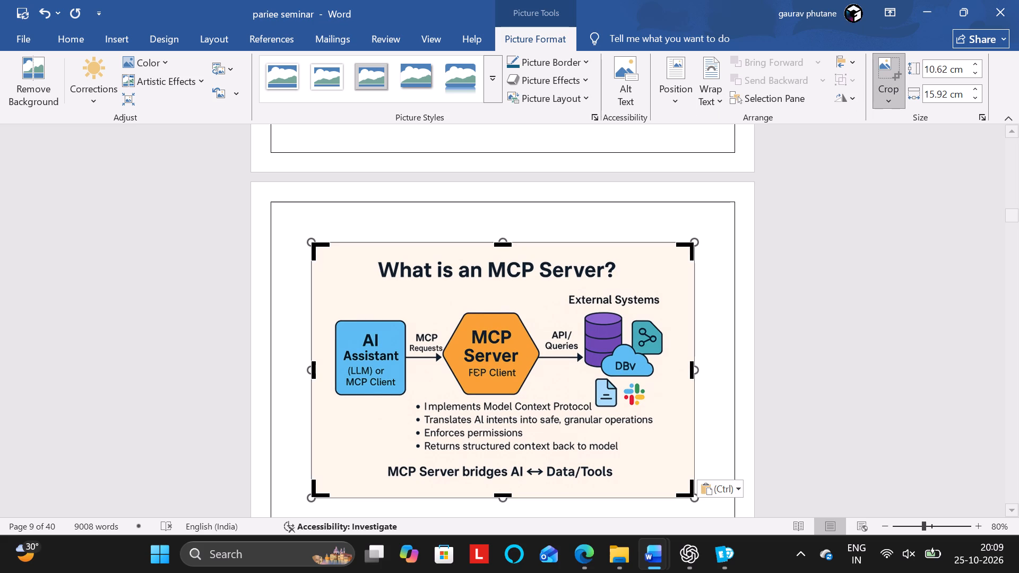
left_click_drag(504, 495, 576, 400)
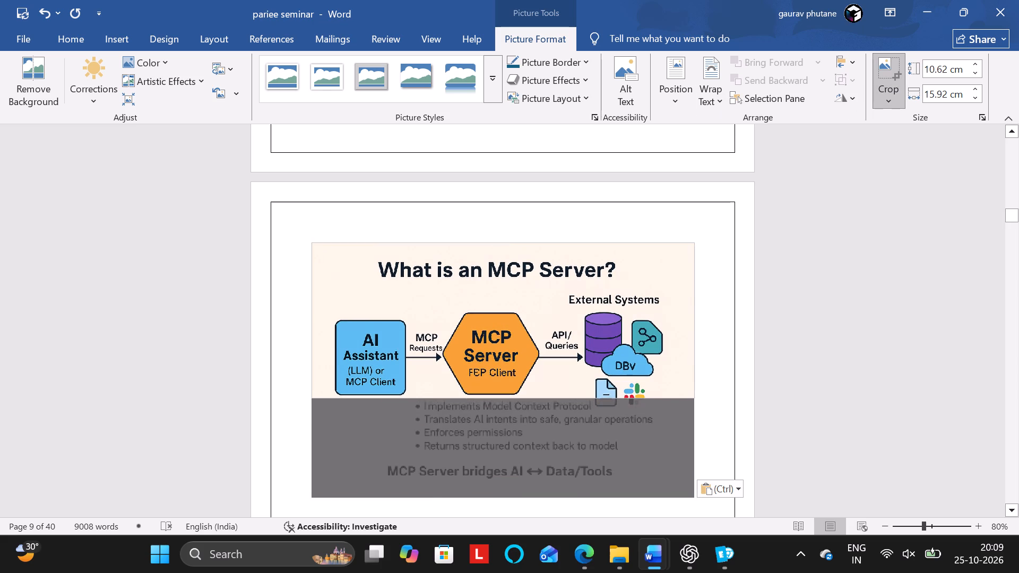
left_click_drag(576, 400, 579, 403)
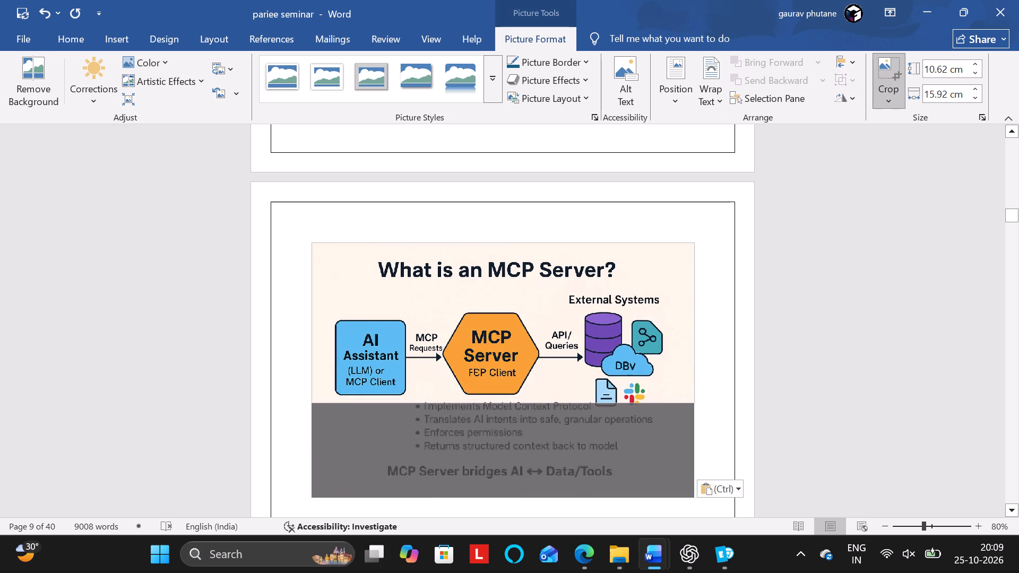
left_click_drag(579, 403, 580, 401)
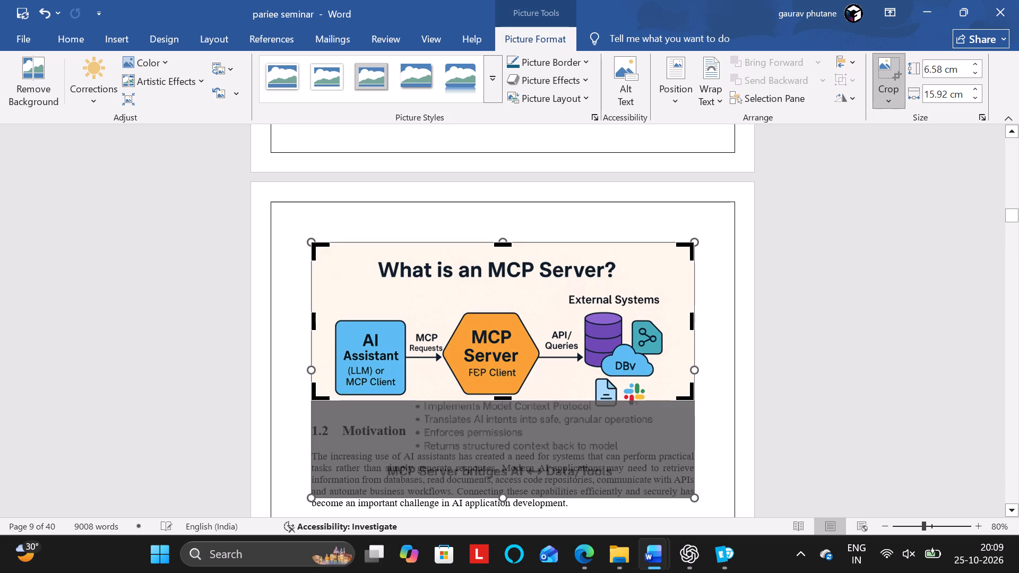
left_click_drag(503, 244, 503, 244)
left_click_drag(503, 244, 503, 253)
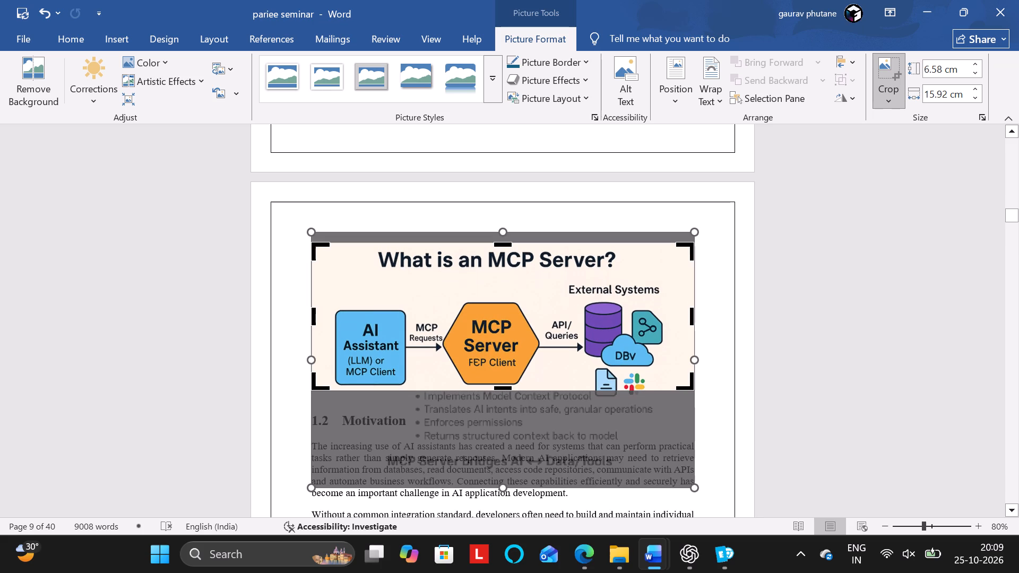
left_click(799, 258)
Reduce the diagram's height to about 4.5 cm, keeping its width, so it fits on the page below the Introduction text.
left_click(496, 315)
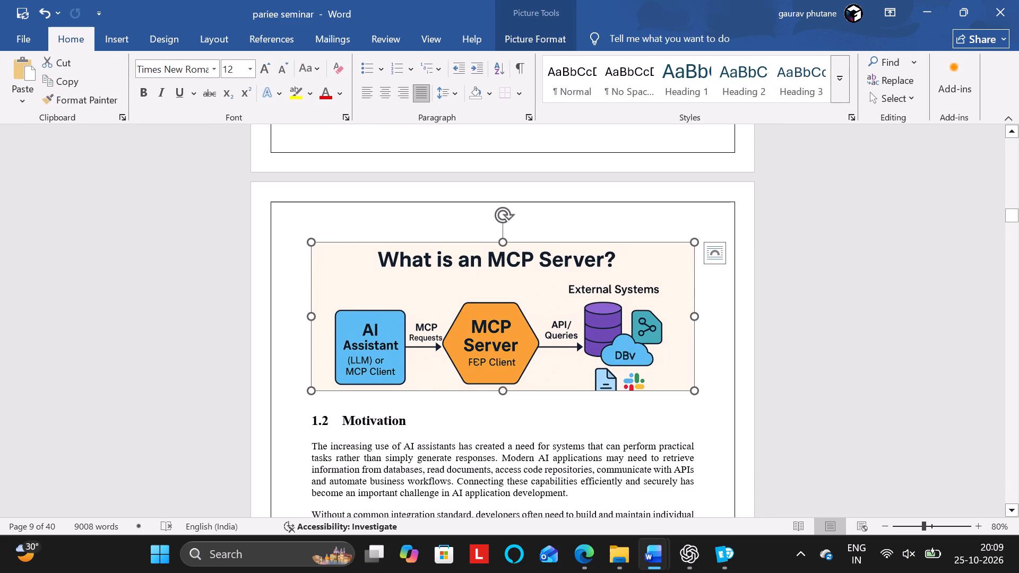
left_click_drag(502, 391, 514, 375)
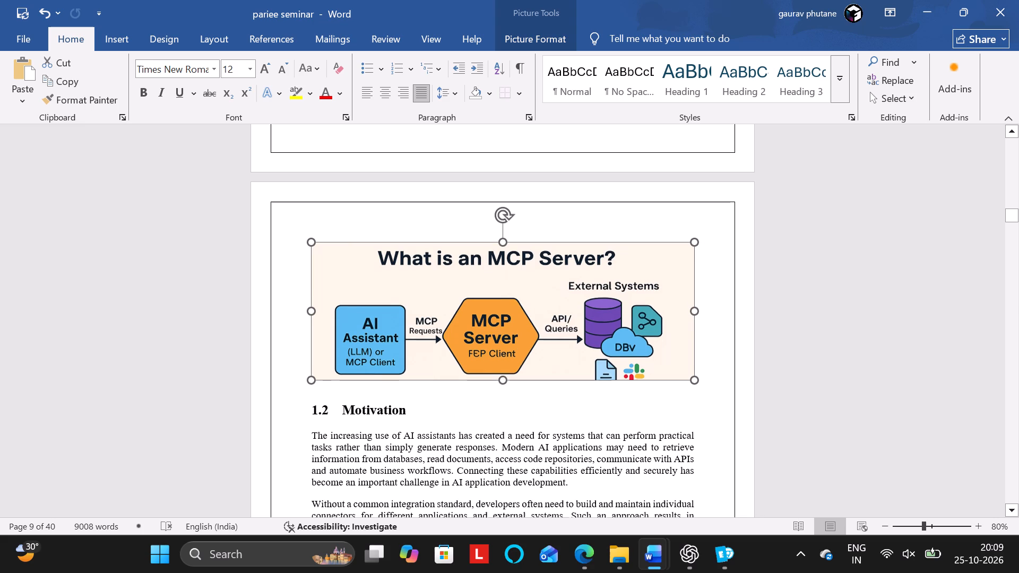
left_click_drag(514, 375, 523, 362)
left_click_drag(498, 362, 518, 347)
scroll(518, 347, "up", 1)
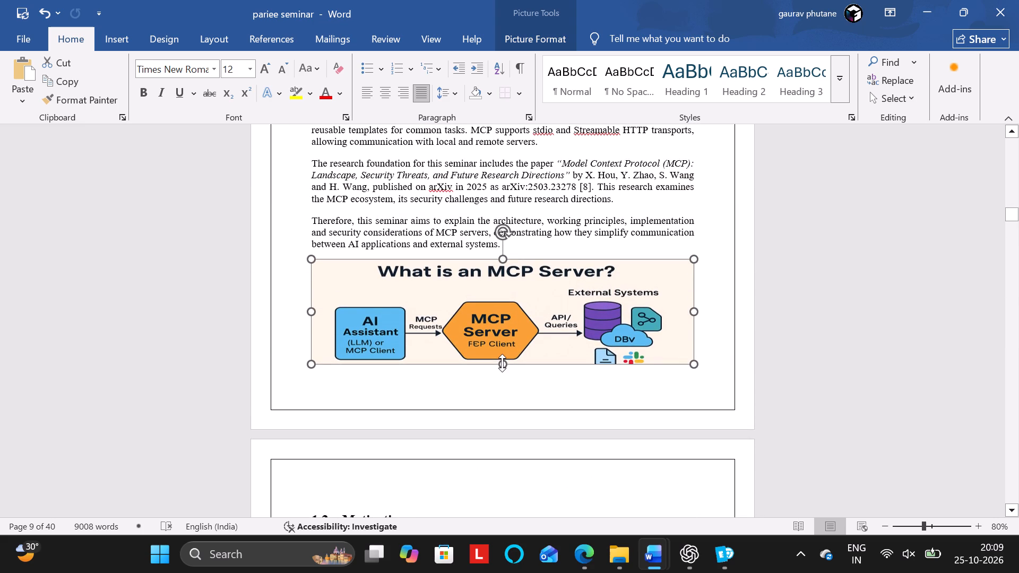
left_click(502, 363)
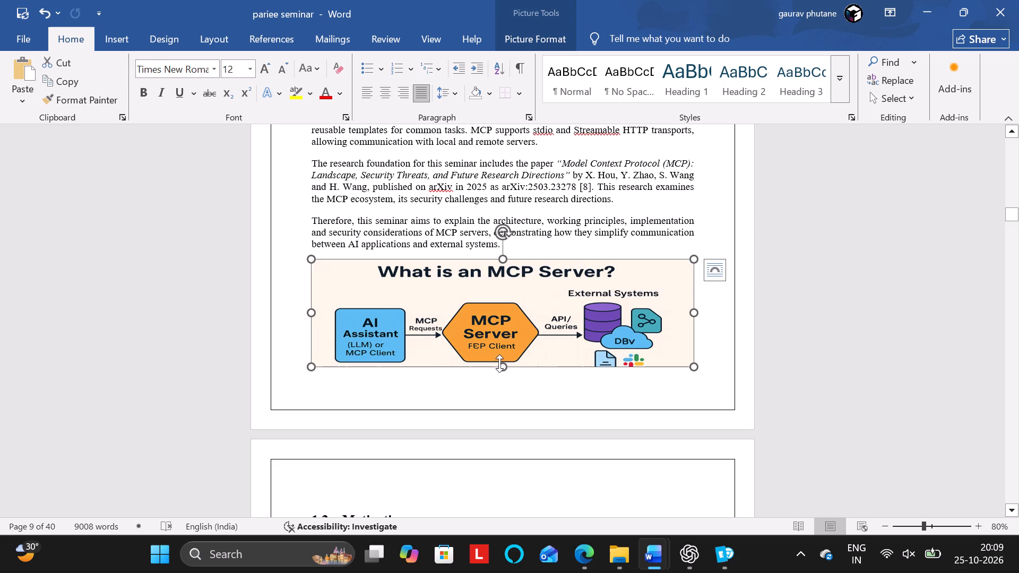
left_click(500, 365)
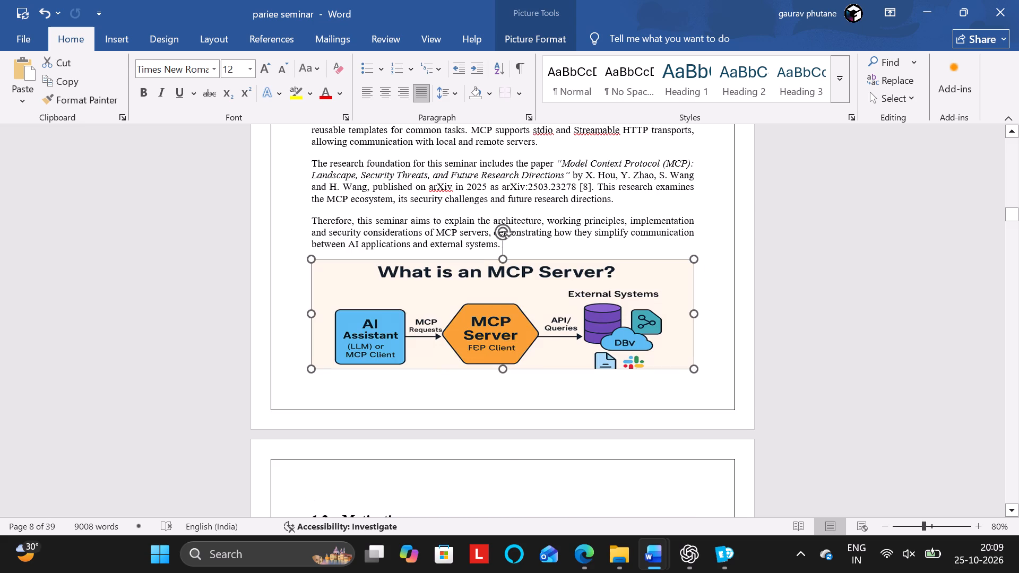
Crop another thin strip off the MCP diagram's top edge and stretch its height back to about 4.5 cm.
double_click(599, 299)
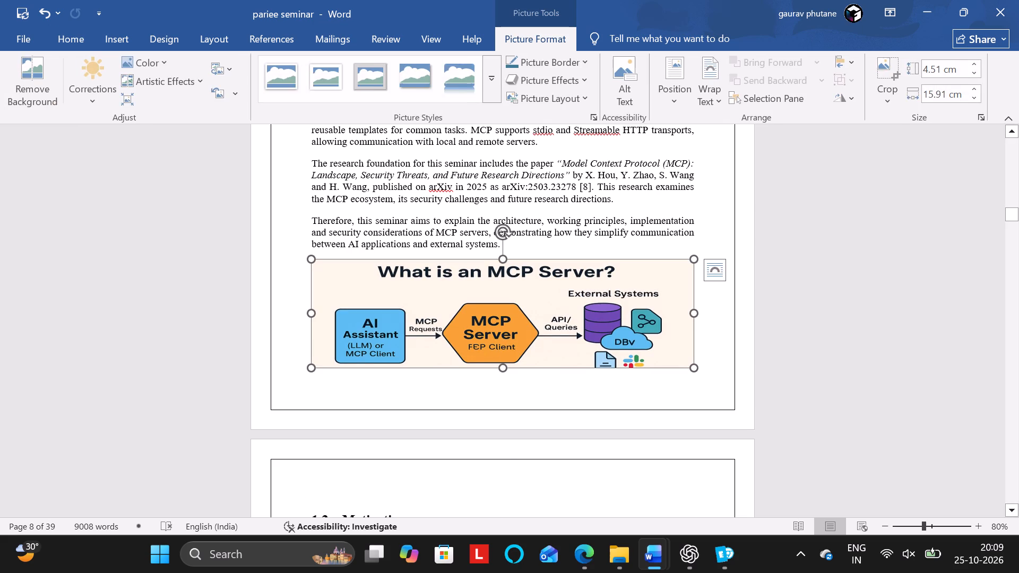
left_click(889, 70)
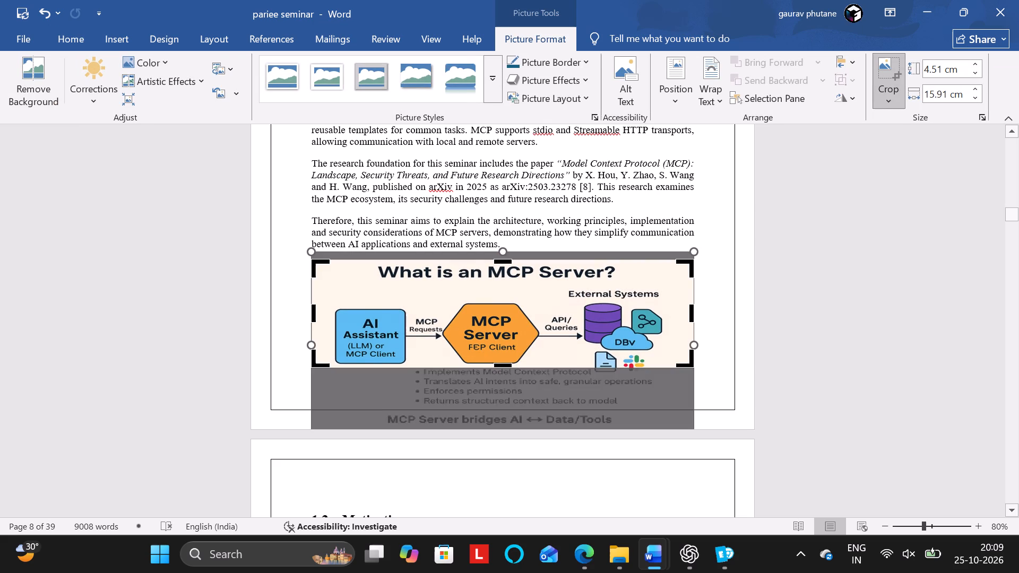
left_click(502, 262)
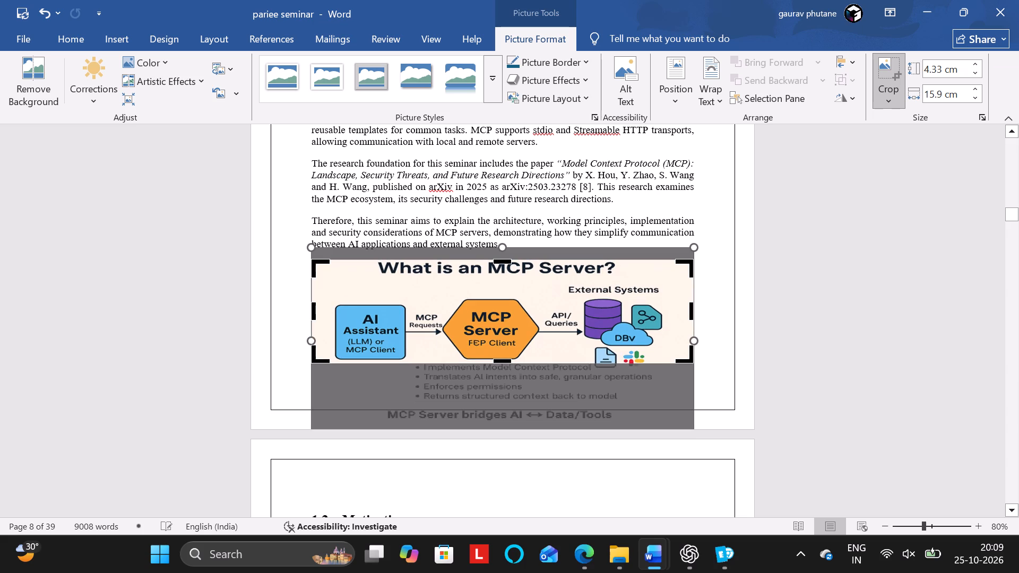
left_click(705, 274)
left_click(509, 340)
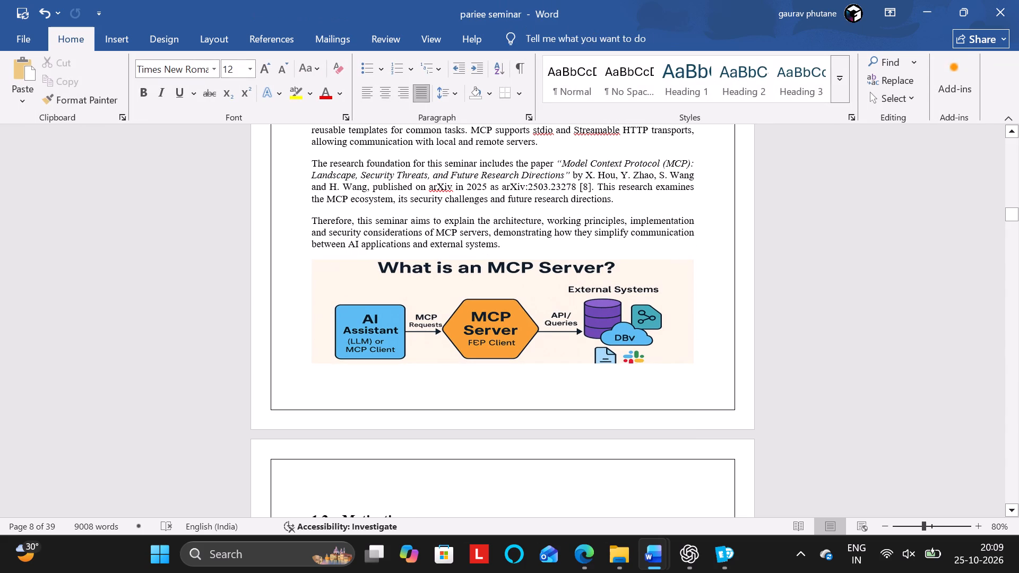
left_click(501, 366)
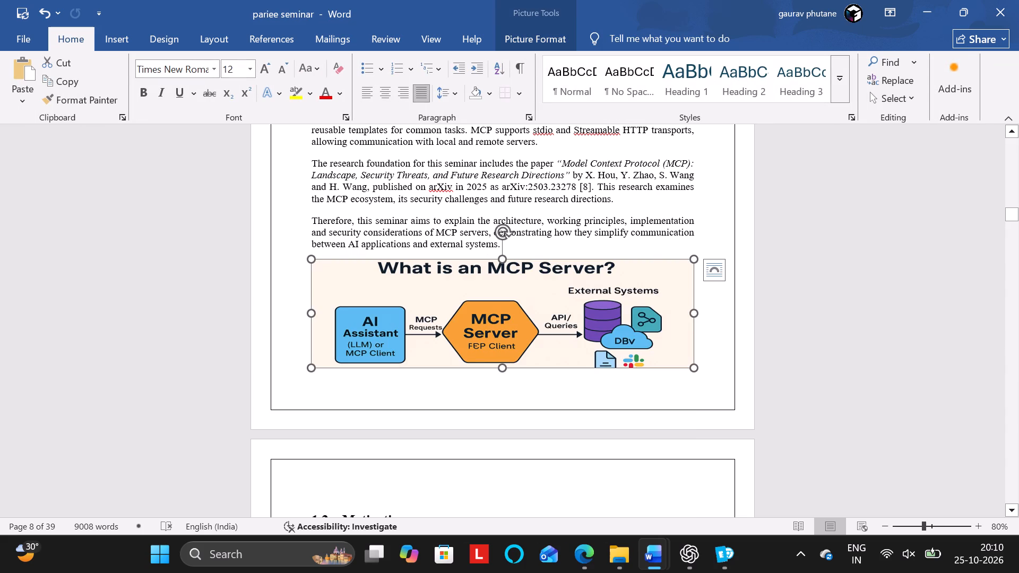
Remove the space before the diagram's paragraph so it sits directly under the Introduction text.
left_click(451, 291)
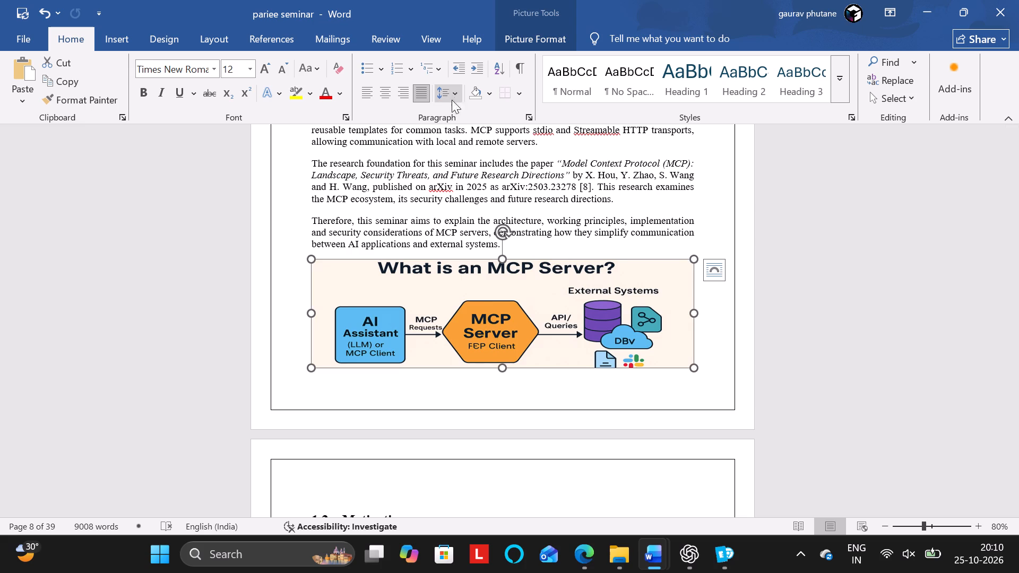
left_click(452, 93)
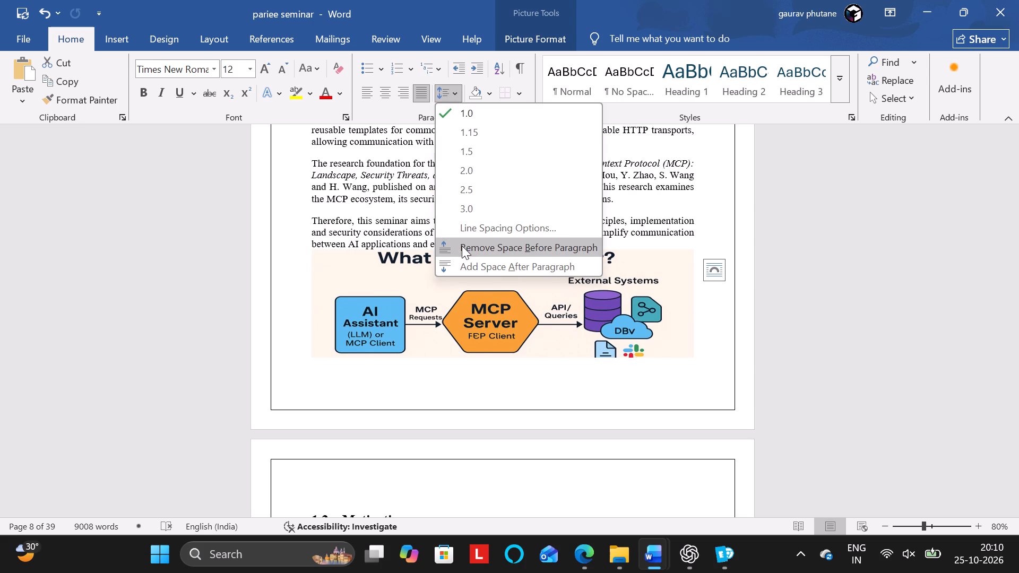
left_click(462, 246)
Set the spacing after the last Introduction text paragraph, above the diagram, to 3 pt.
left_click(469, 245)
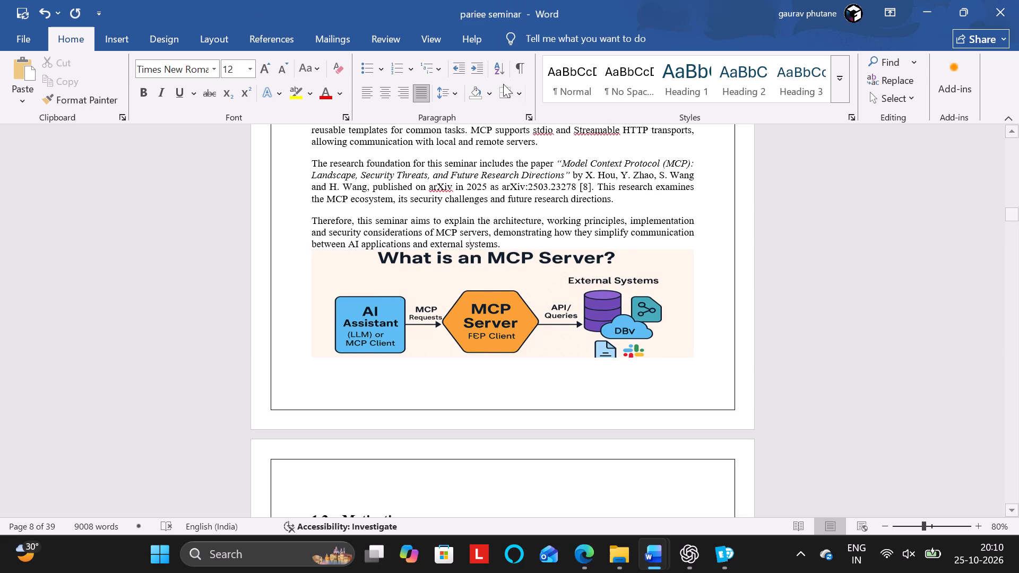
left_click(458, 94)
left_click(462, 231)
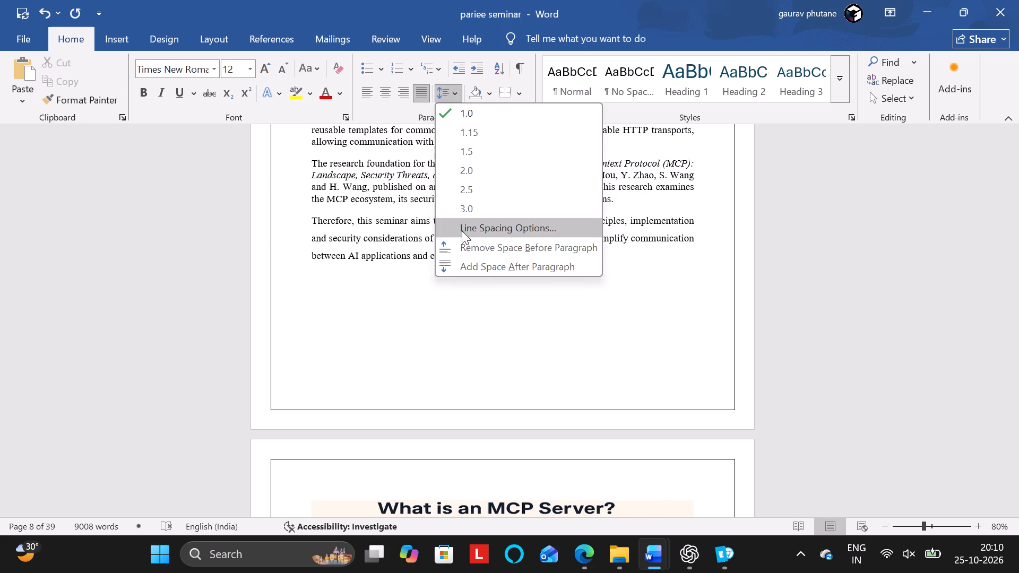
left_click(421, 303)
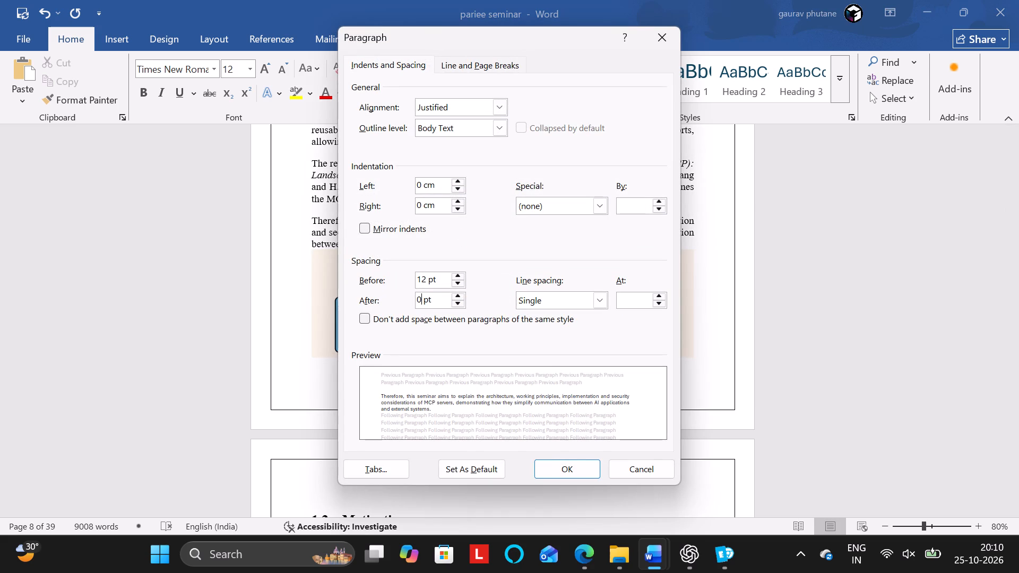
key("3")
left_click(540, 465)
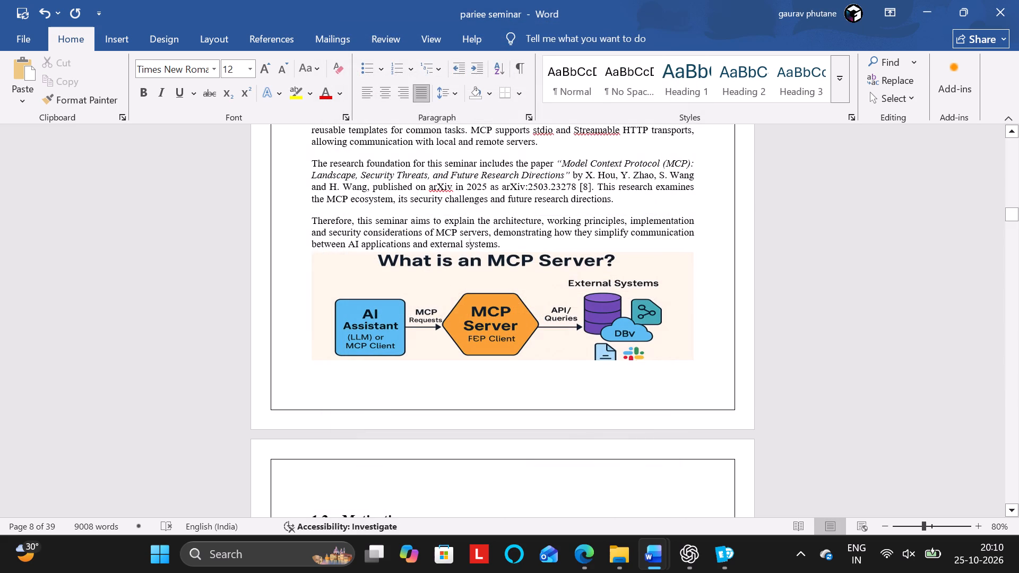
Set the spacing after the last Introduction text paragraph, above the diagram, to 5 pt.
left_click(455, 97)
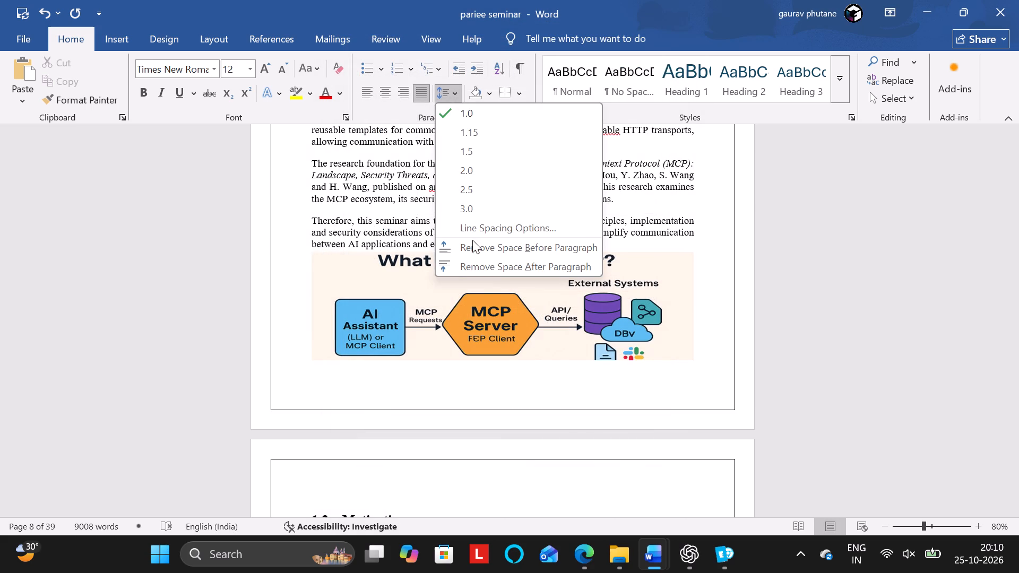
left_click(490, 223)
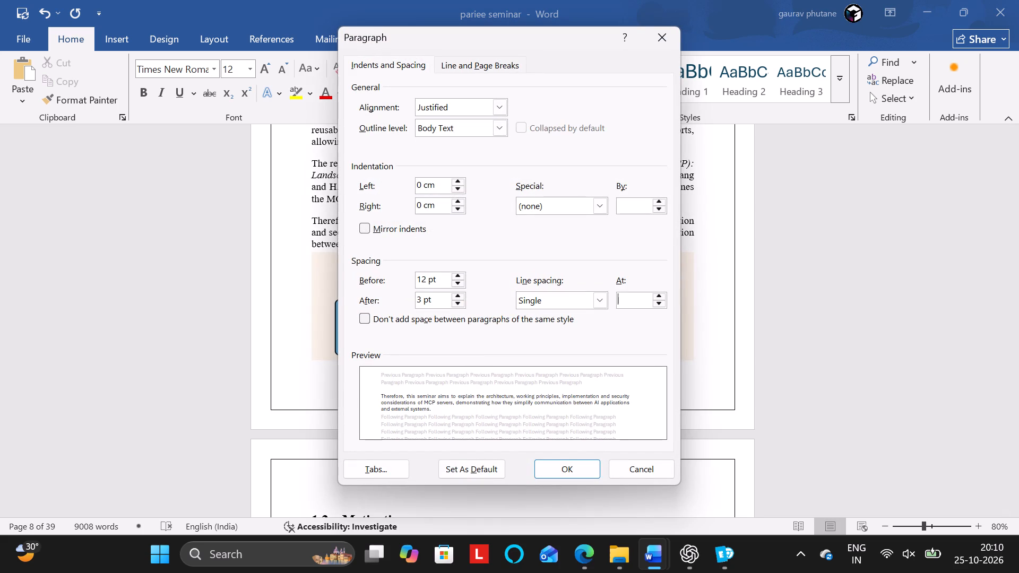
left_click(422, 296)
key("BackSpace")
key("5")
left_click(556, 464)
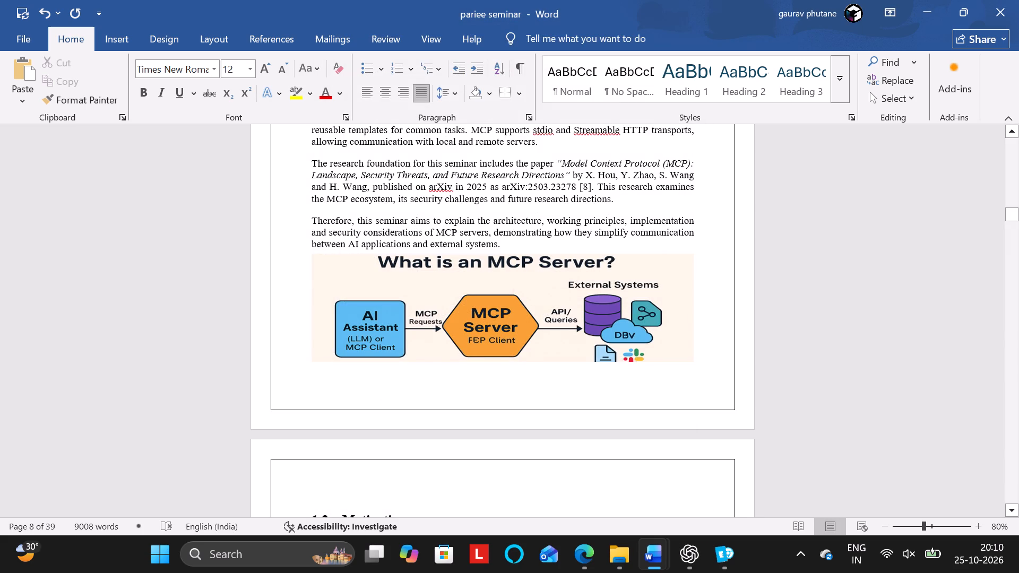
Stretch the diagram downward to a height of about 4.7 cm, keeping its width.
left_click(557, 324)
left_click(669, 253)
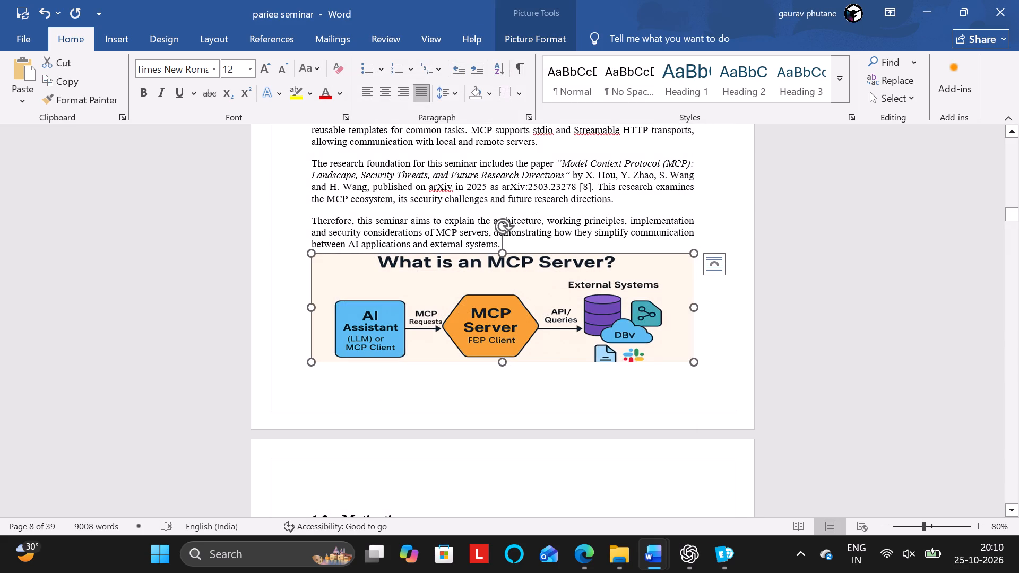
double_click(638, 279)
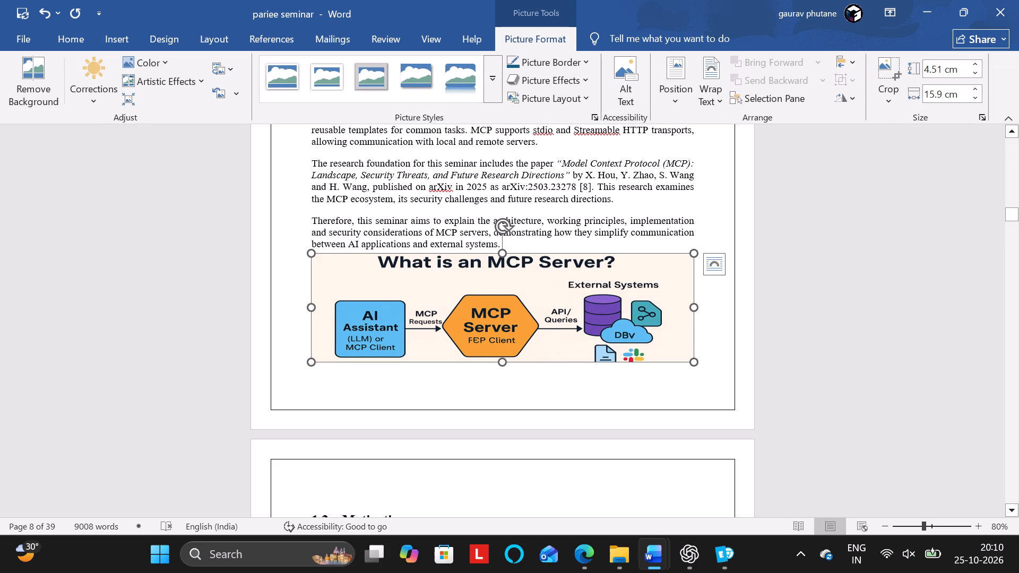
left_click(501, 362)
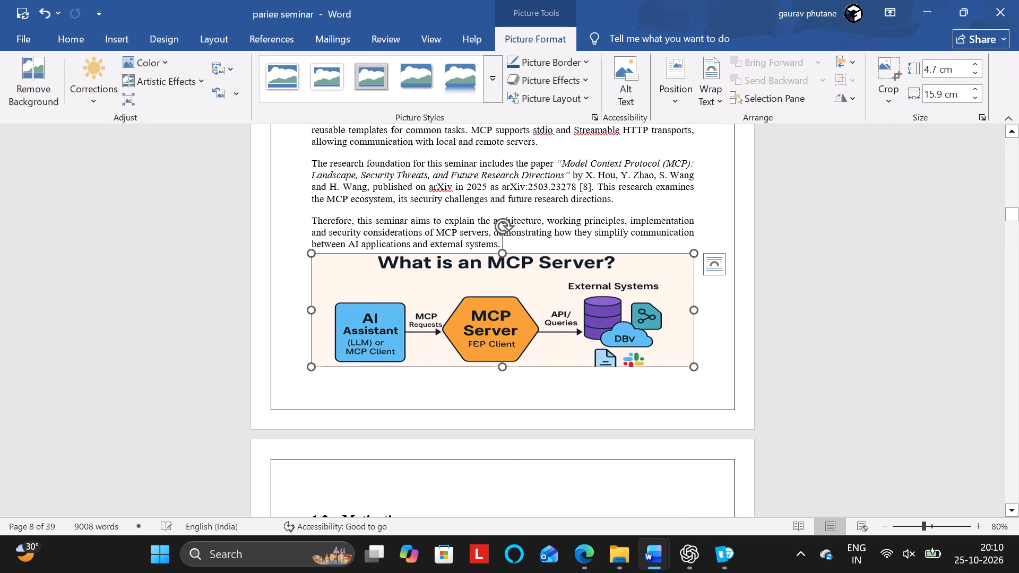
left_click(876, 311)
Crop the blank margins off both sides of the diagram, narrowing it to about 14.2 cm.
scroll(691, 272, "up", 1)
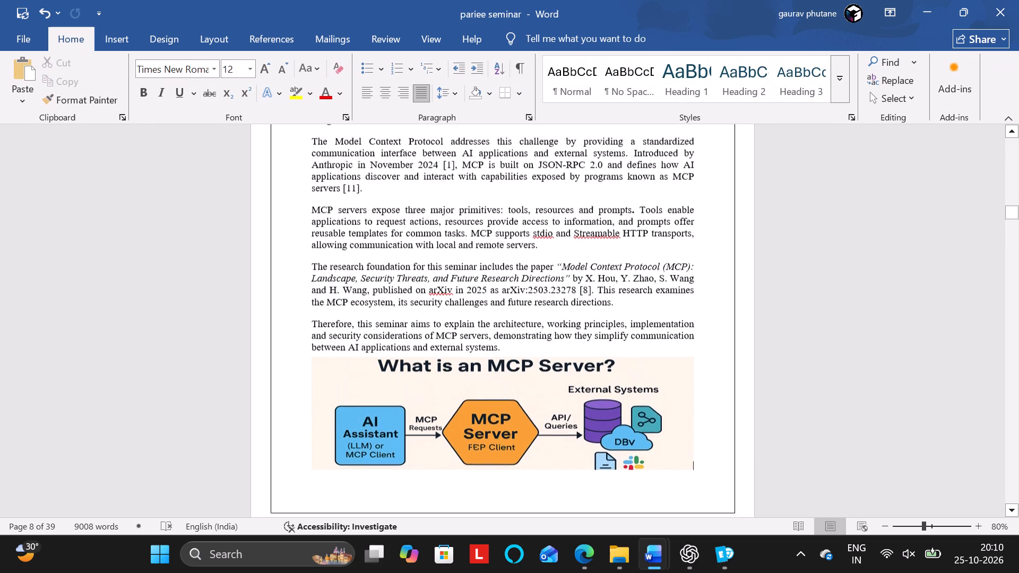
scroll(691, 272, "up", 1)
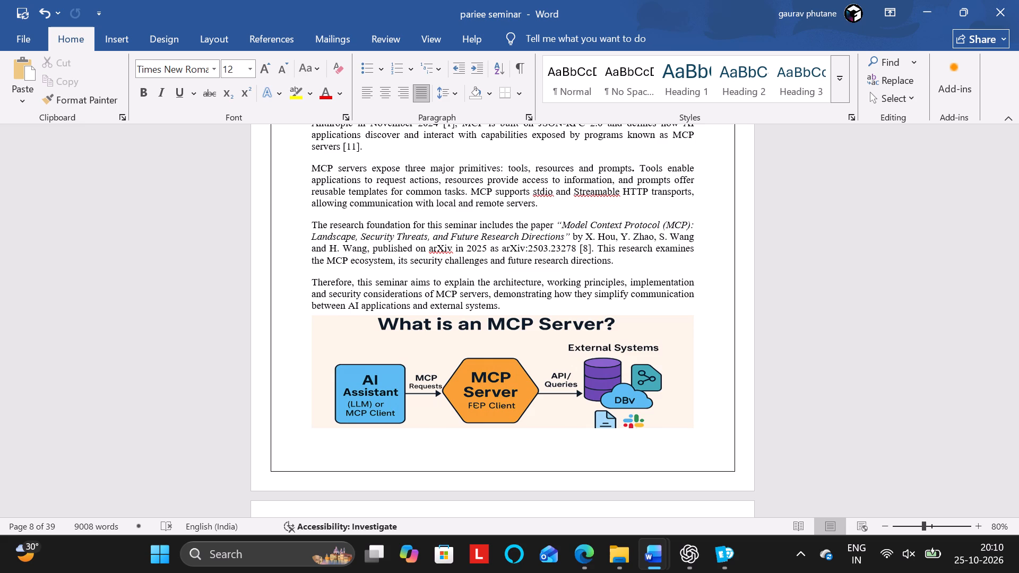
double_click(516, 363)
left_click(891, 64)
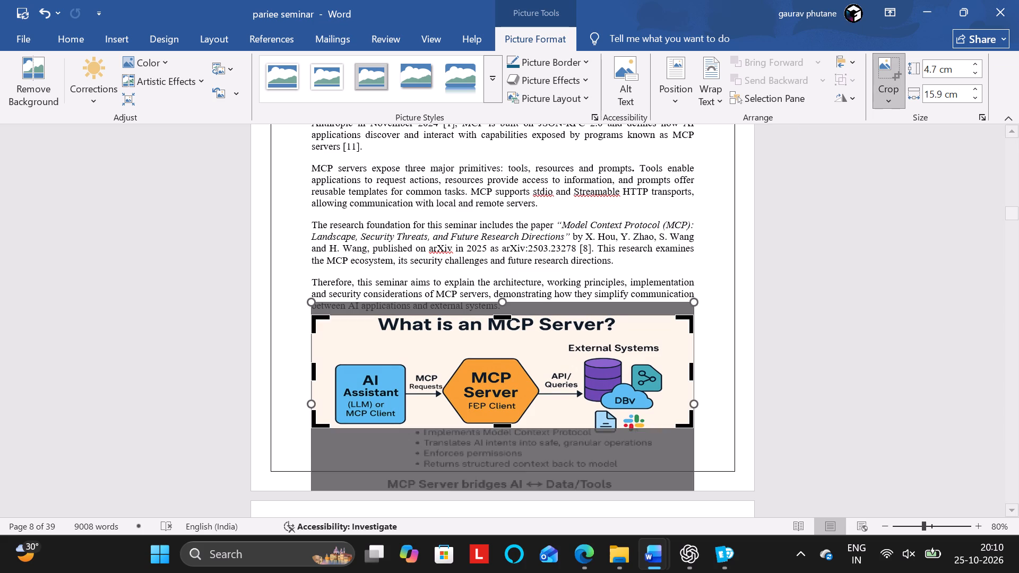
left_click_drag(692, 372, 668, 383)
left_click_drag(314, 372, 321, 385)
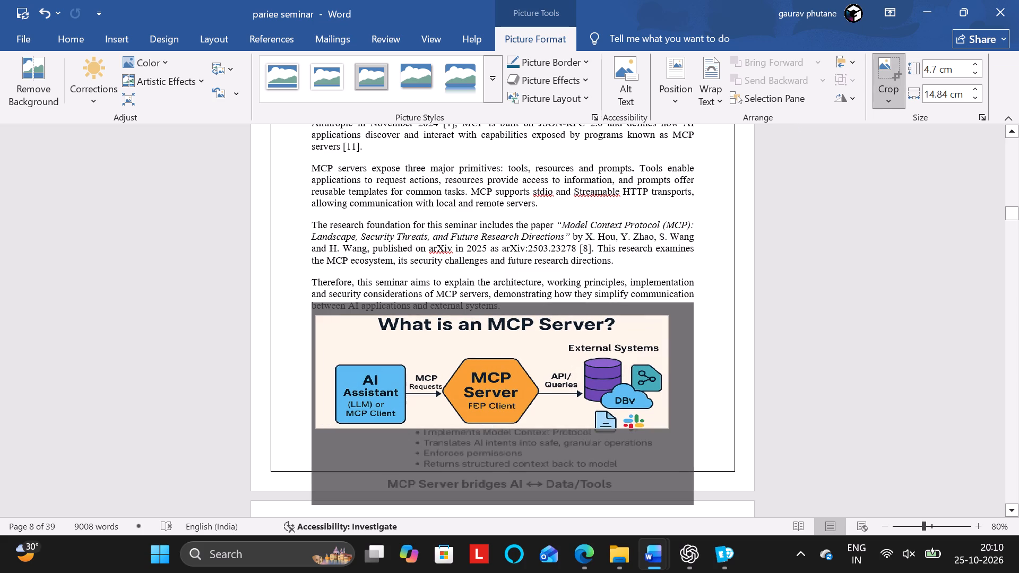
left_click_drag(321, 385, 328, 390)
left_click(804, 353)
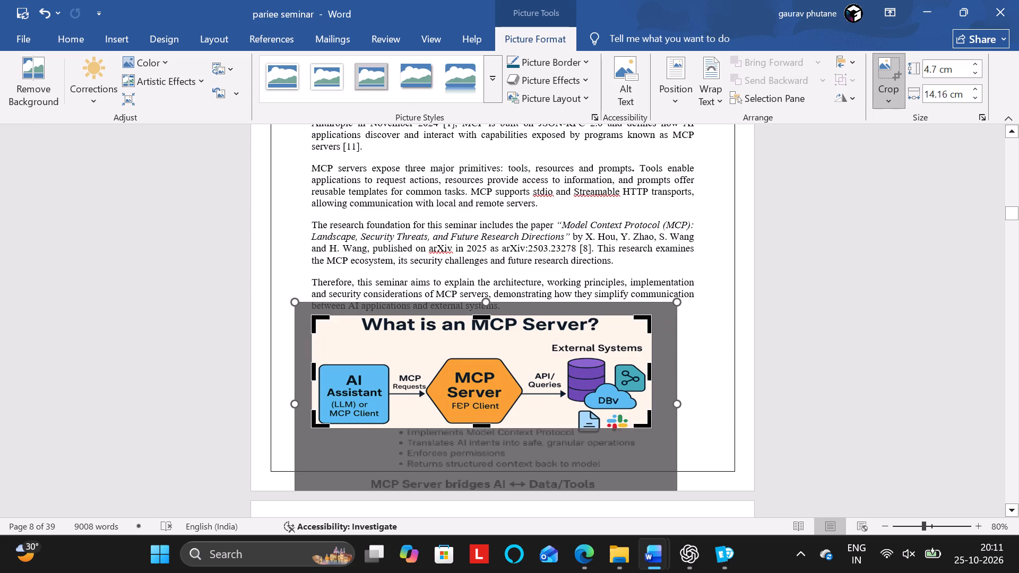
Centre the cropped diagram horizontally between the page margins.
left_click(615, 369)
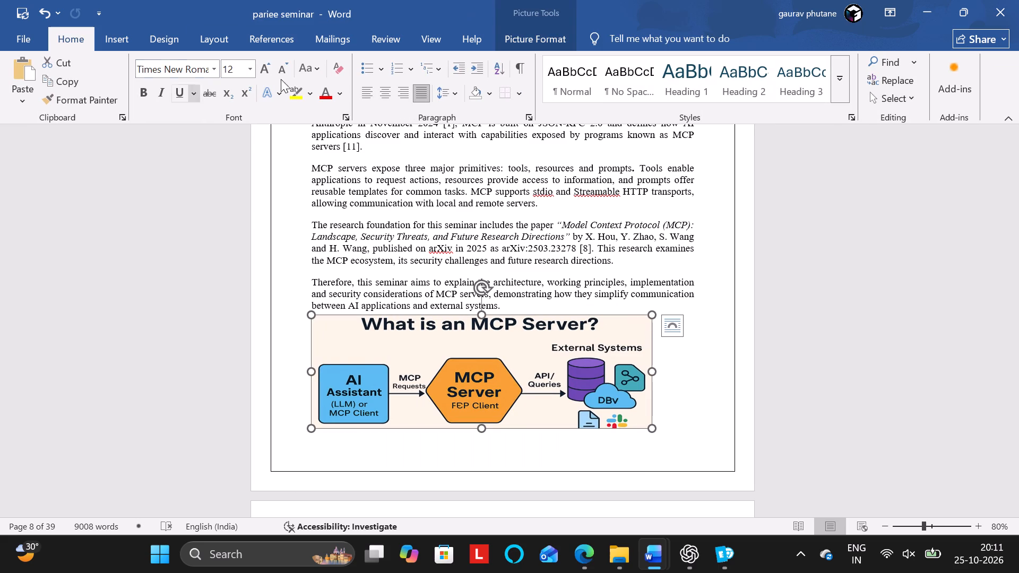
left_click(390, 89)
left_click(702, 389)
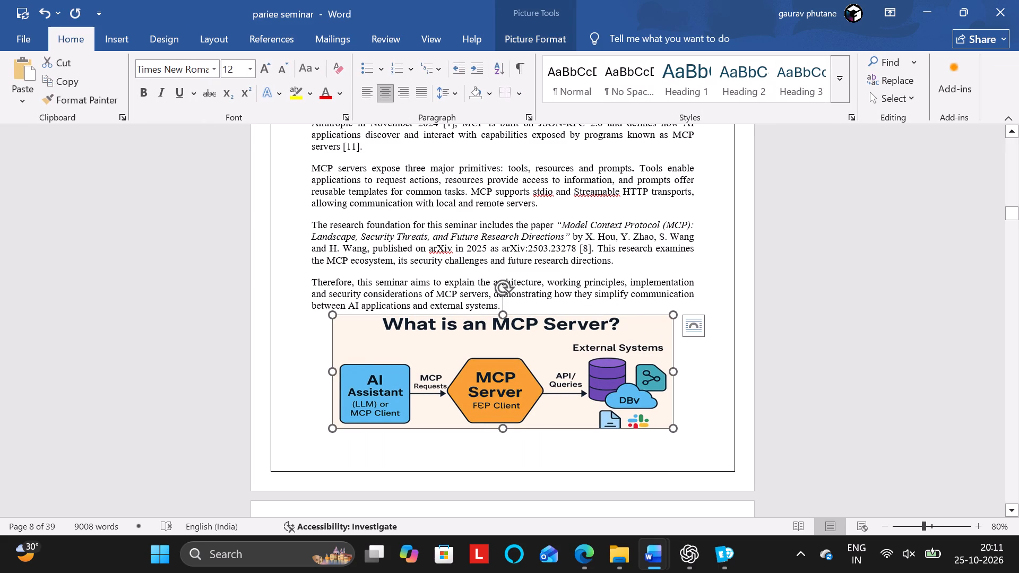
Change the opening words of section 1.1 from "The seminar titled" to "The title".
scroll(702, 389, "up", 3)
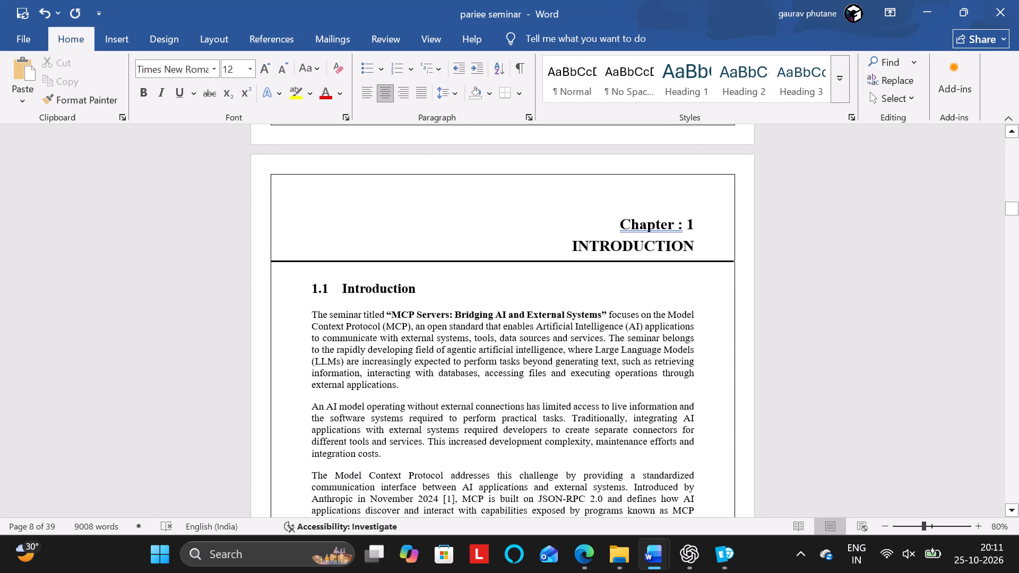
scroll(702, 389, "down", 1)
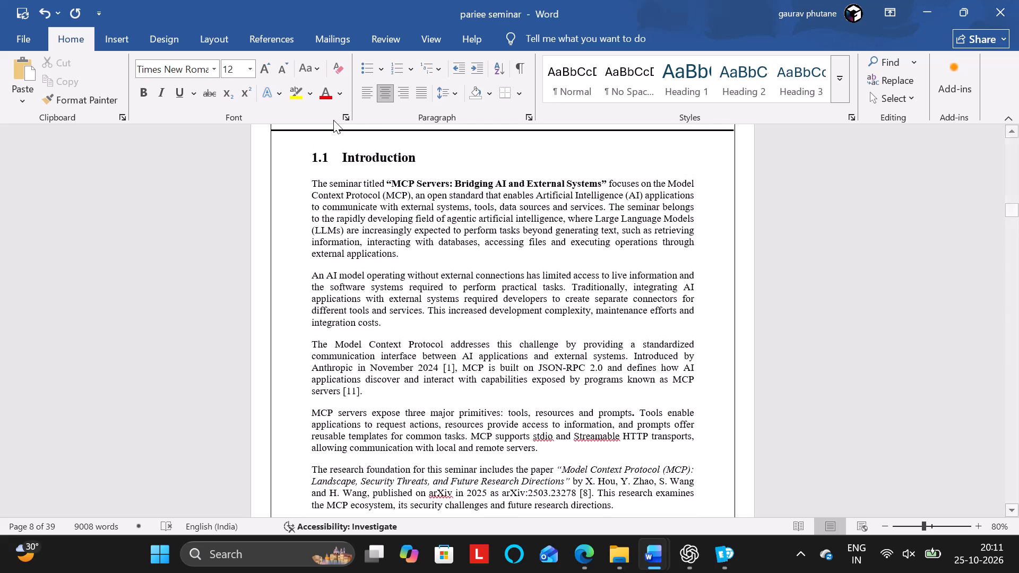
double_click(345, 185)
key("BackSpace")
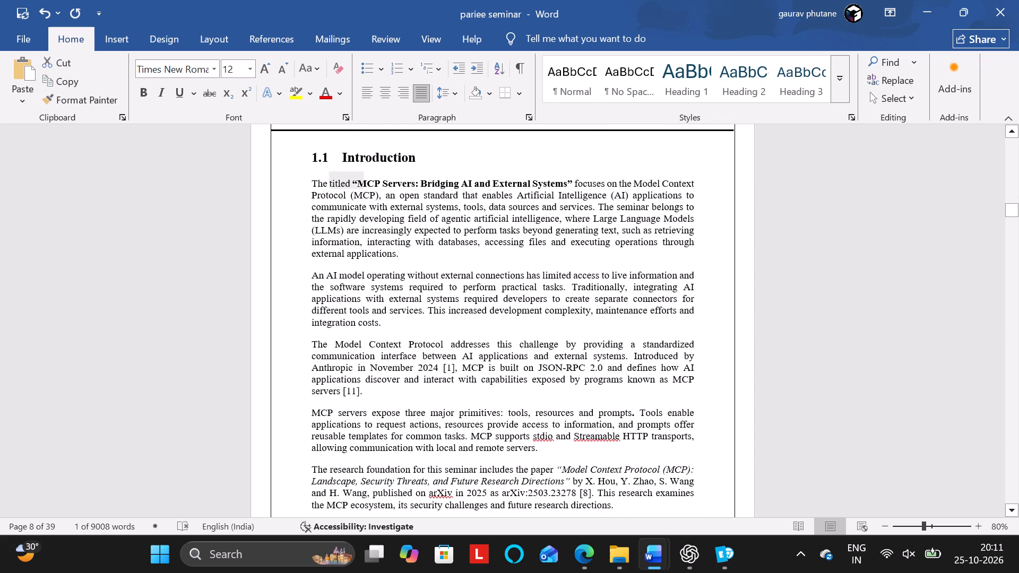
key("Right")
key("Right")
key("Right")
key("Right")
key("Right")
key("Right")
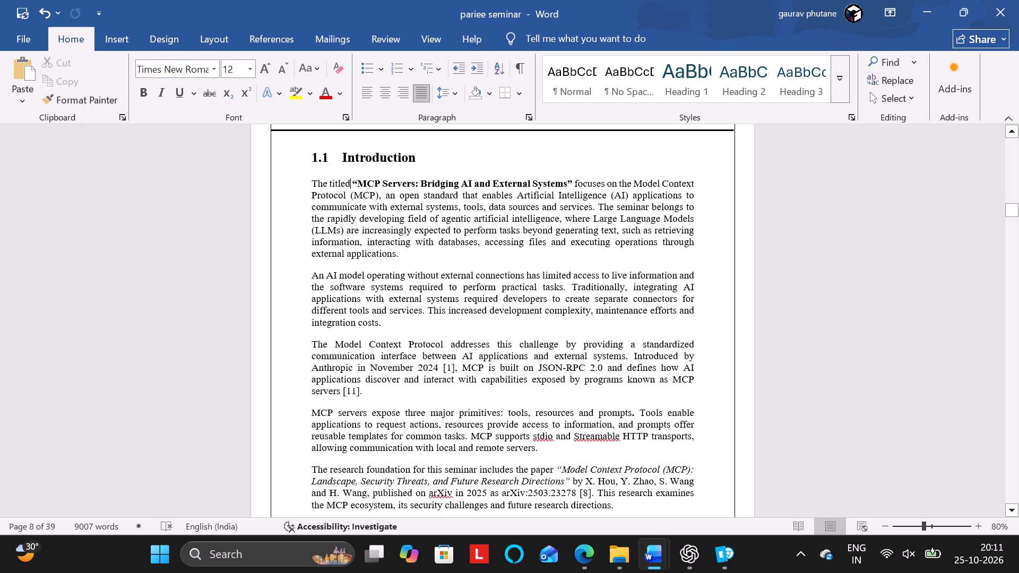
key("BackSpace")
left_click(519, 230)
Delete the empty line above the 1.2 Motivation heading.
scroll(519, 230, "down", 1)
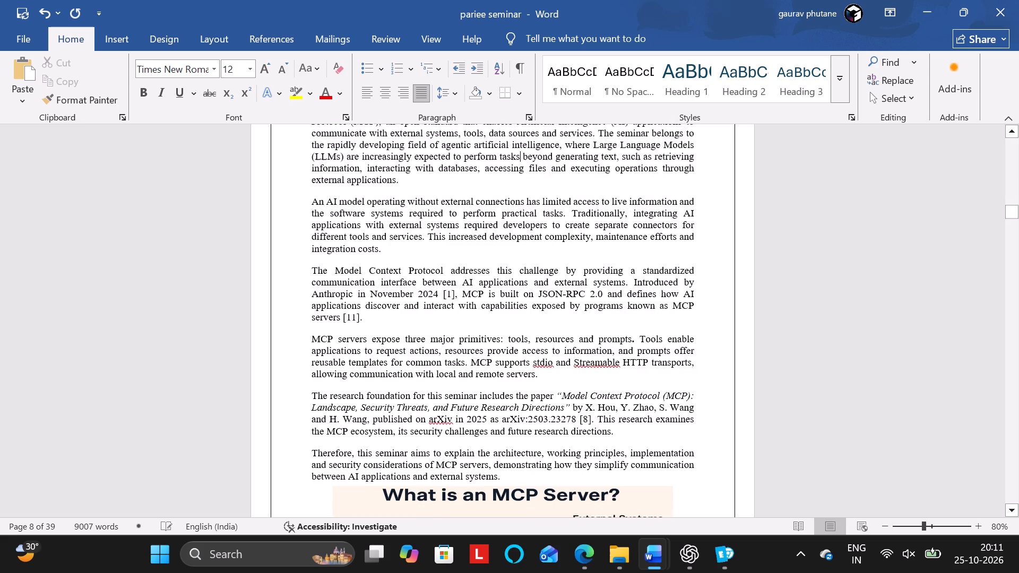
scroll(519, 230, "down", 3)
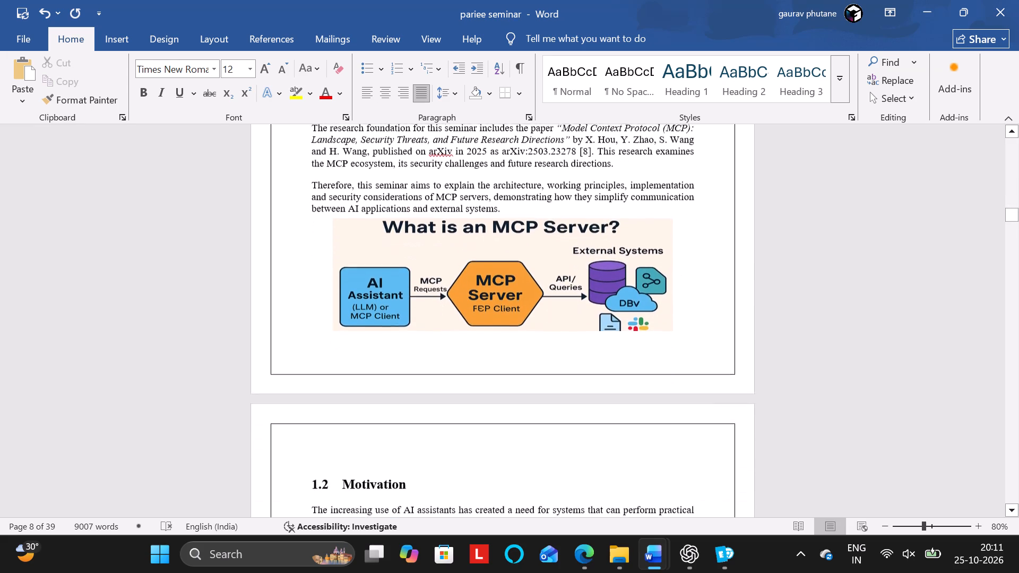
scroll(519, 230, "down", 1)
left_click(362, 327)
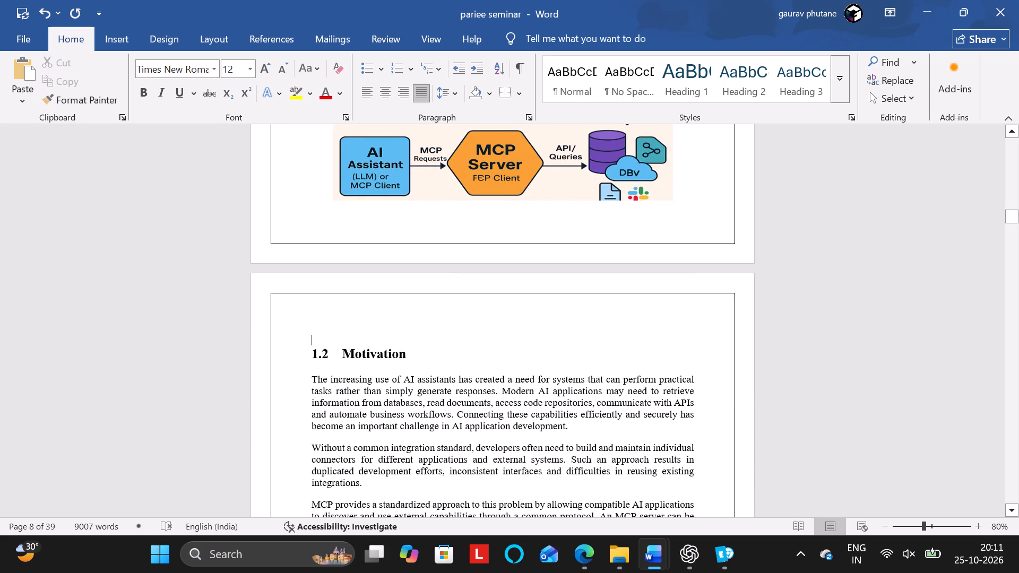
key("BackSpace")
Delete the empty lines above the "Chapter : 2 LITERATURE REVIEW" heading so it moves up its page.
scroll(378, 440, "down", 1)
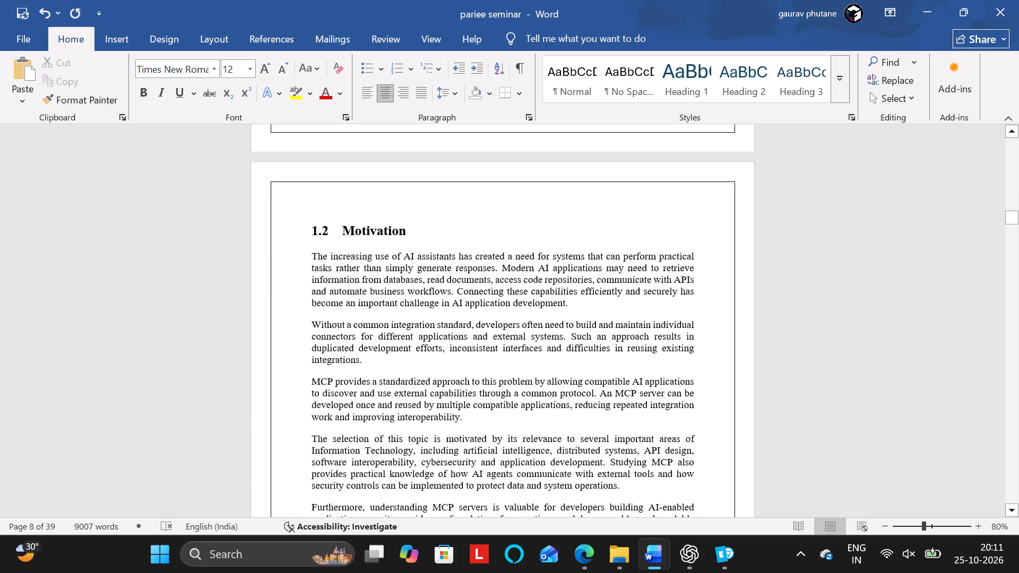
scroll(388, 253, "down", 2)
scroll(342, 306, "down", 1)
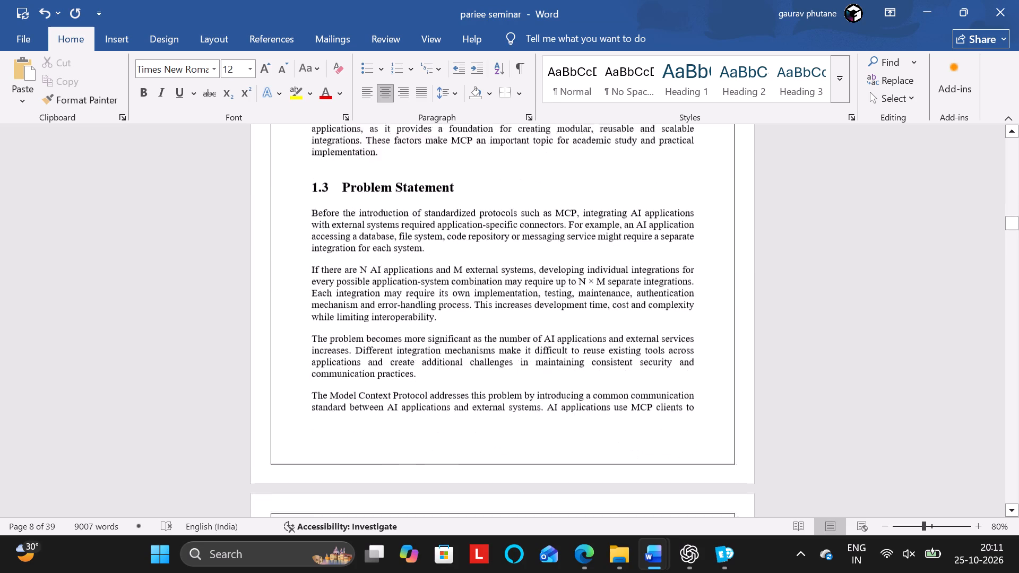
scroll(342, 306, "down", 4)
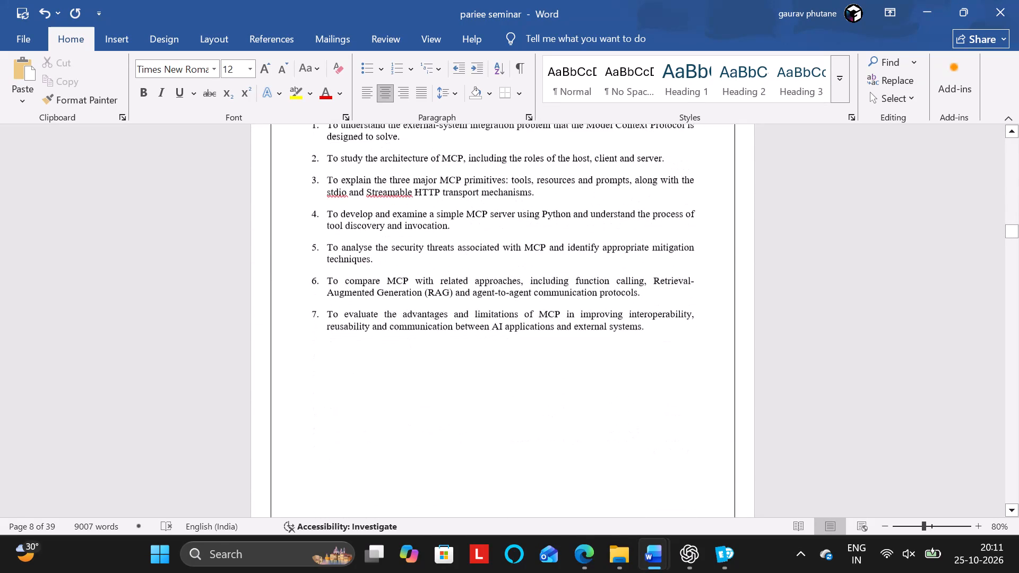
scroll(342, 306, "down", 2)
left_click(610, 348)
key("BackSpace")
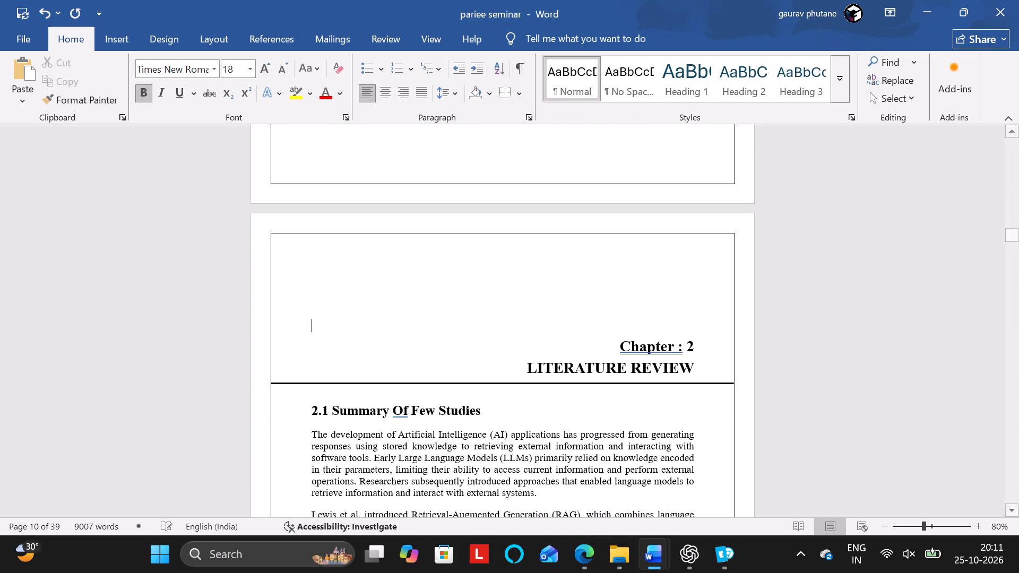
key("BackSpace")
key("BackSpace")
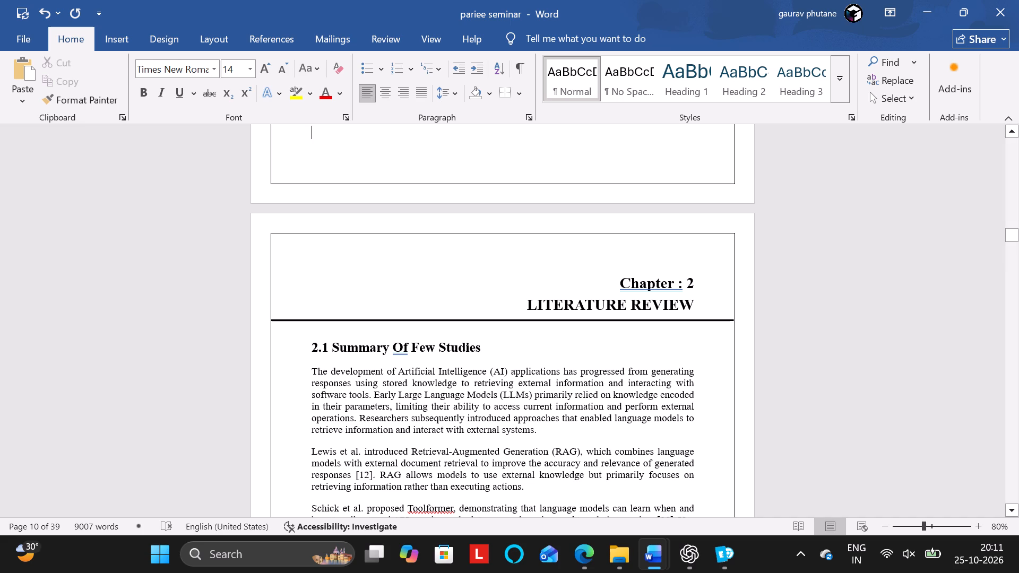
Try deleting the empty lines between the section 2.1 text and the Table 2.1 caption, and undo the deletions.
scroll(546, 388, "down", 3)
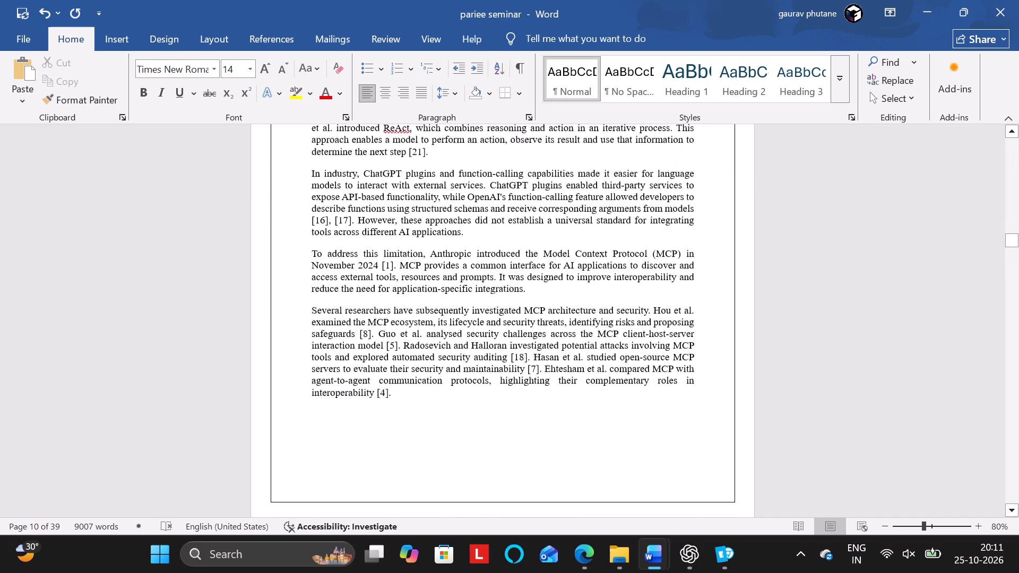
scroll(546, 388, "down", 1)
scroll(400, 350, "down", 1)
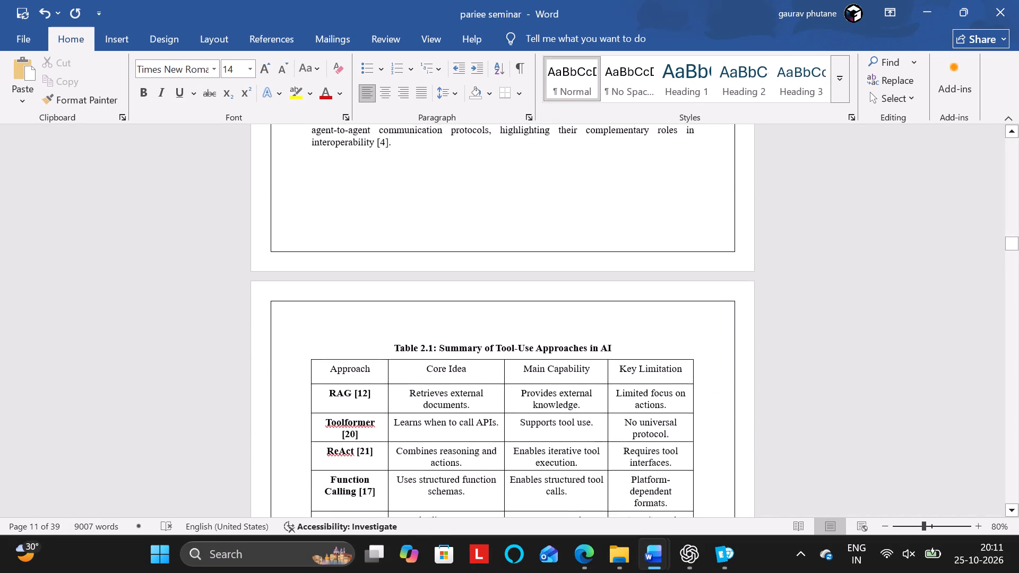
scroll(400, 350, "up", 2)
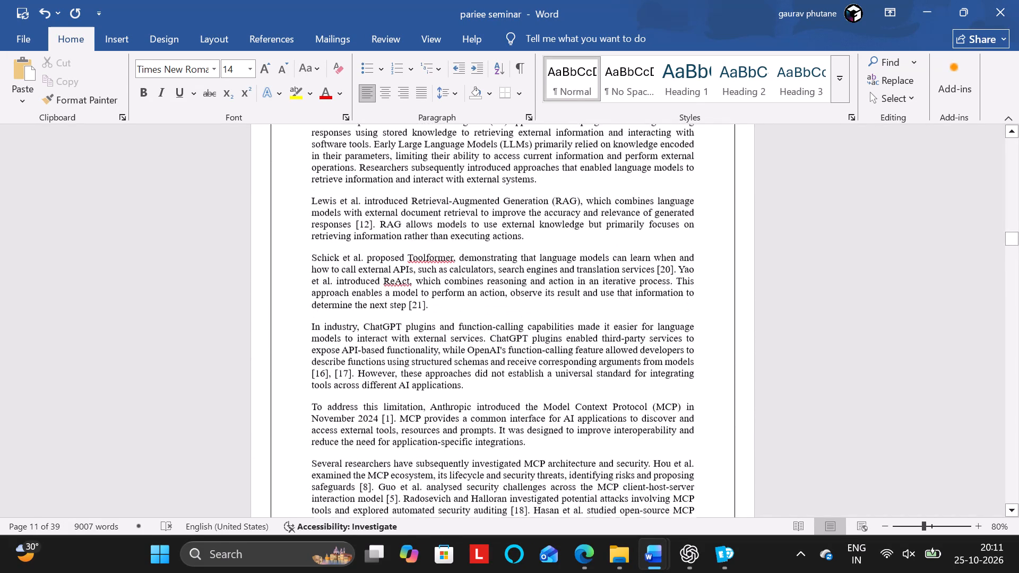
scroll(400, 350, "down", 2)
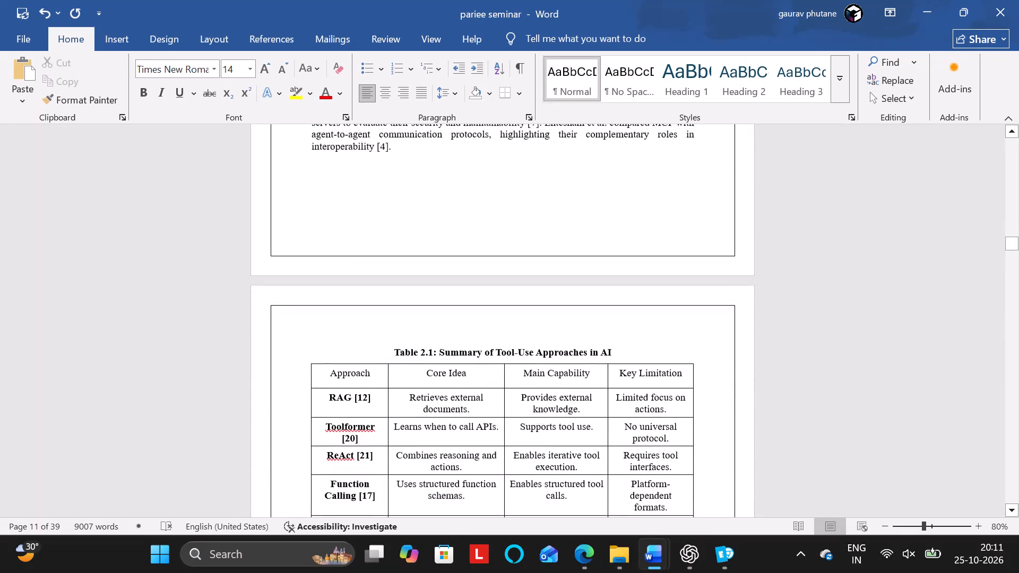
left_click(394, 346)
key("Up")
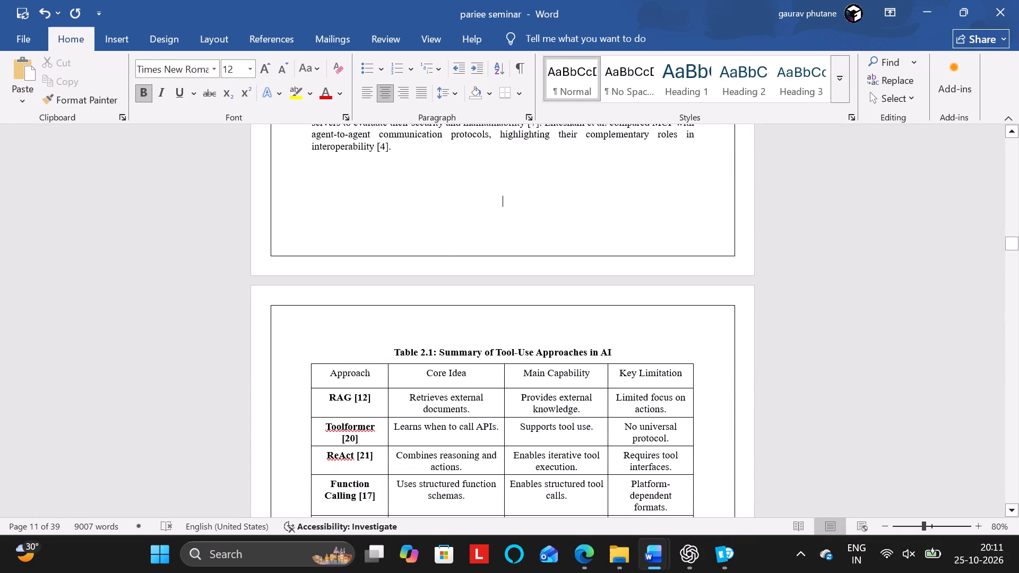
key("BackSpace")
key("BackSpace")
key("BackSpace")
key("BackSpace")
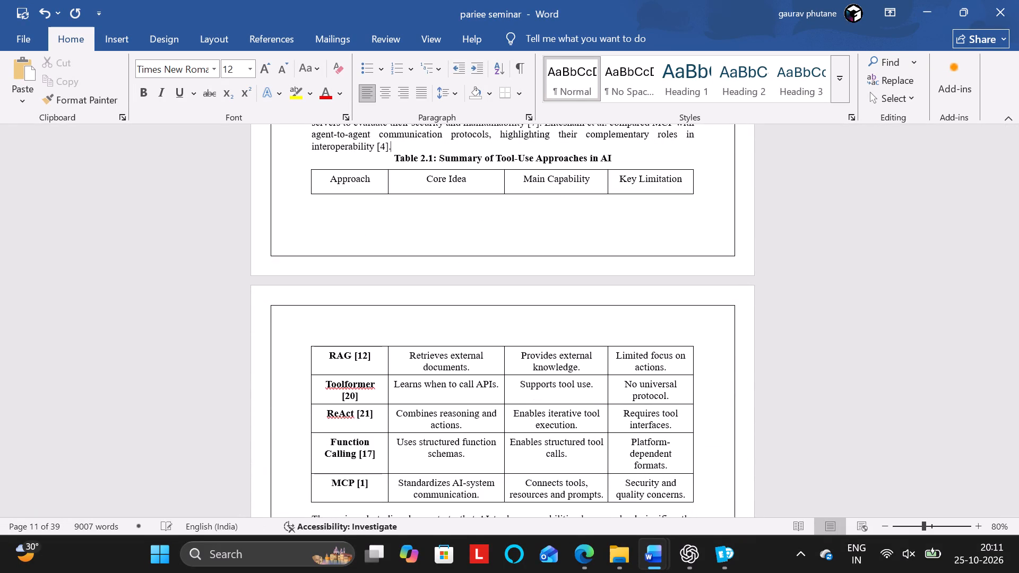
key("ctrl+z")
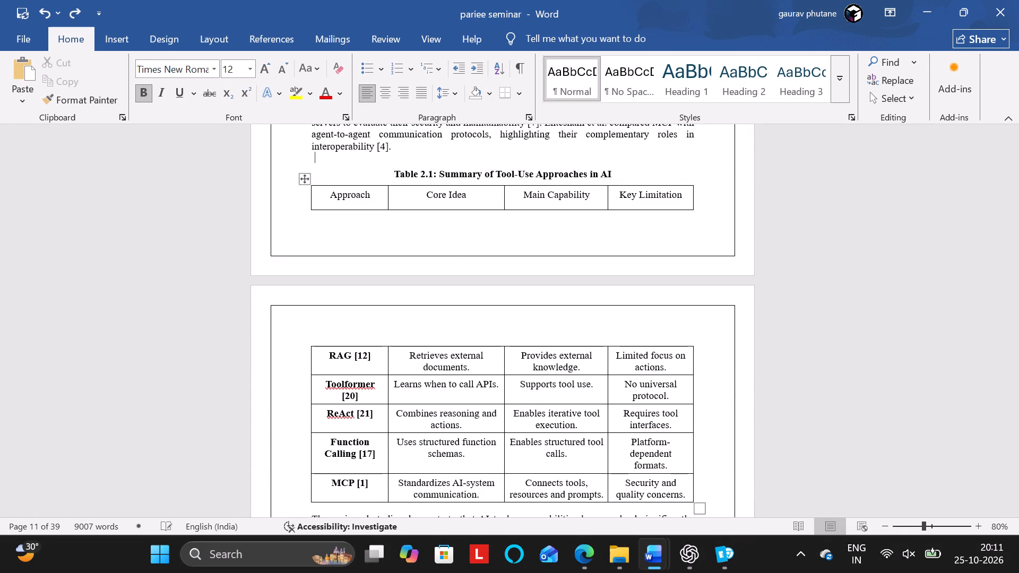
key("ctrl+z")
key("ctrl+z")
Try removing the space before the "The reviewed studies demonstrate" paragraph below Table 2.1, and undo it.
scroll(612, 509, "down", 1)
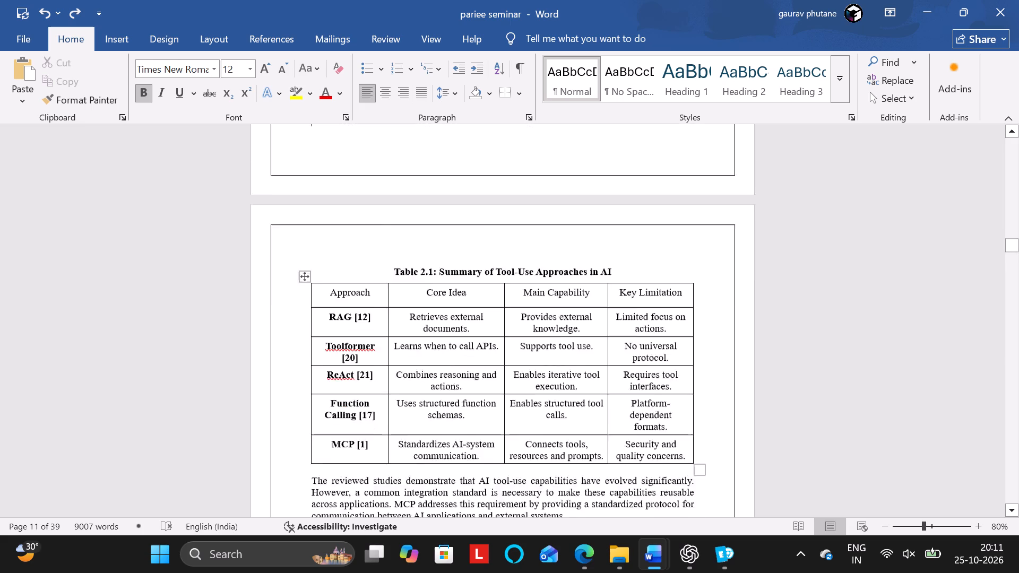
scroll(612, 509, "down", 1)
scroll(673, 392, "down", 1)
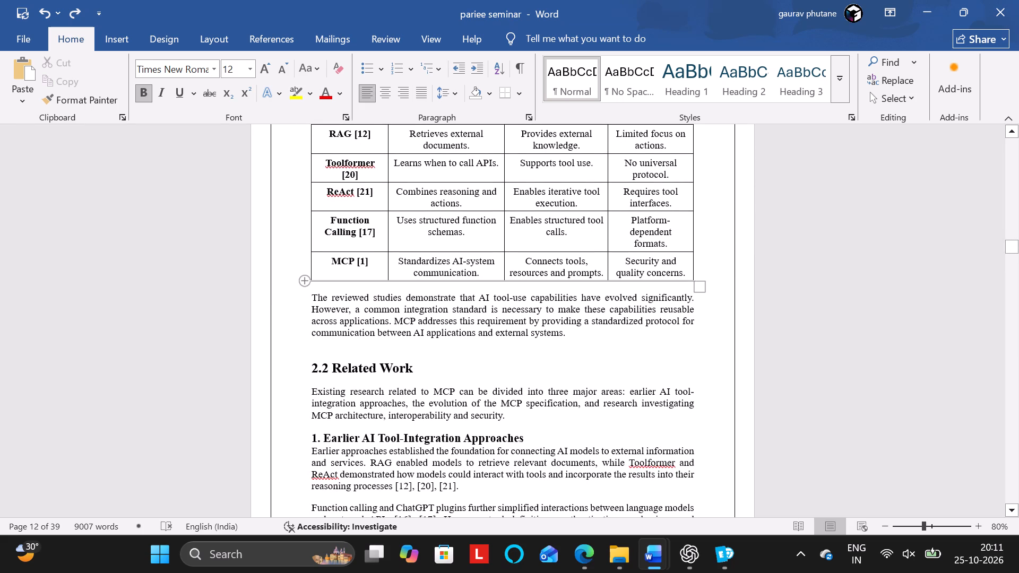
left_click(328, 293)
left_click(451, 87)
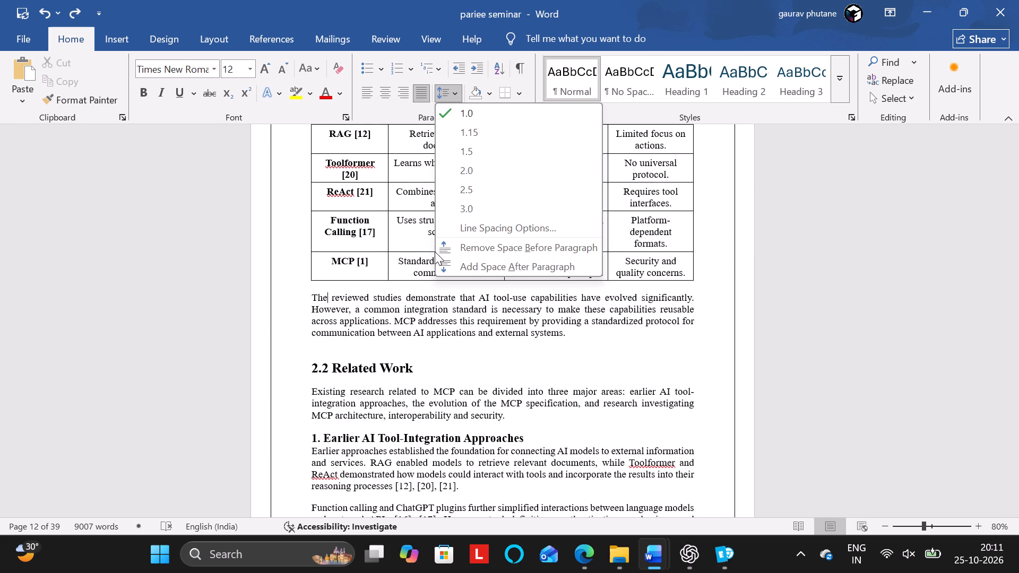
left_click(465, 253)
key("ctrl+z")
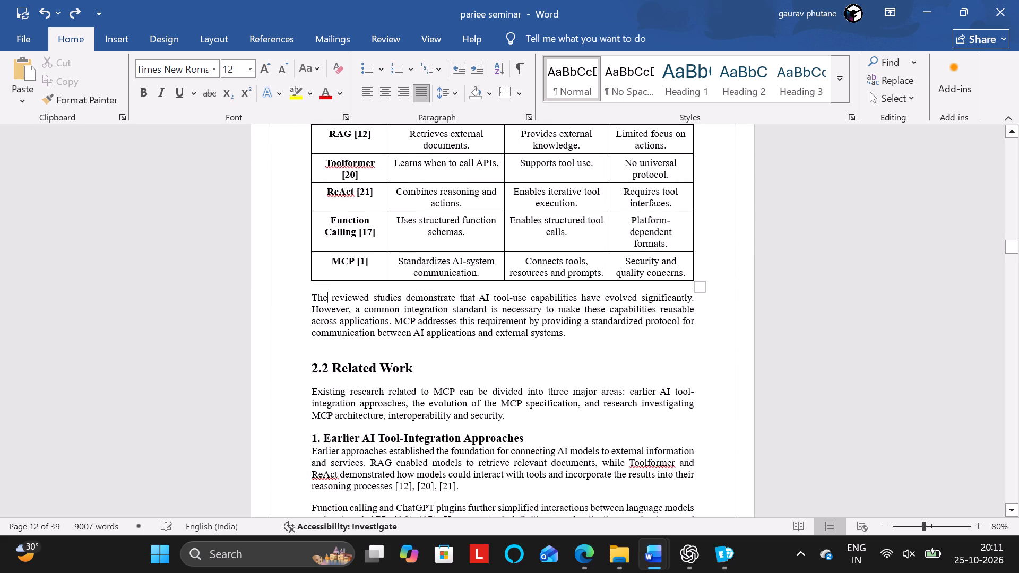
Review the layout of sections 2.2 Related Work and 2.3 Survey Conclusion, including Tables 2.2 and 2.3.
scroll(426, 361, "down", 1)
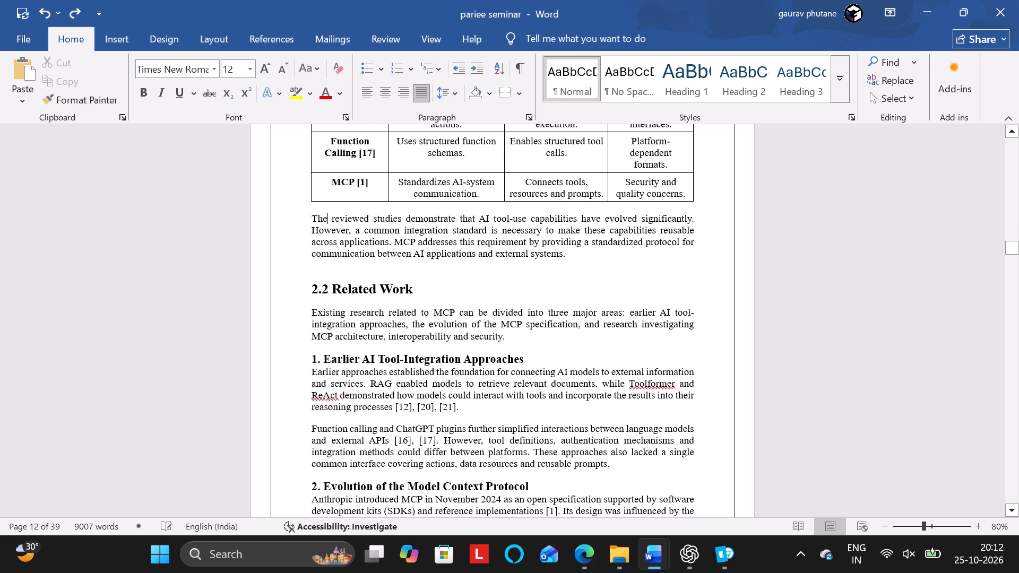
scroll(439, 299, "down", 1)
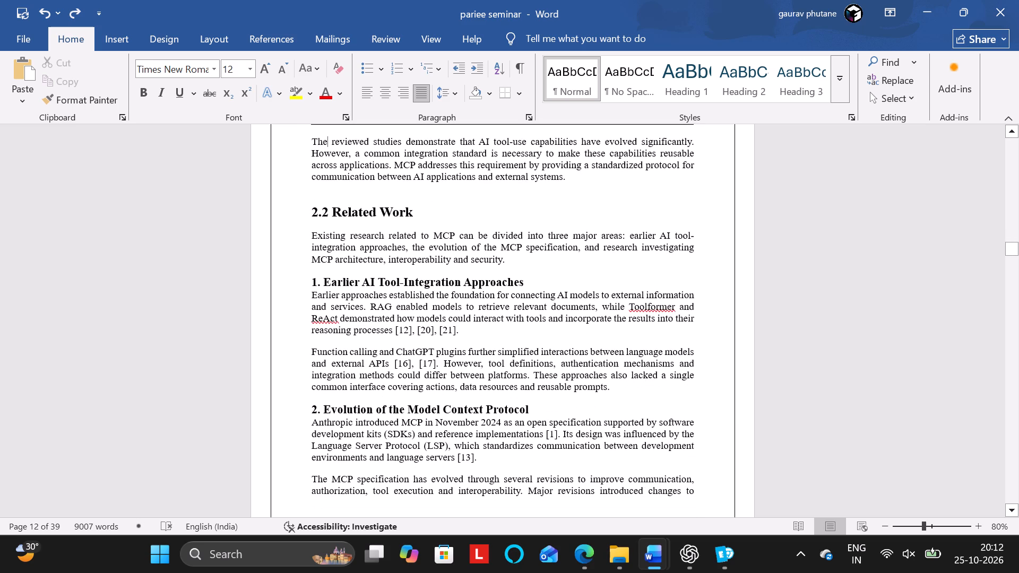
scroll(439, 299, "down", 3)
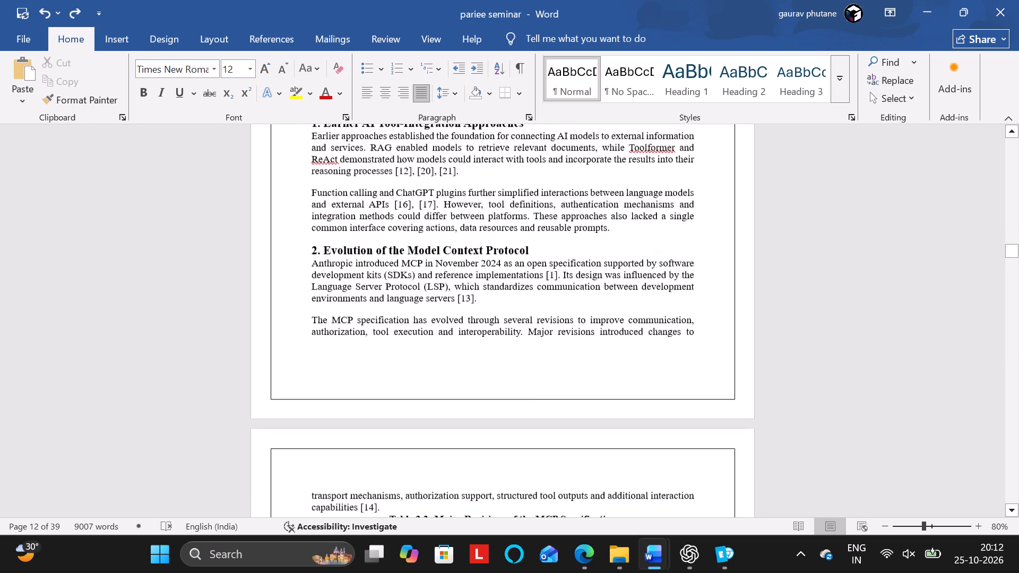
scroll(439, 299, "down", 2)
scroll(439, 299, "up", 1)
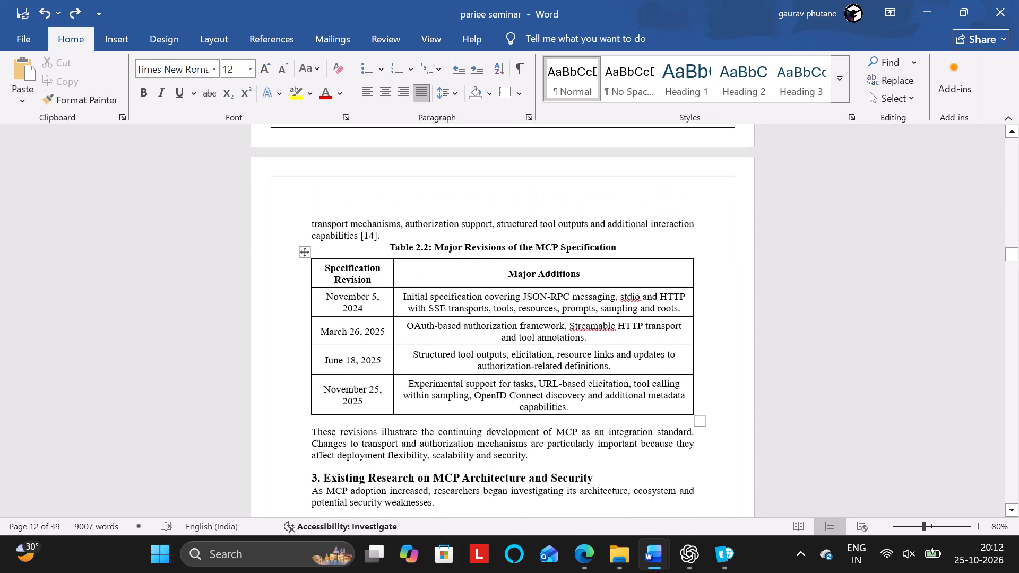
scroll(386, 252, "down", 2)
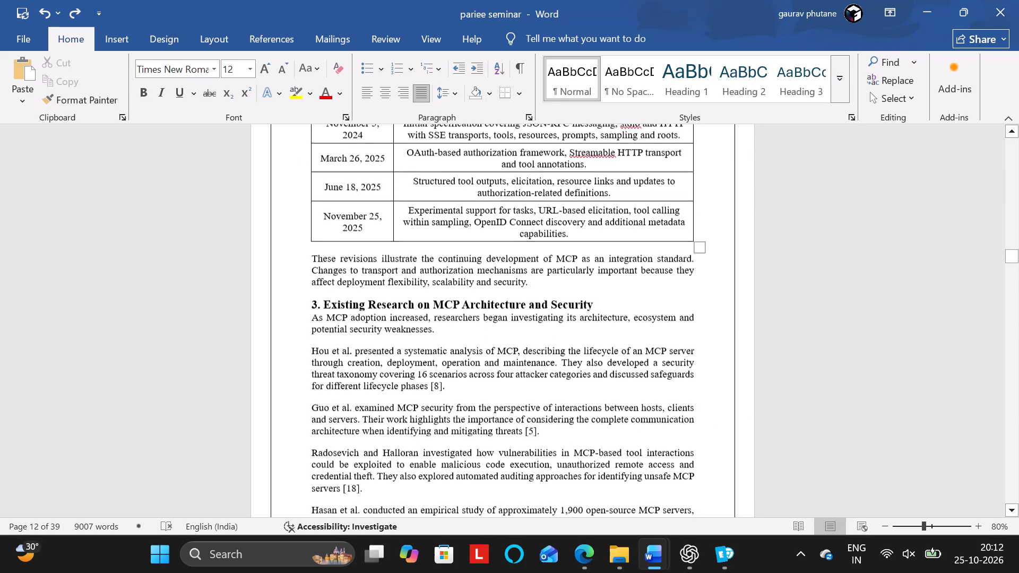
scroll(386, 252, "down", 4)
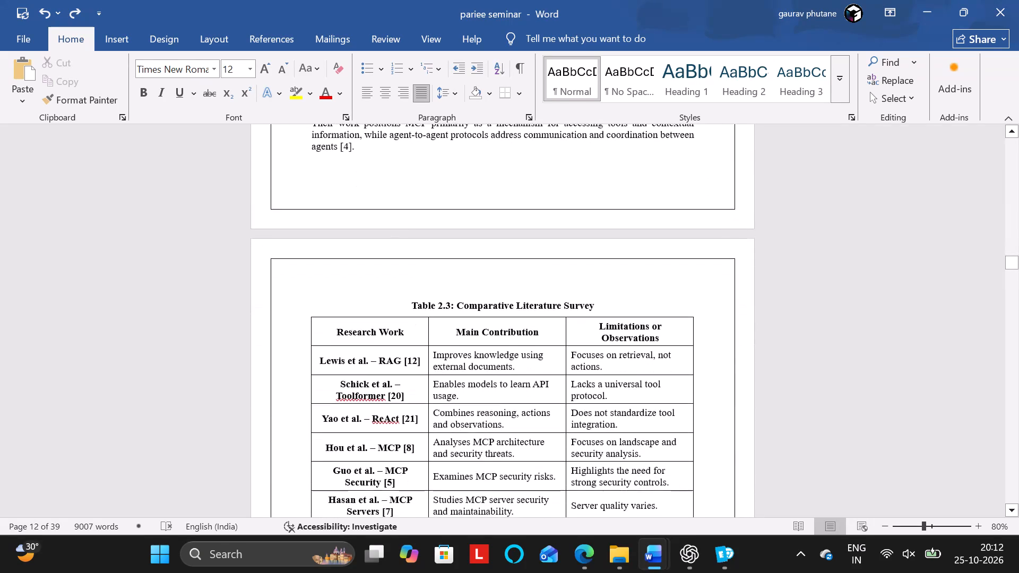
scroll(501, 293, "down", 1)
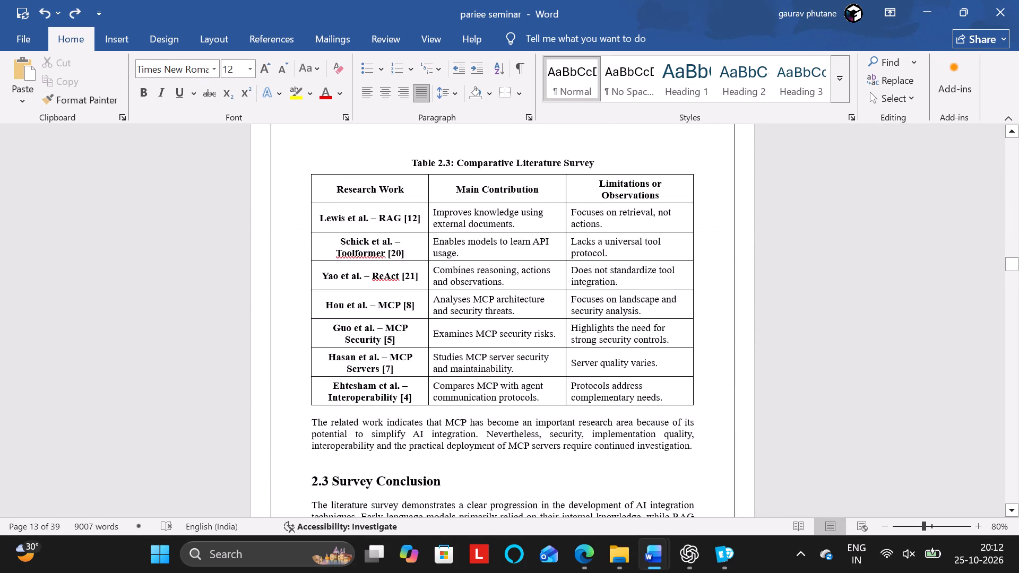
scroll(501, 293, "down", 1)
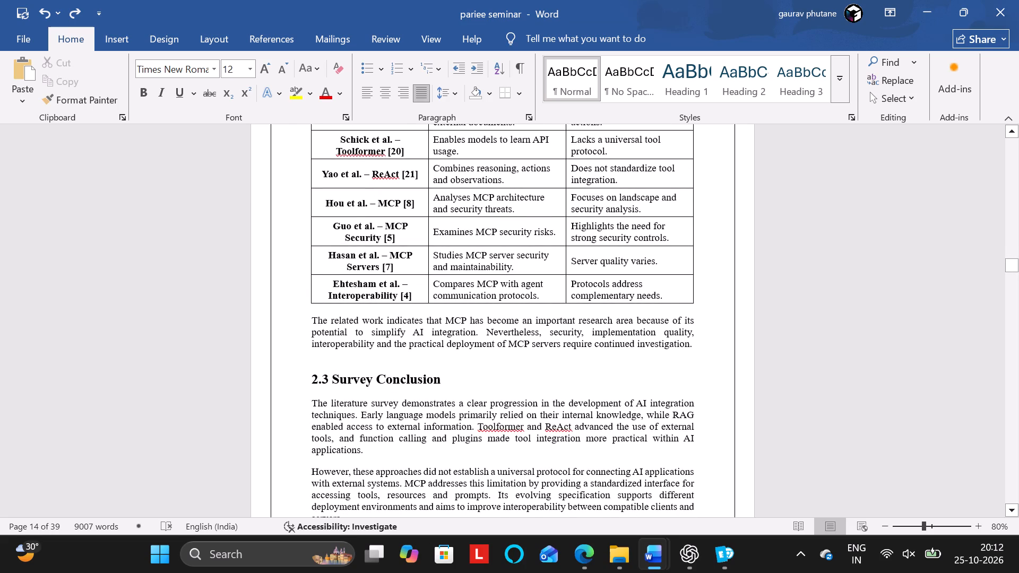
scroll(501, 293, "down", 1)
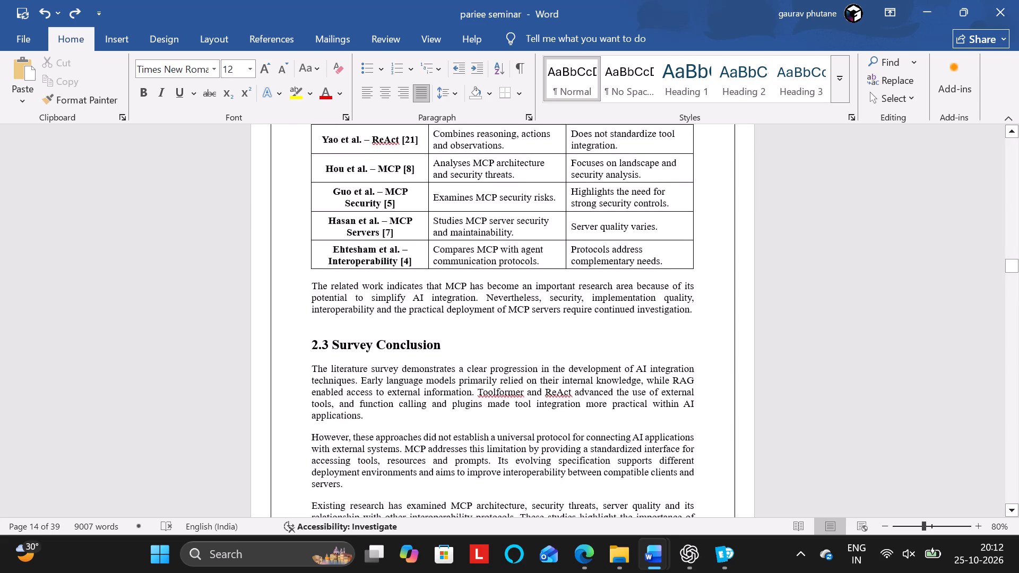
scroll(659, 395, "down", 1)
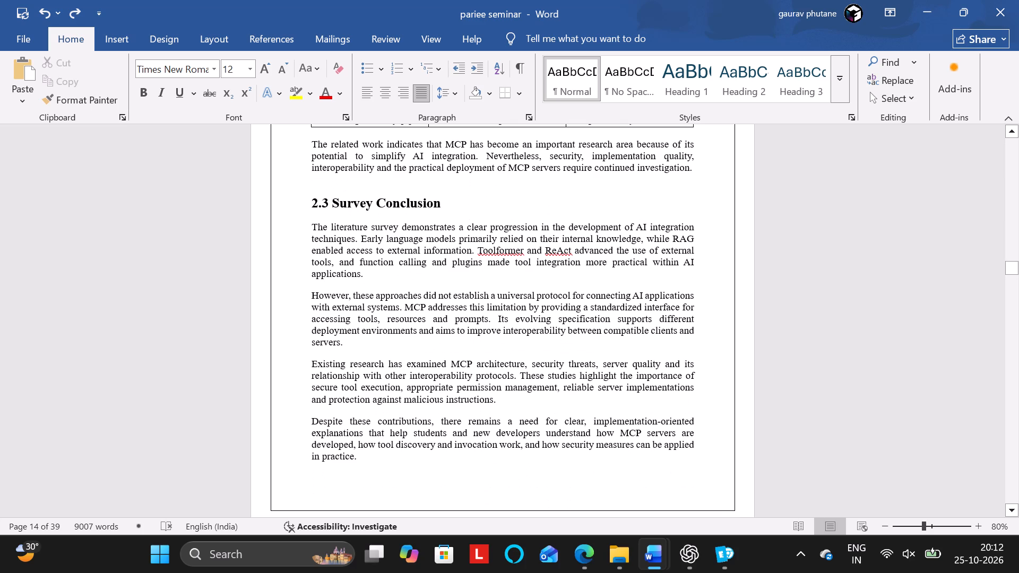
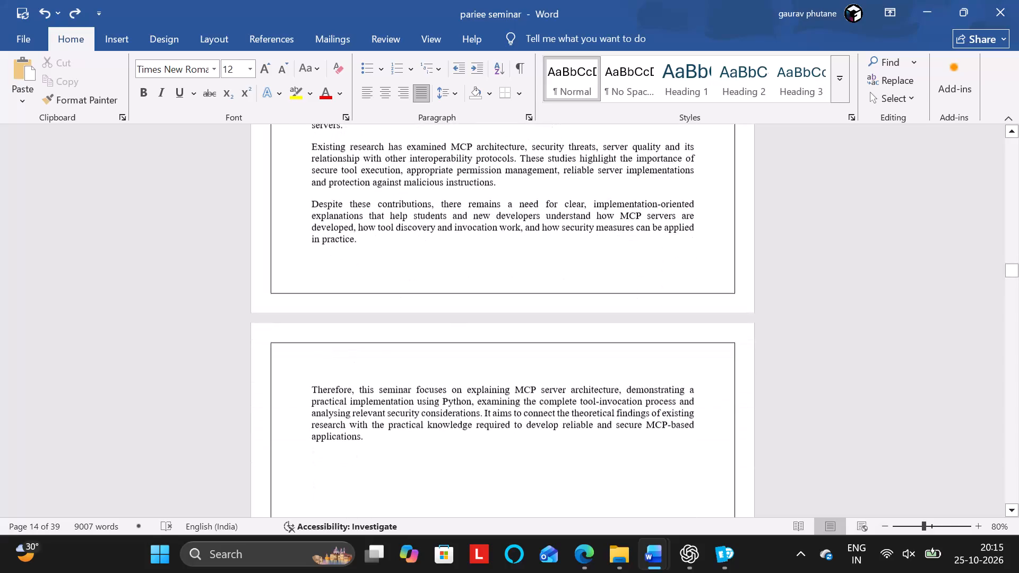
Insert an empty line before the "Chapter : 3" heading so it moves onto the page with "METHODOLOGY".
scroll(659, 395, "down", 1)
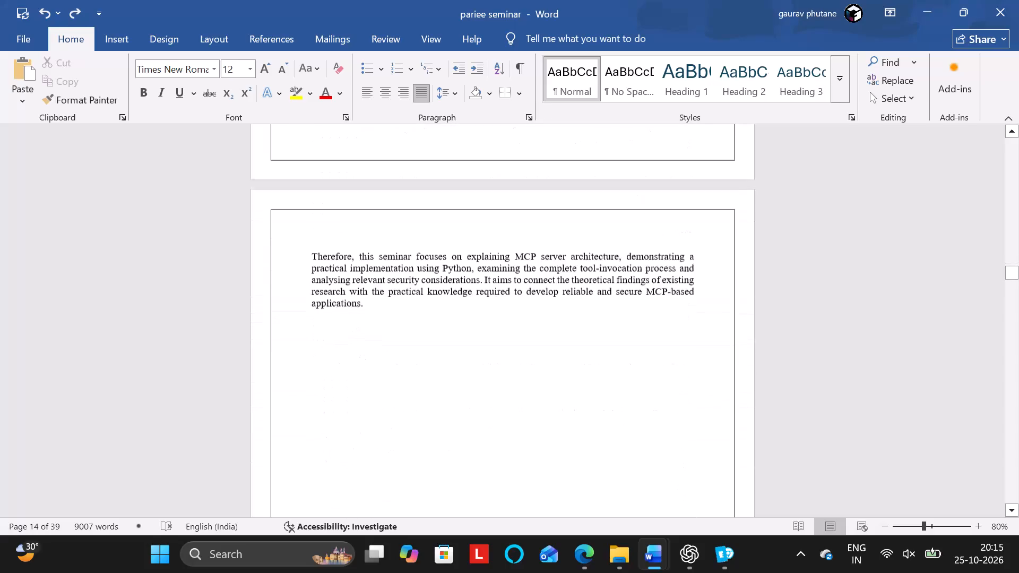
scroll(659, 395, "down", 4)
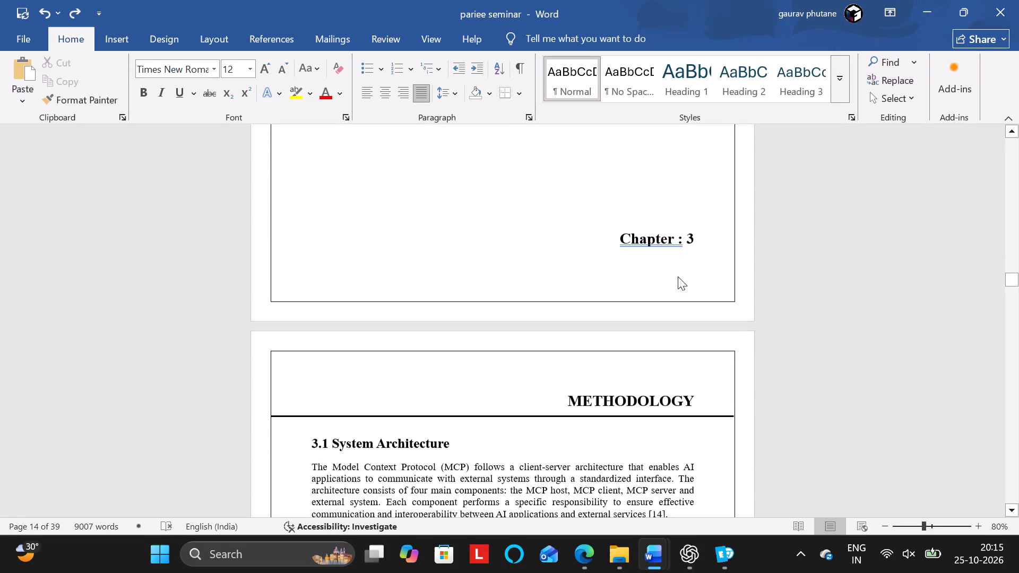
left_click(618, 235)
key("Return")
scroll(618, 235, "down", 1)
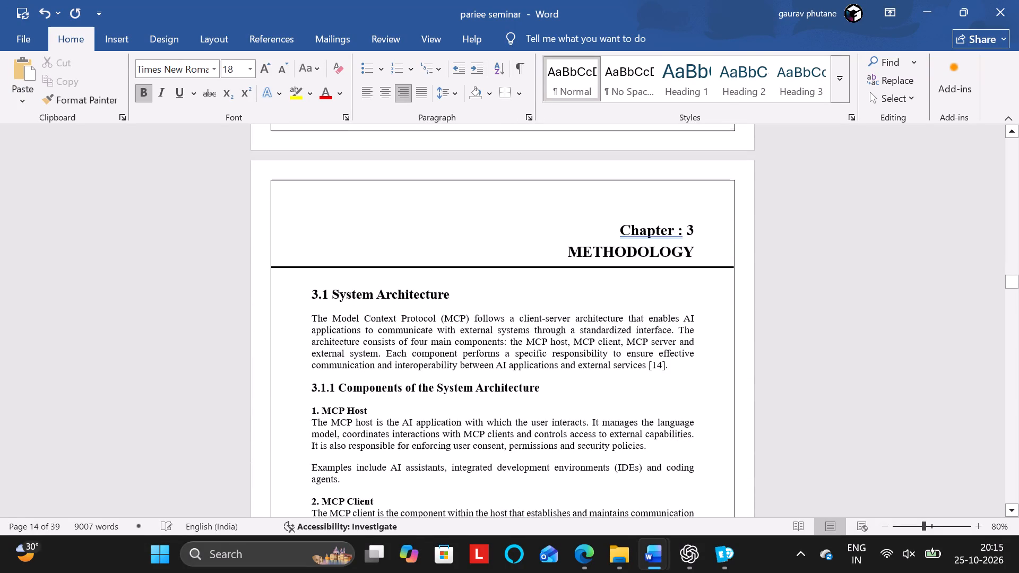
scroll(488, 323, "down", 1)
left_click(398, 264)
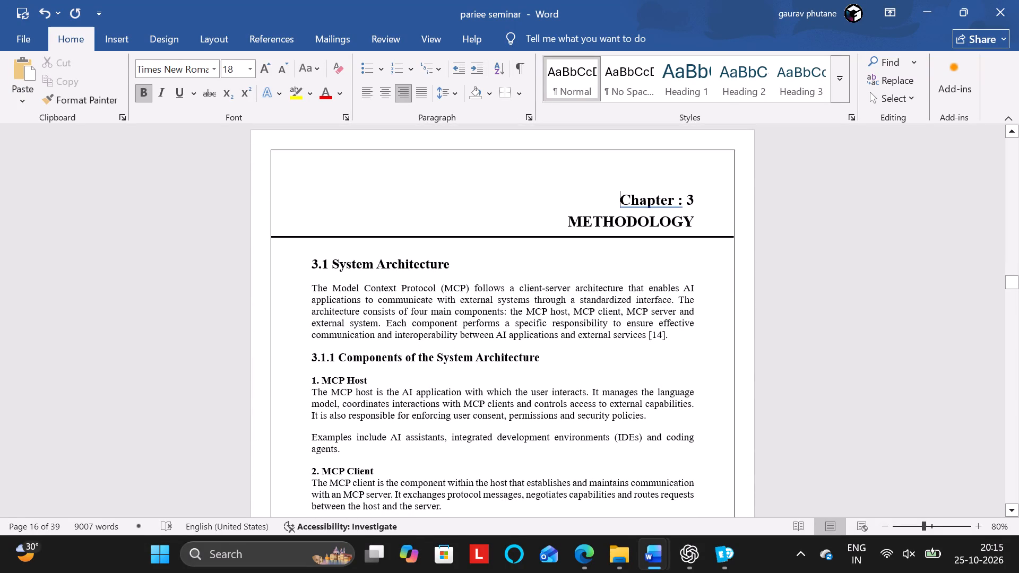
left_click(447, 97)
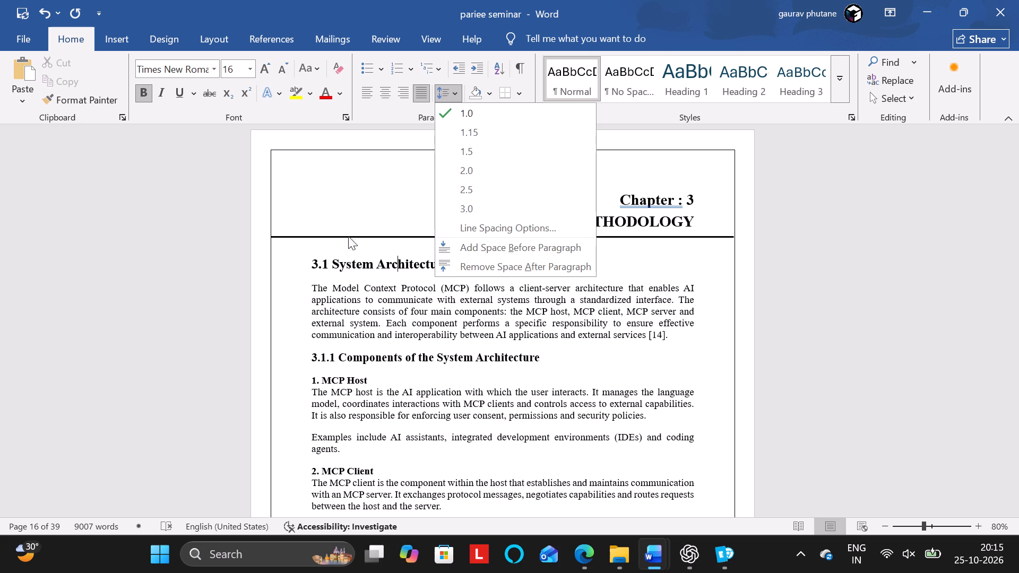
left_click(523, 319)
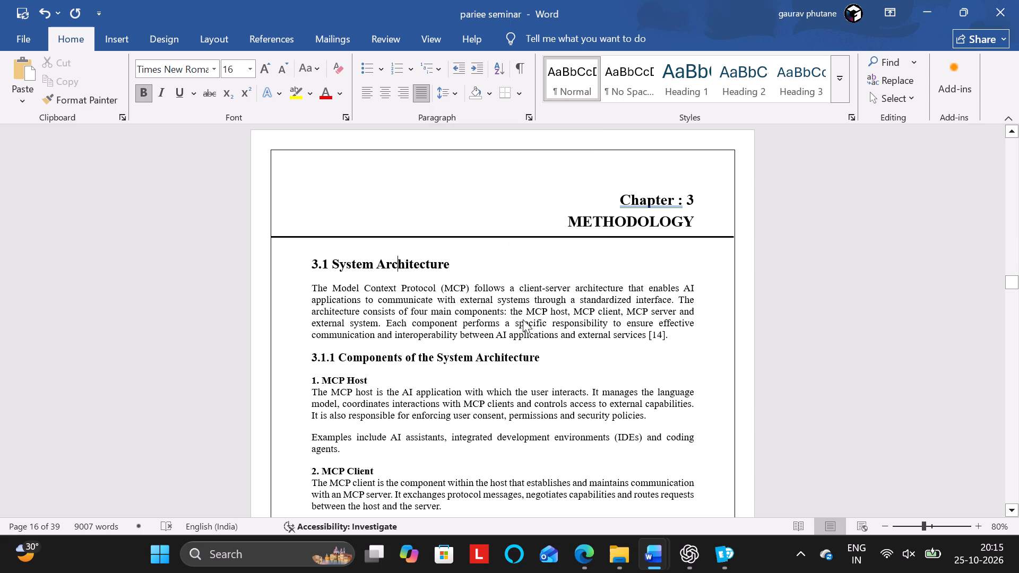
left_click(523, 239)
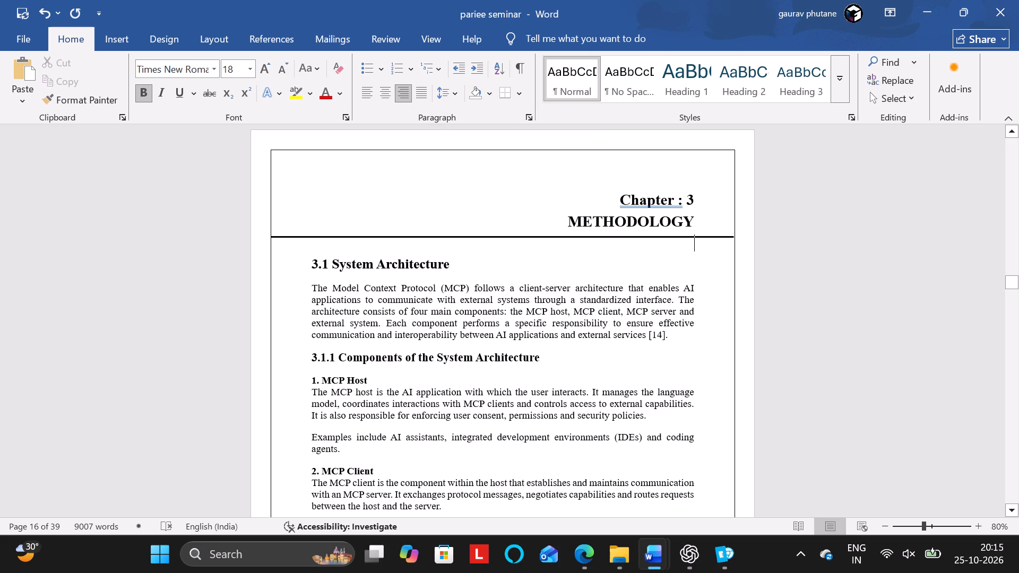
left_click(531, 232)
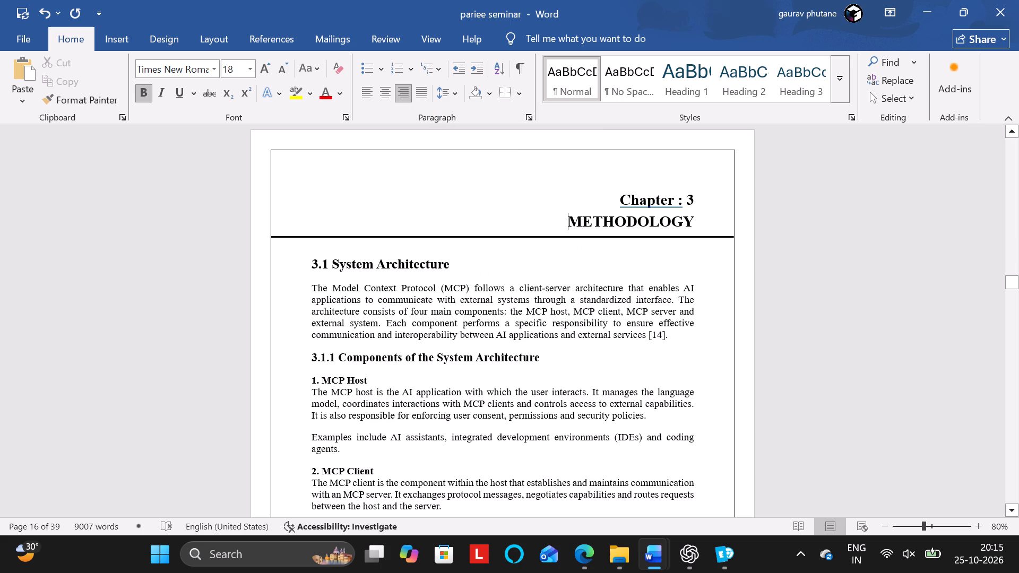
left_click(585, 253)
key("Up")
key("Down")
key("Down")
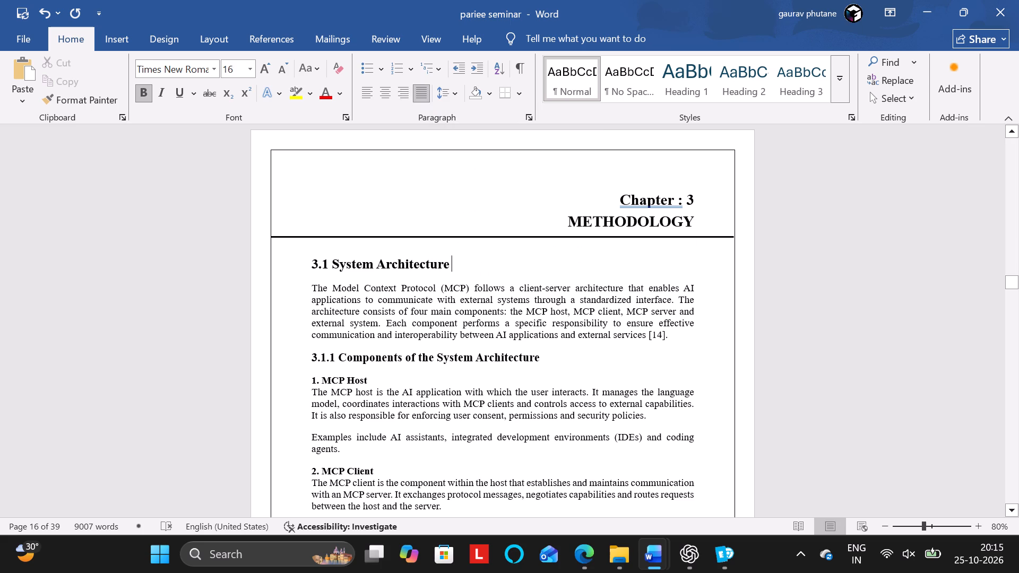
Insert three empty lines before the Table 3.1 caption so the caption and whole table start on the following page.
scroll(585, 253, "down", 1)
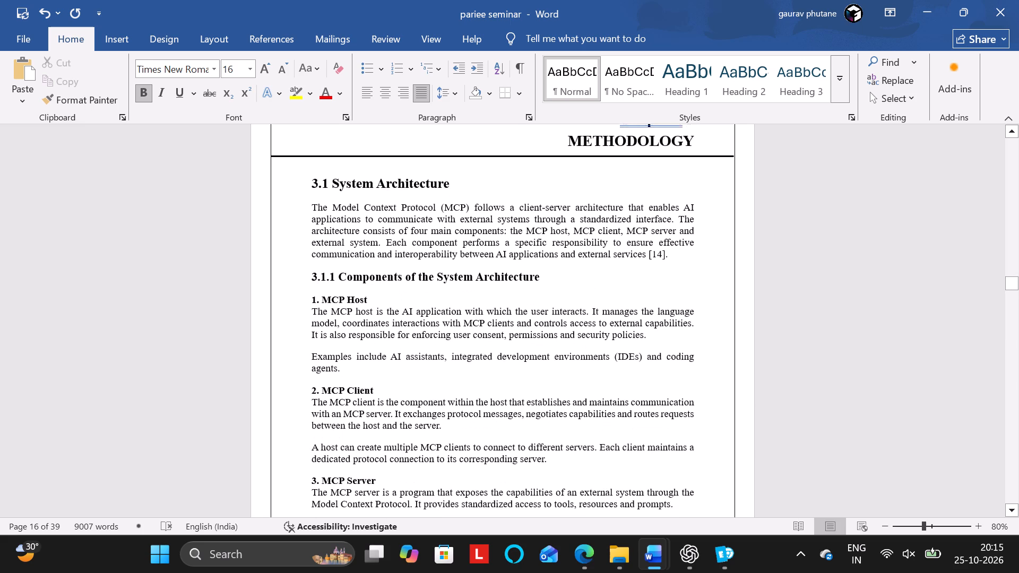
scroll(585, 253, "down", 3)
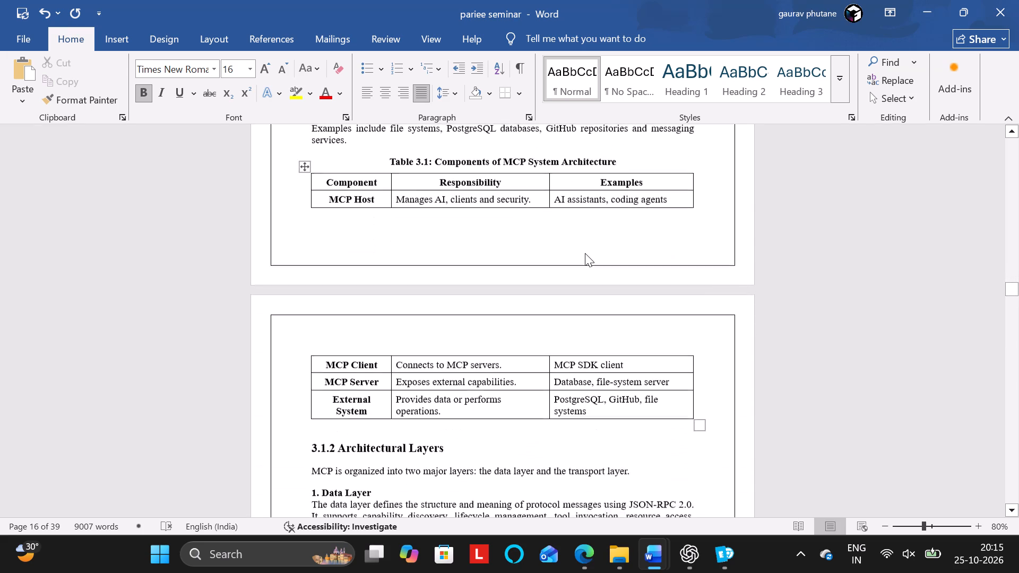
scroll(585, 253, "up", 1)
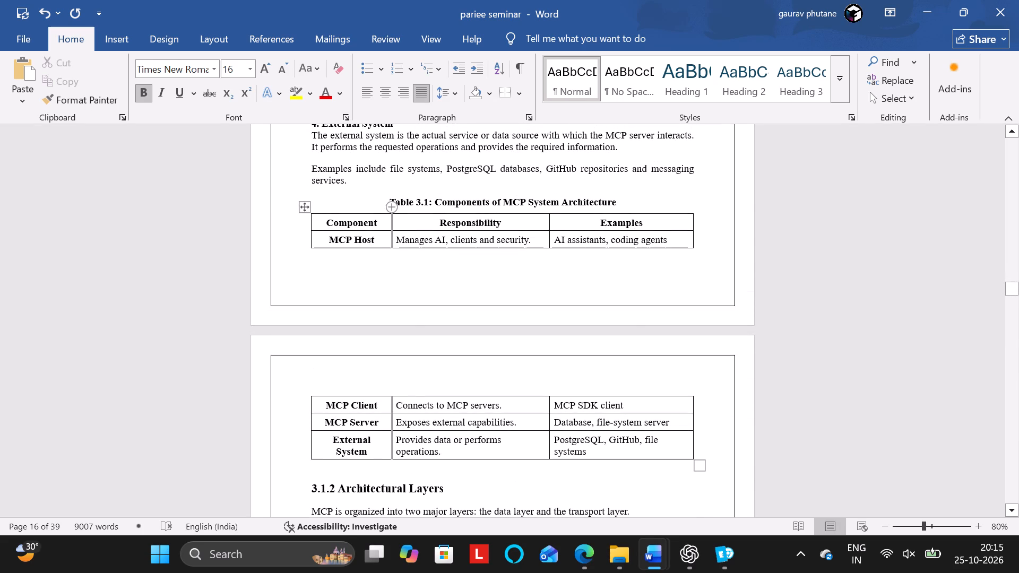
left_click(382, 198)
key("Return")
key("Return")
key("Return")
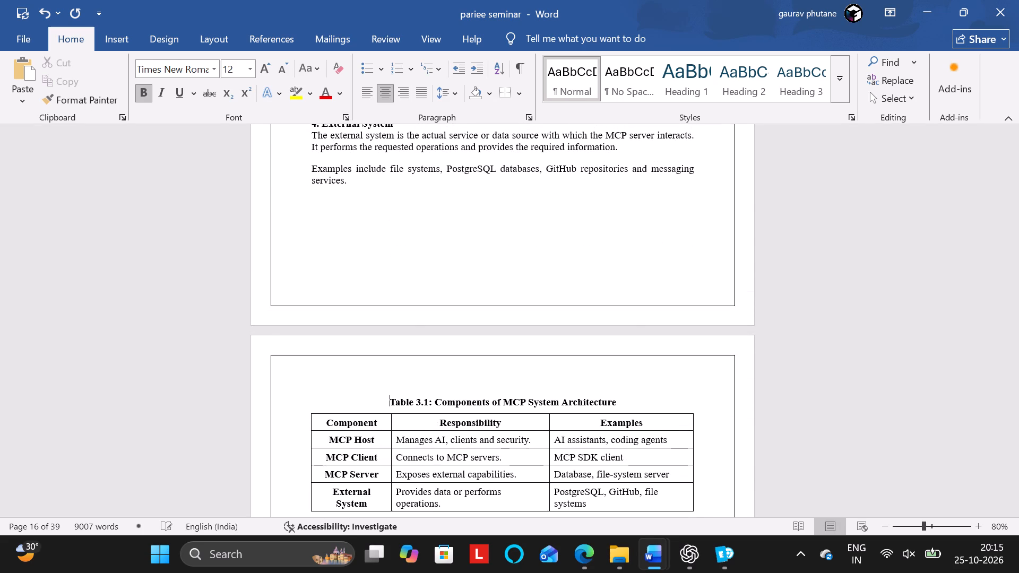
Review the layout of the page with Table 3.1 and section 3.1.2 Architectural Layers, enlarging the view to 100%.
scroll(382, 198, "down", 2)
scroll(382, 198, "up", 1)
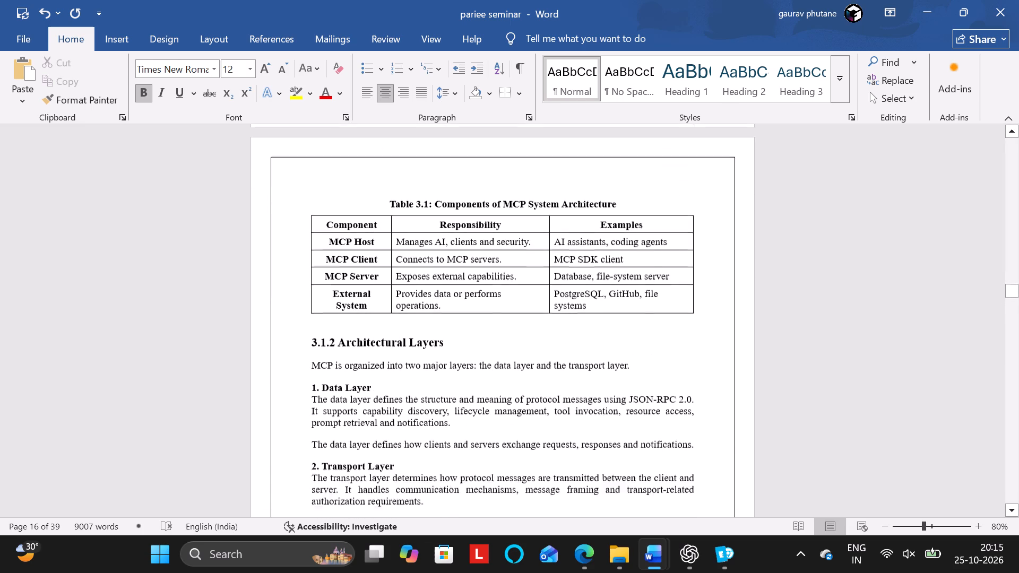
scroll(382, 198, "up", 1)
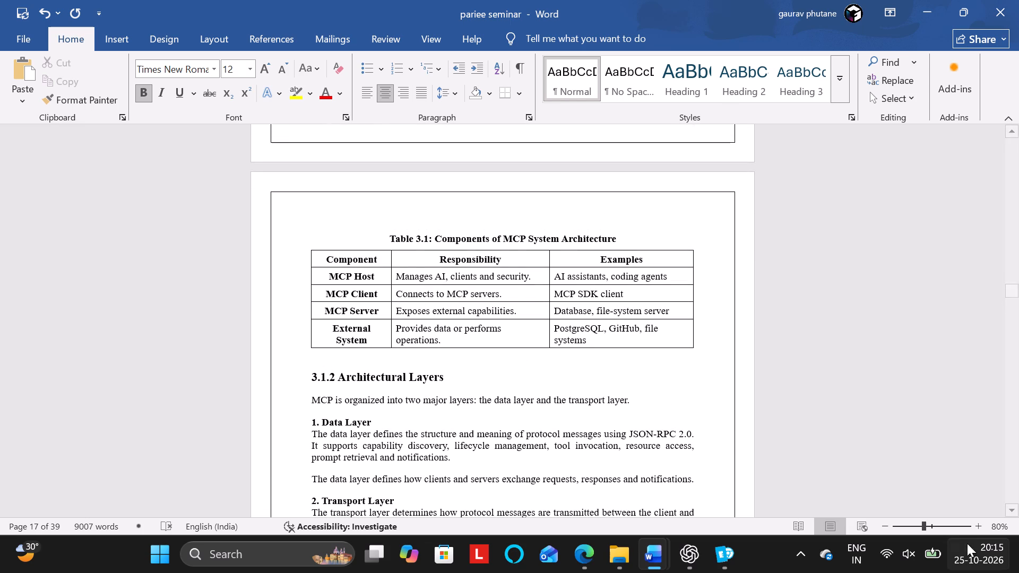
scroll(670, 332, "down", 2)
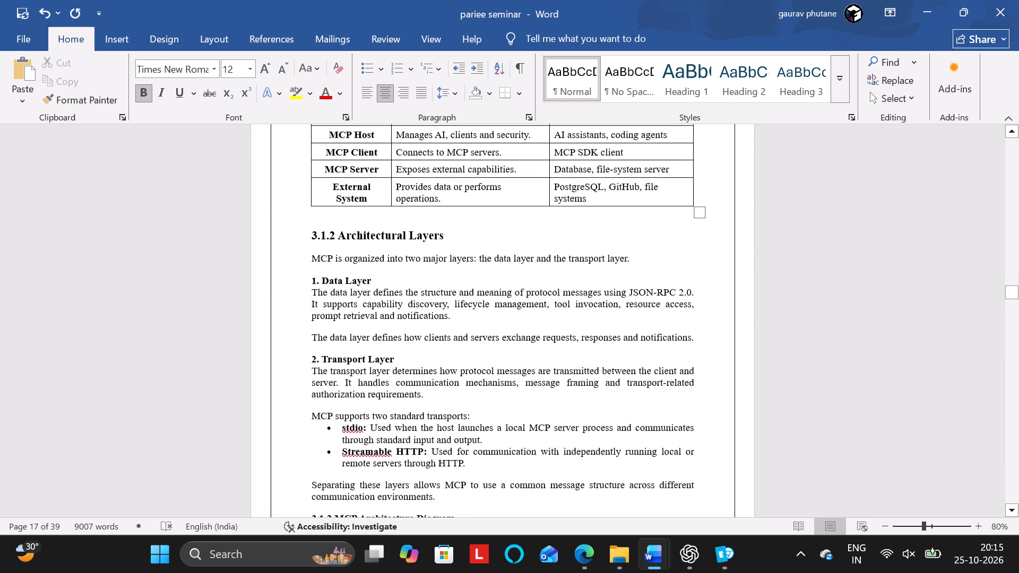
double_click(980, 528)
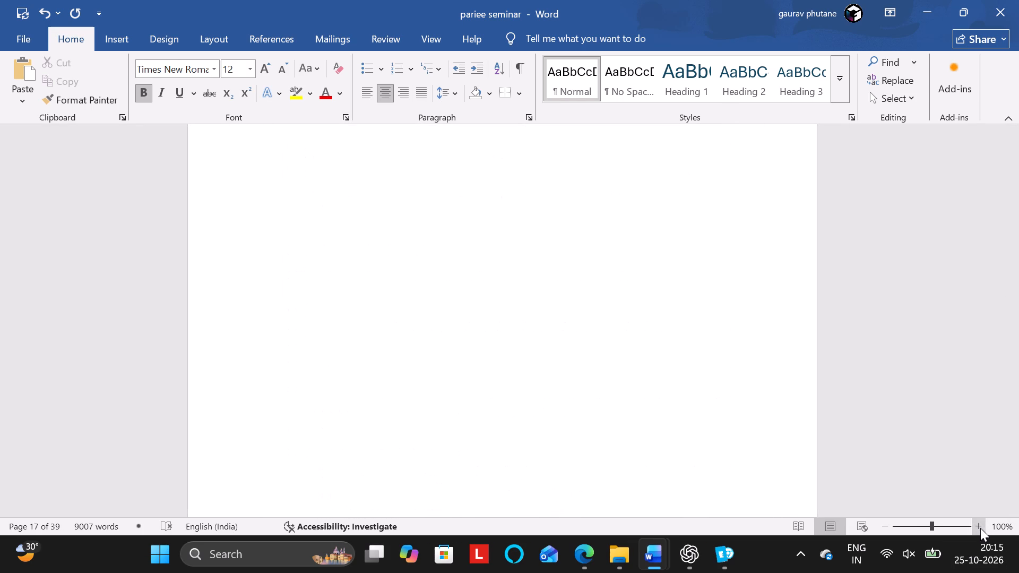
left_click(603, 333)
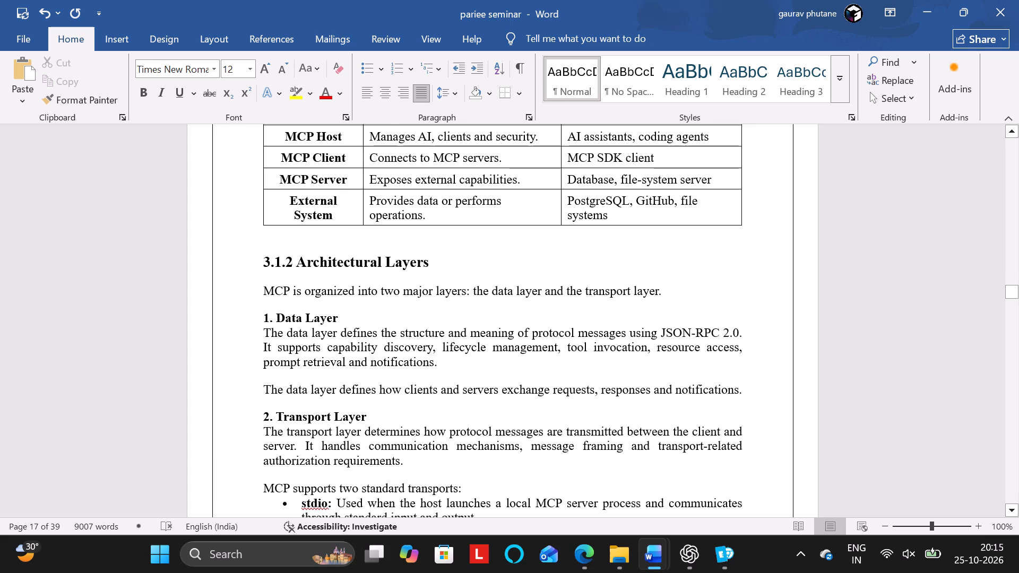
scroll(603, 333, "down", 1)
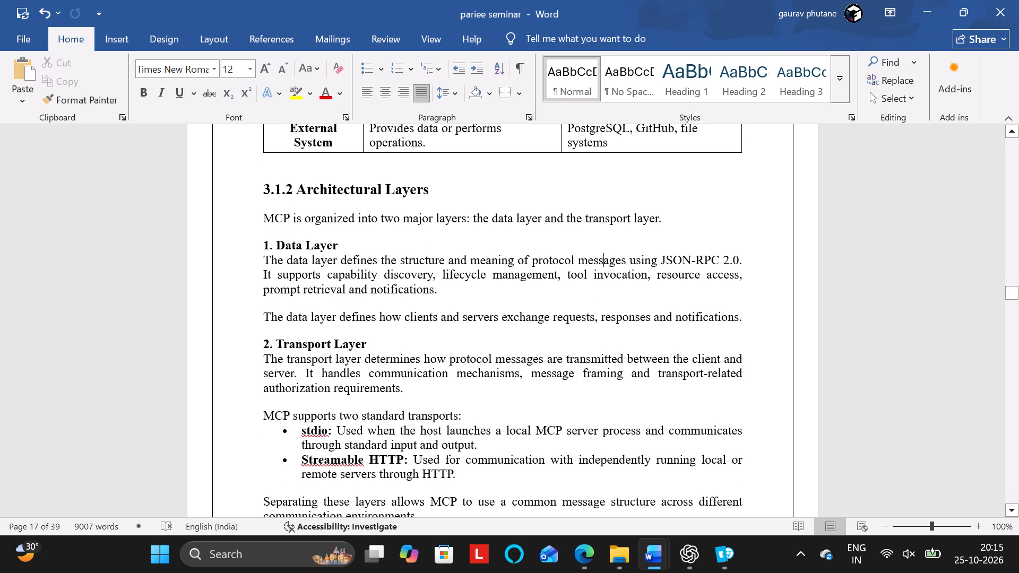
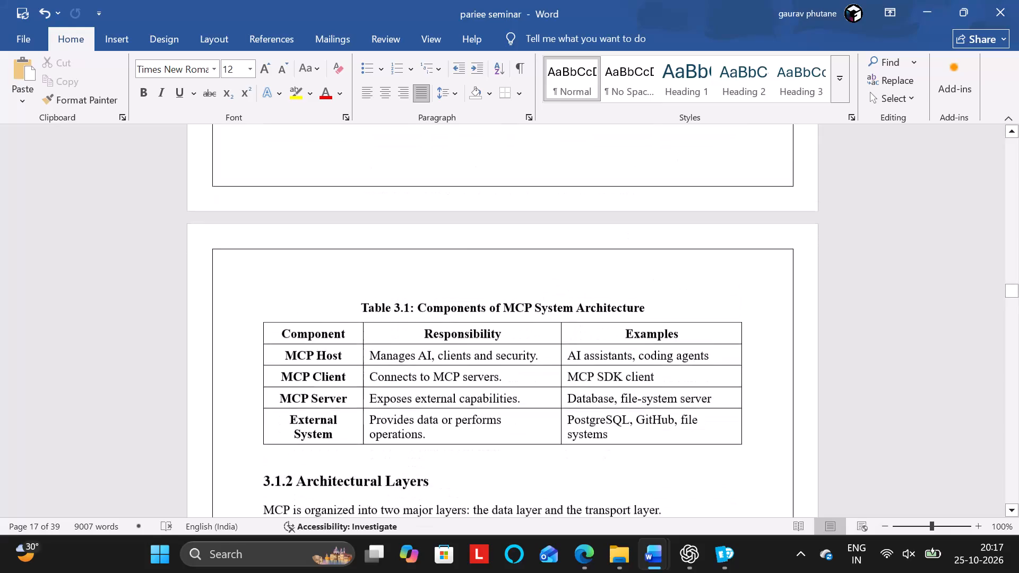
Review the layout from Table 3.1 through the System Architecture diagram to section 3.2.1.
scroll(603, 333, "down", 1)
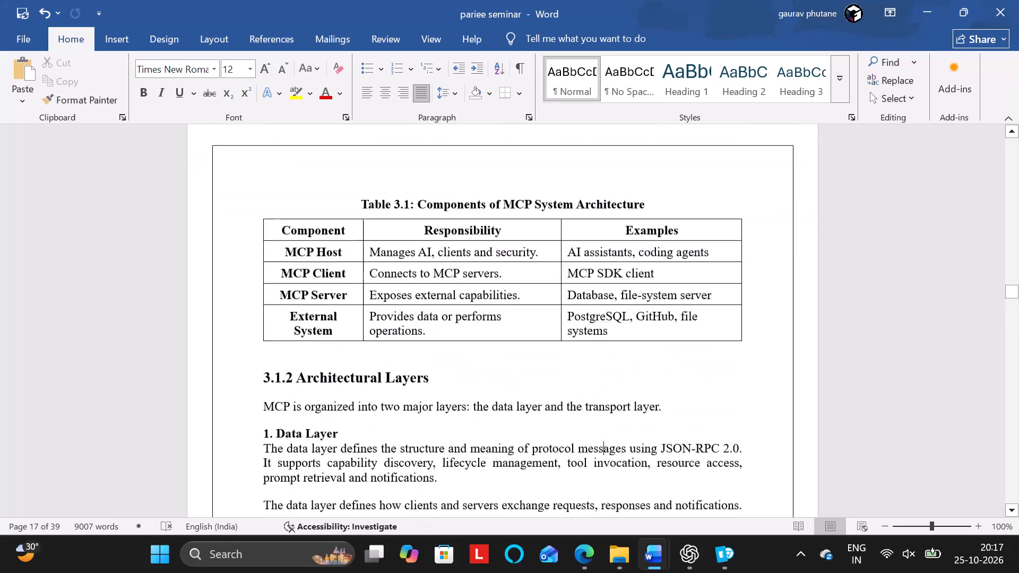
scroll(603, 333, "down", 2)
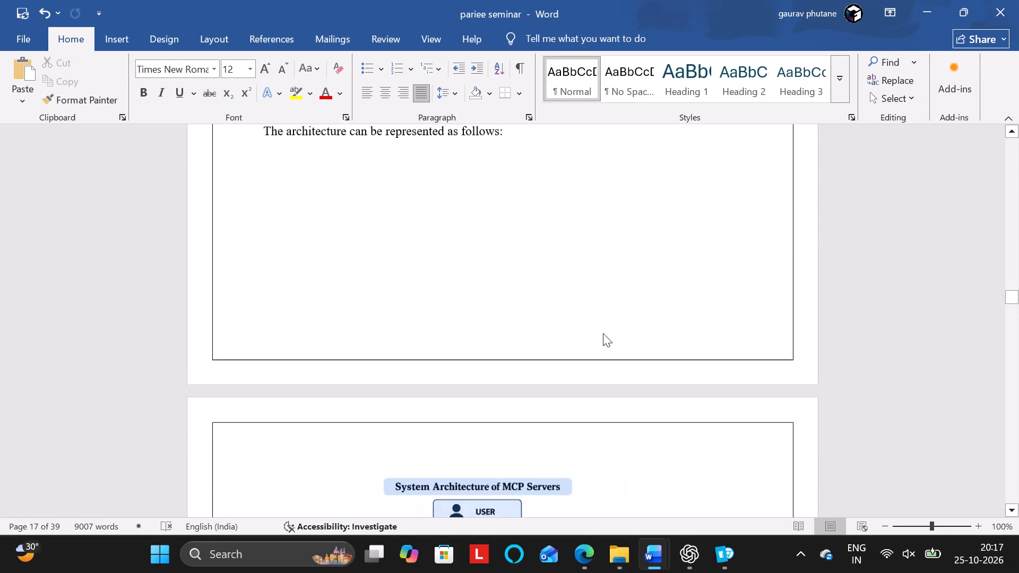
scroll(603, 333, "down", 4)
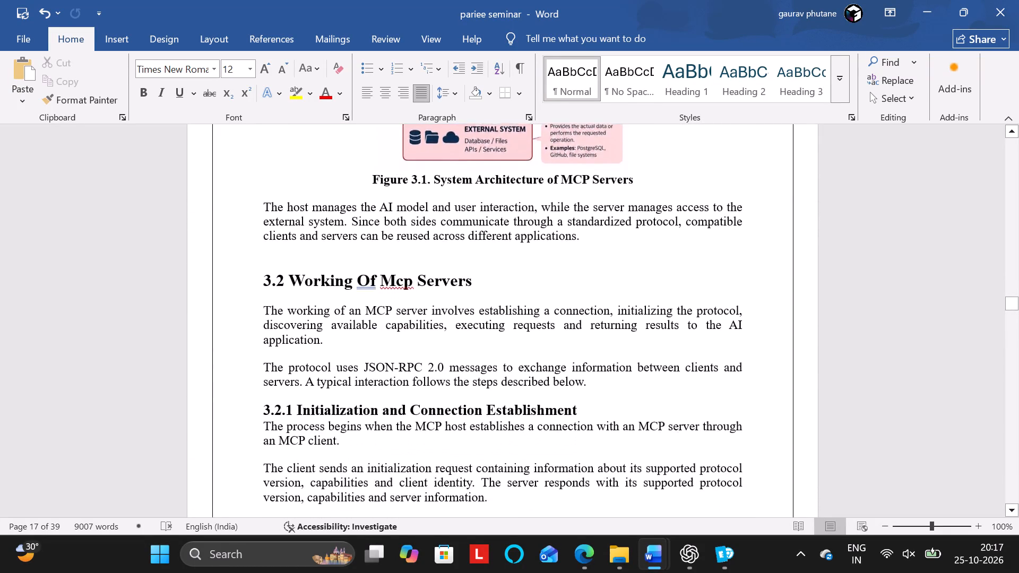
scroll(603, 333, "up", 1)
scroll(491, 231, "up", 2)
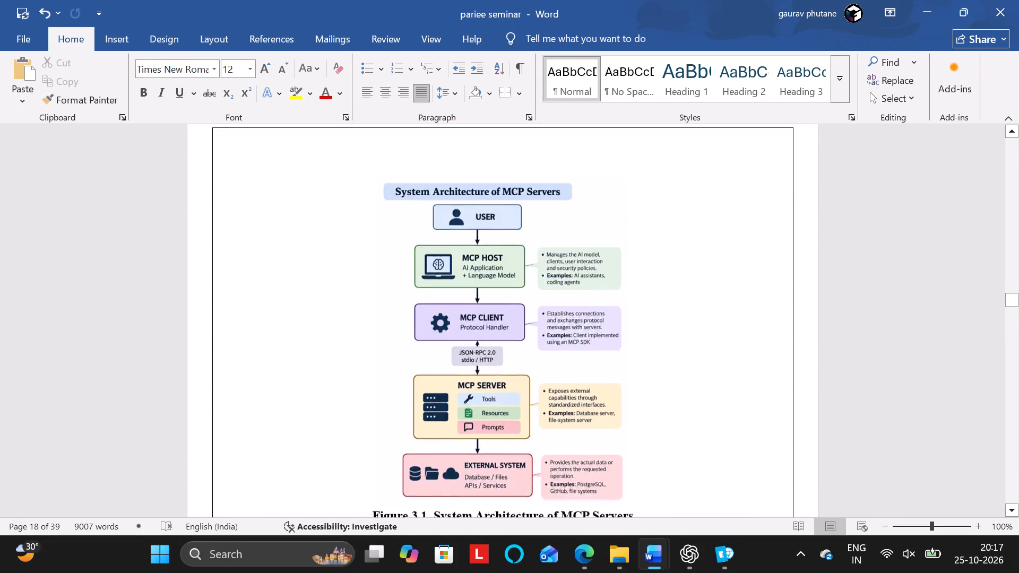
scroll(491, 231, "up", 2)
scroll(491, 231, "down", 1)
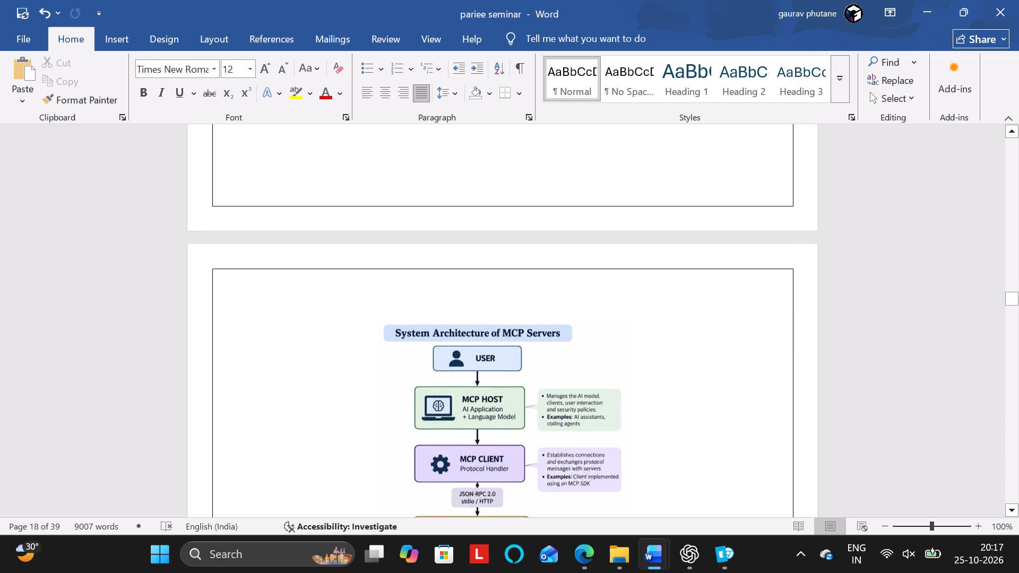
scroll(491, 231, "down", 1)
scroll(467, 398, "down", 1)
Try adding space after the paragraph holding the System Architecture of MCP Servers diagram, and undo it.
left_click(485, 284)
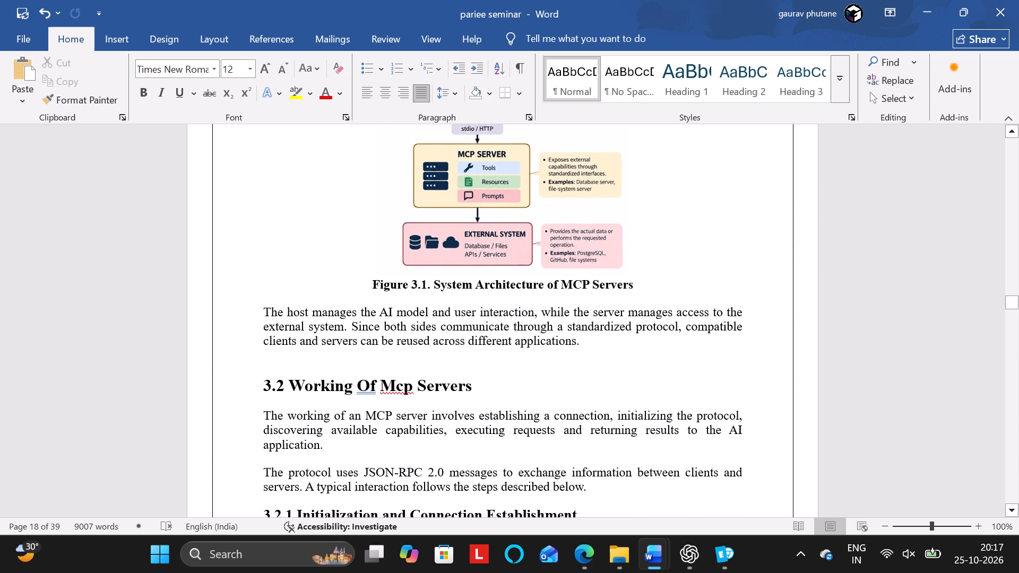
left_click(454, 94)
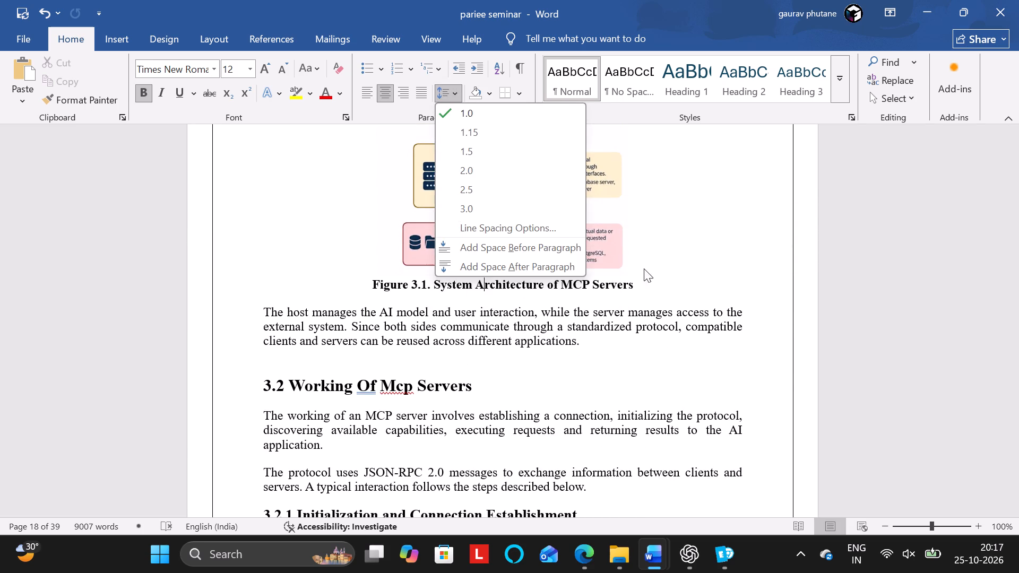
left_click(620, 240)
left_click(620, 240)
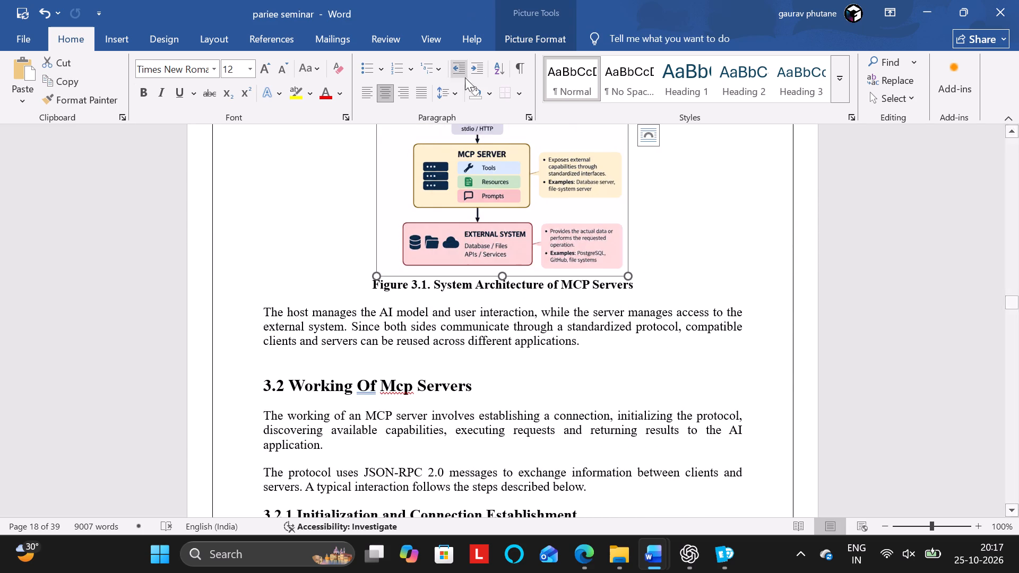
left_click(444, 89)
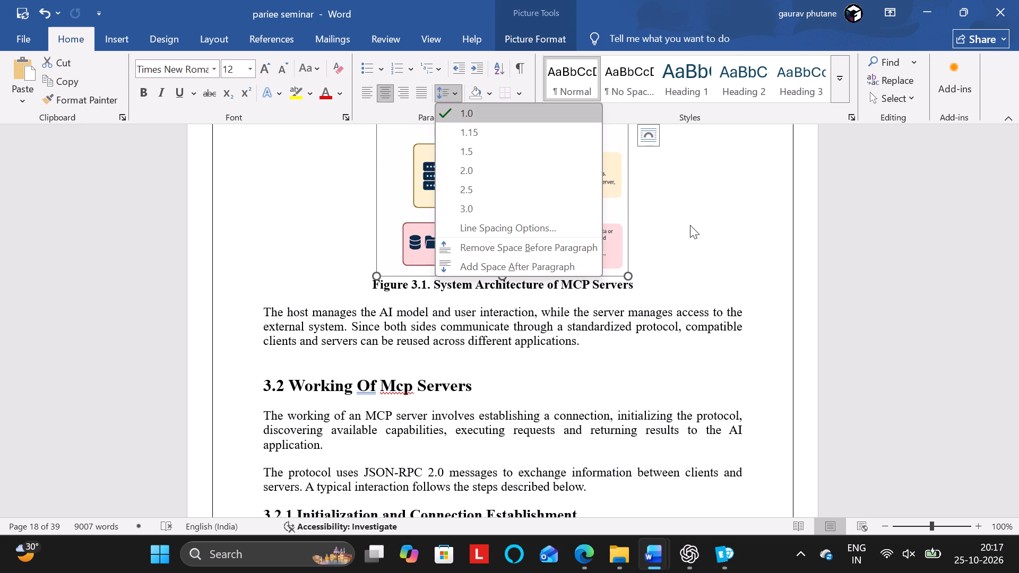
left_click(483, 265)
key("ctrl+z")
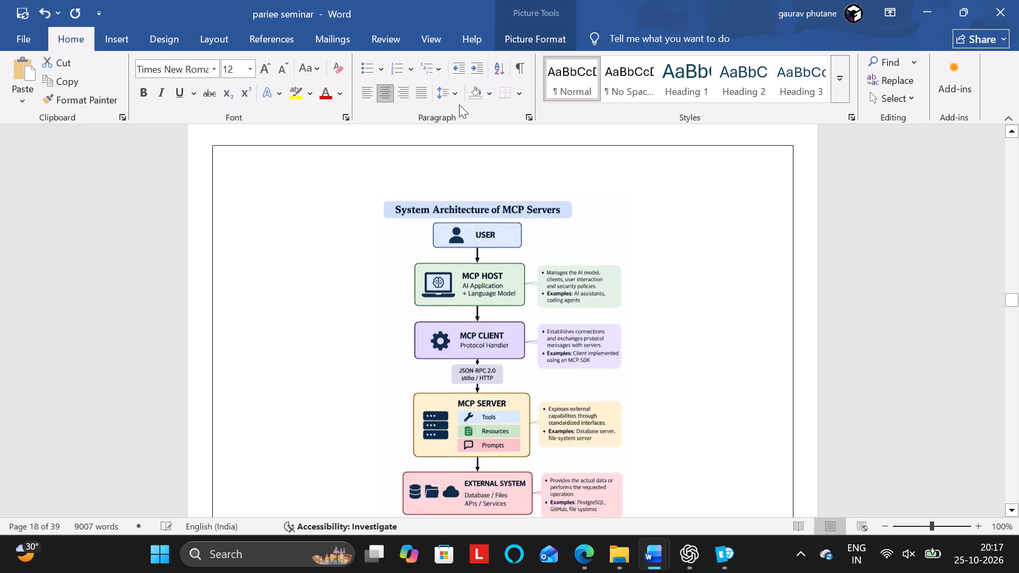
Review the layout from section 3.2.2 Capability Discovery through Table 3.2 to the Figure 3.2 sequence diagram.
scroll(474, 327, "down", 6)
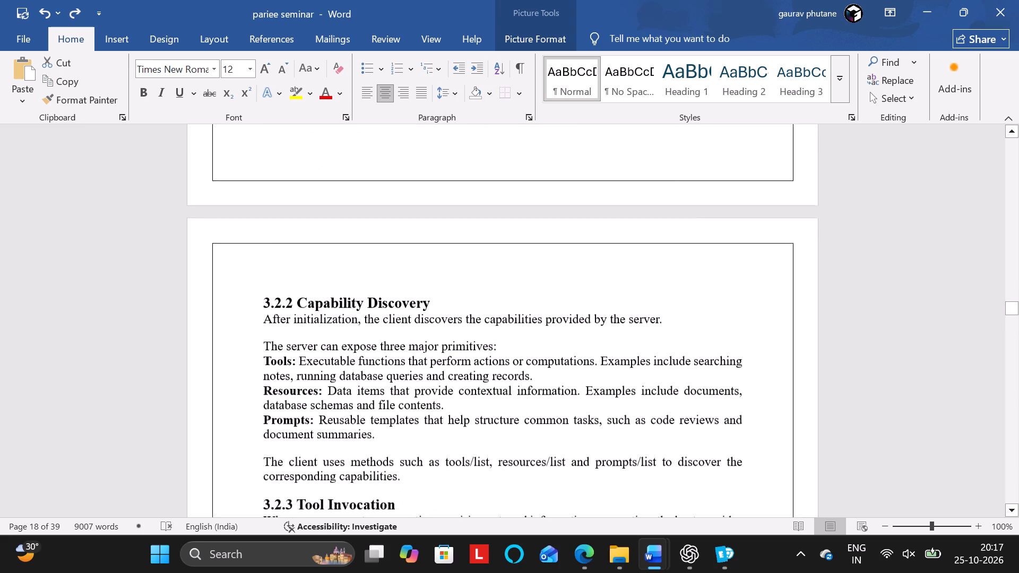
scroll(474, 327, "down", 2)
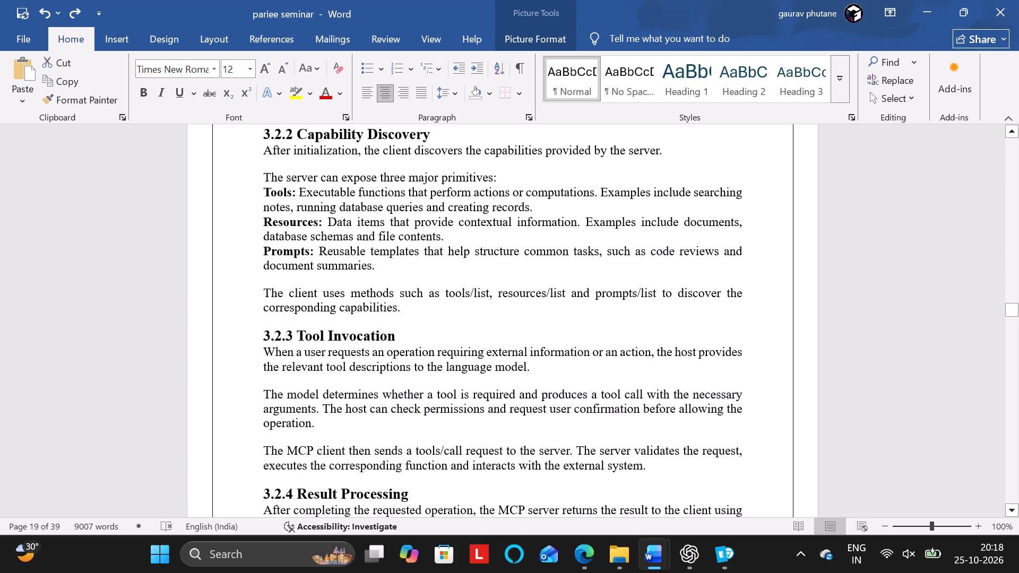
scroll(474, 327, "down", 1)
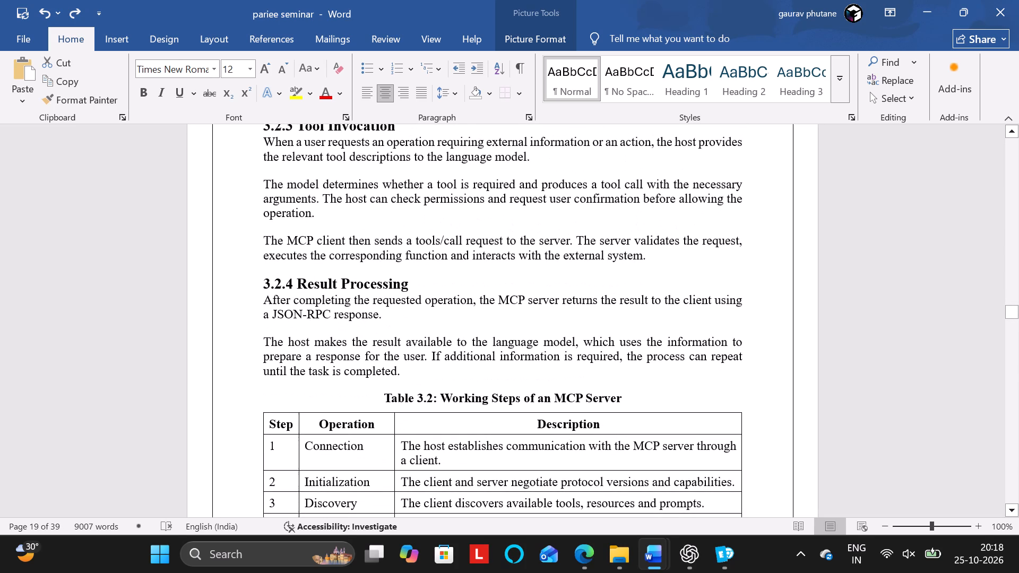
scroll(474, 327, "down", 4)
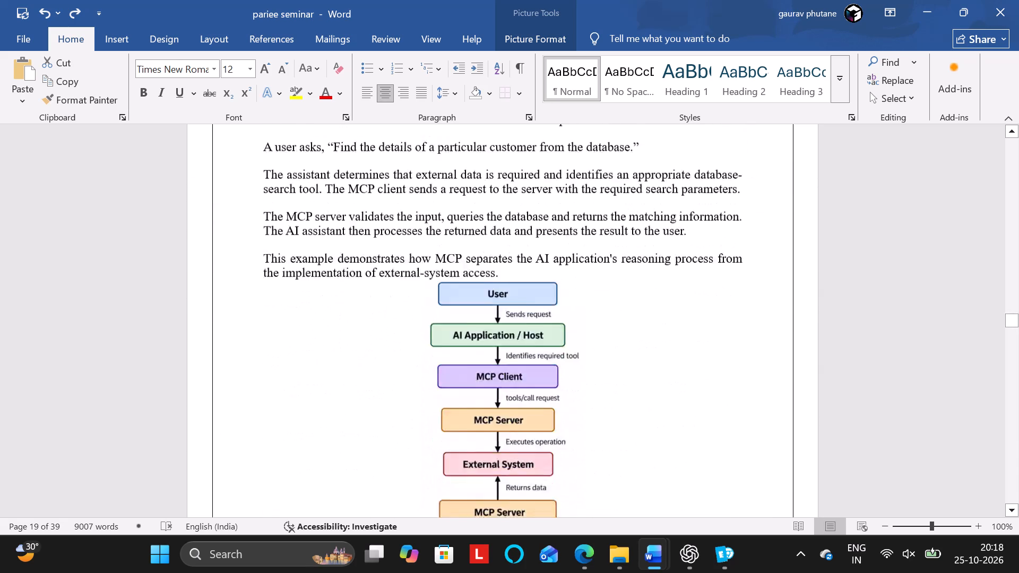
scroll(474, 327, "down", 2)
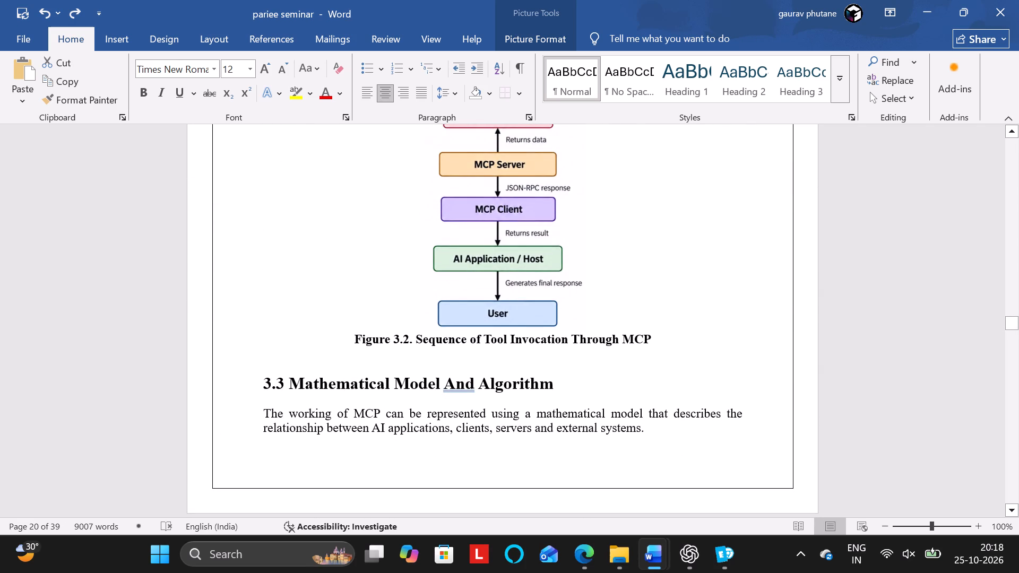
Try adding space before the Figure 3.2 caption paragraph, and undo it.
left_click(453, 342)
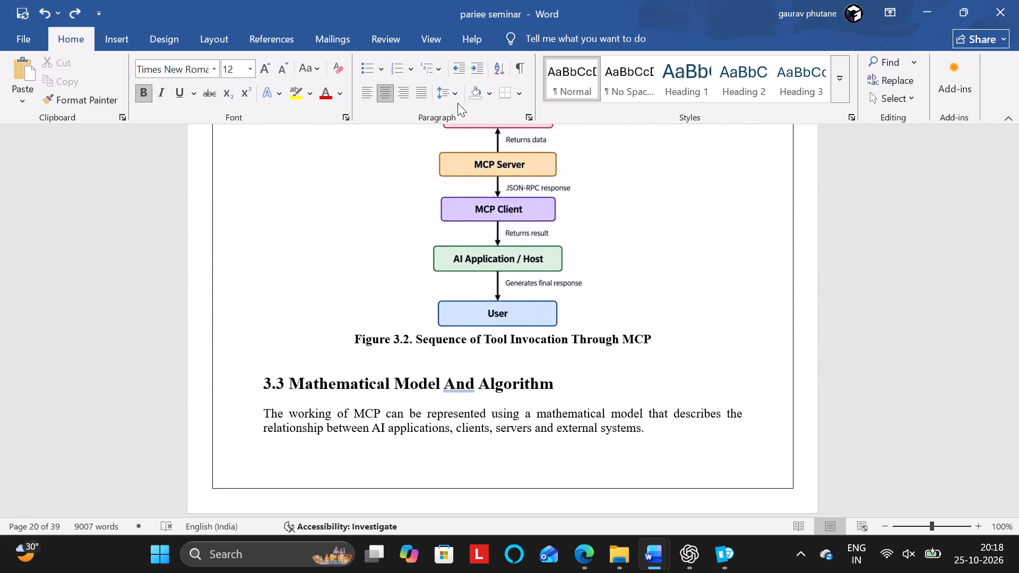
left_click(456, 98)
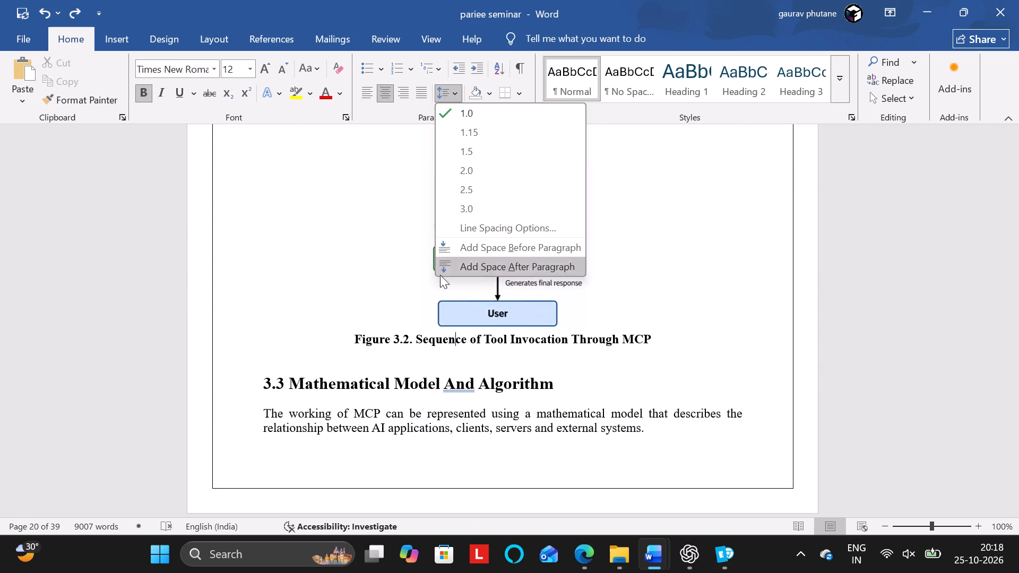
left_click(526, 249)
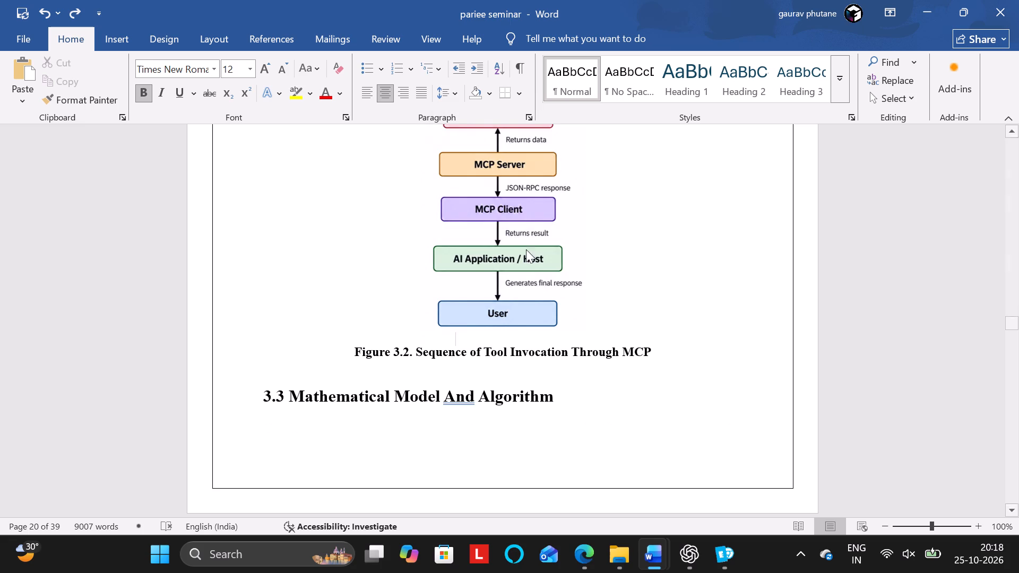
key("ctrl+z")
Review the pages from section 3.3 Mathematical Model And Algorithm to the algorithm flowchart.
left_click(515, 235)
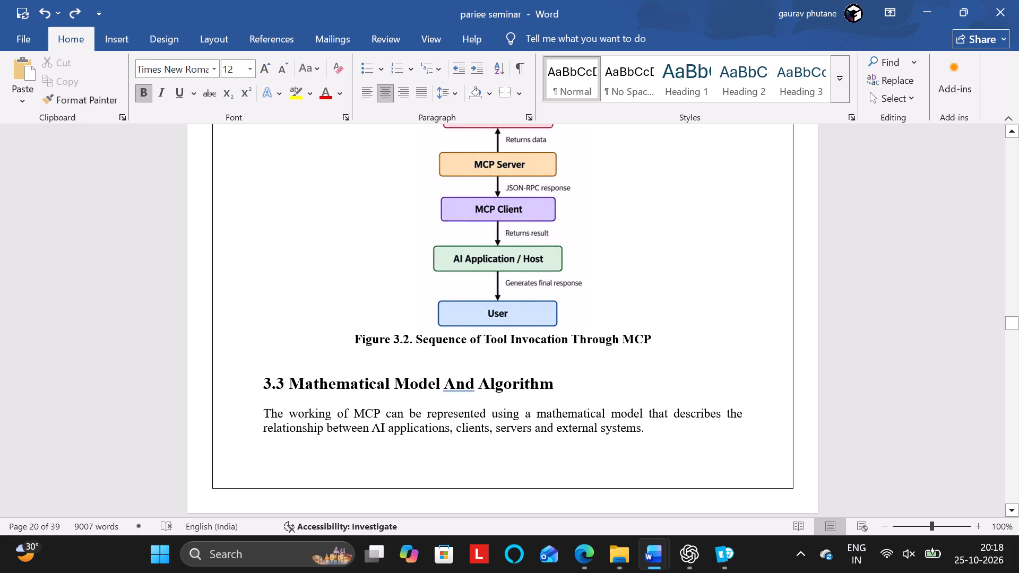
scroll(606, 262, "down", 1)
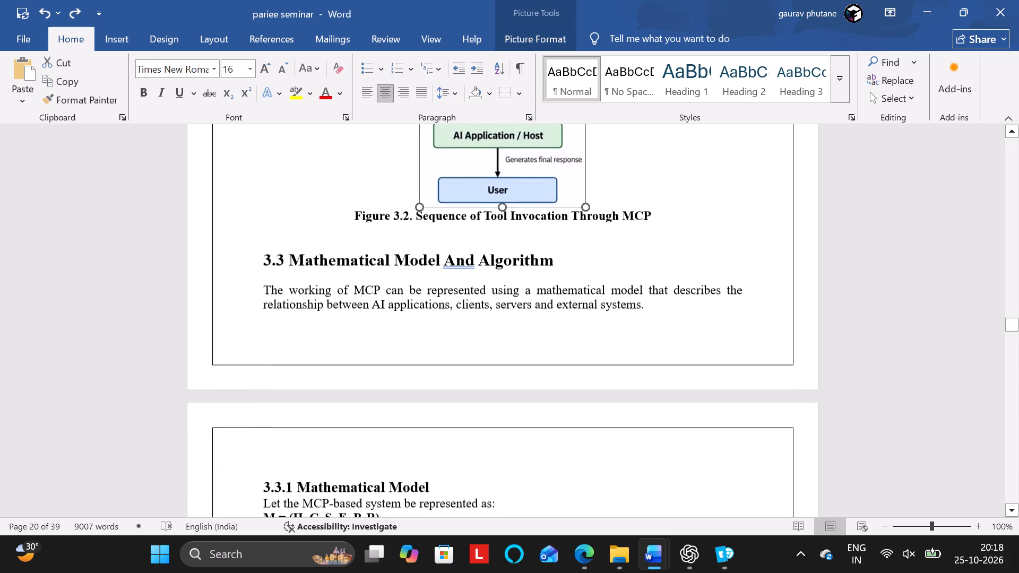
left_click(595, 205)
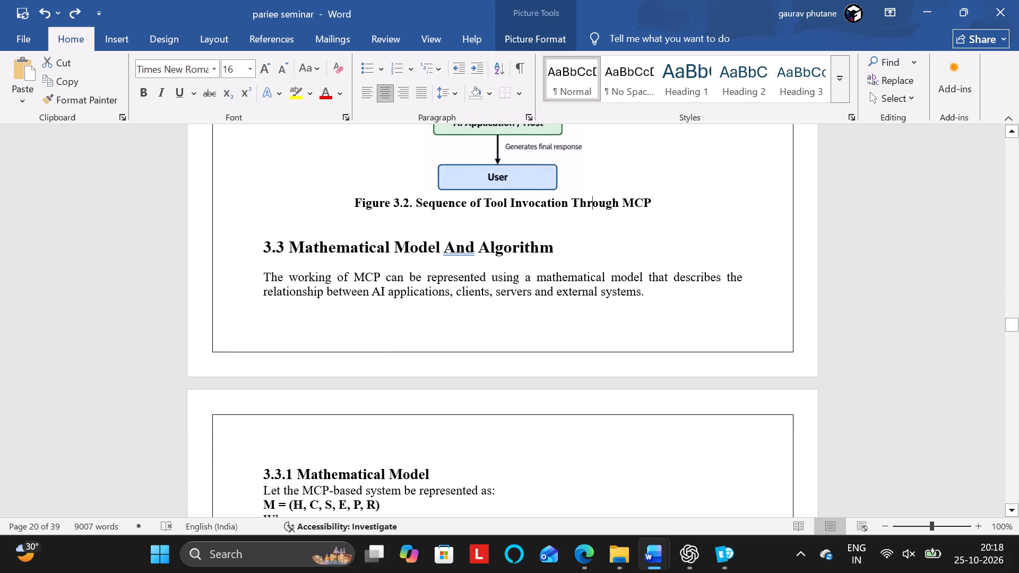
scroll(595, 205, "down", 3)
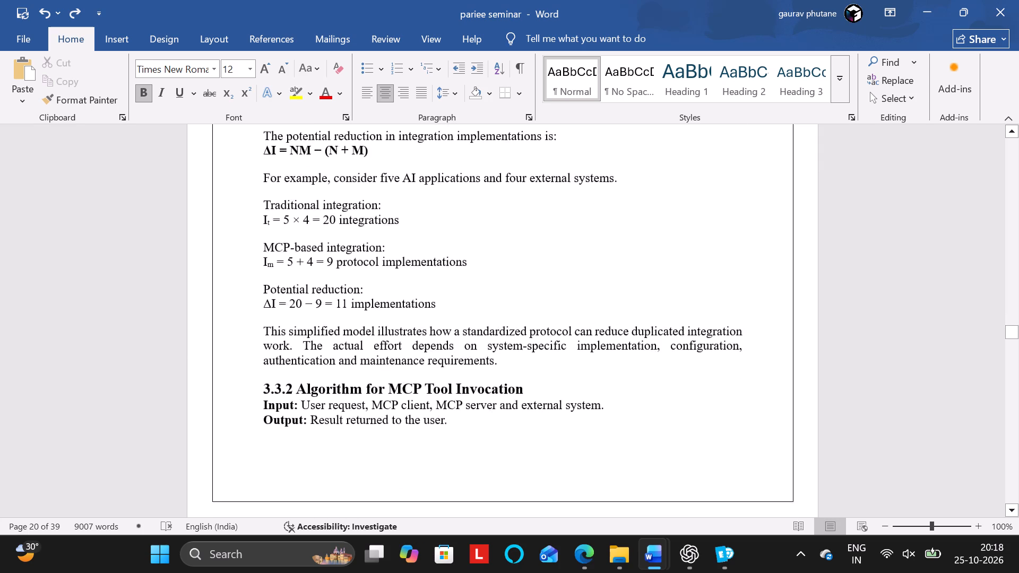
scroll(595, 205, "down", 4)
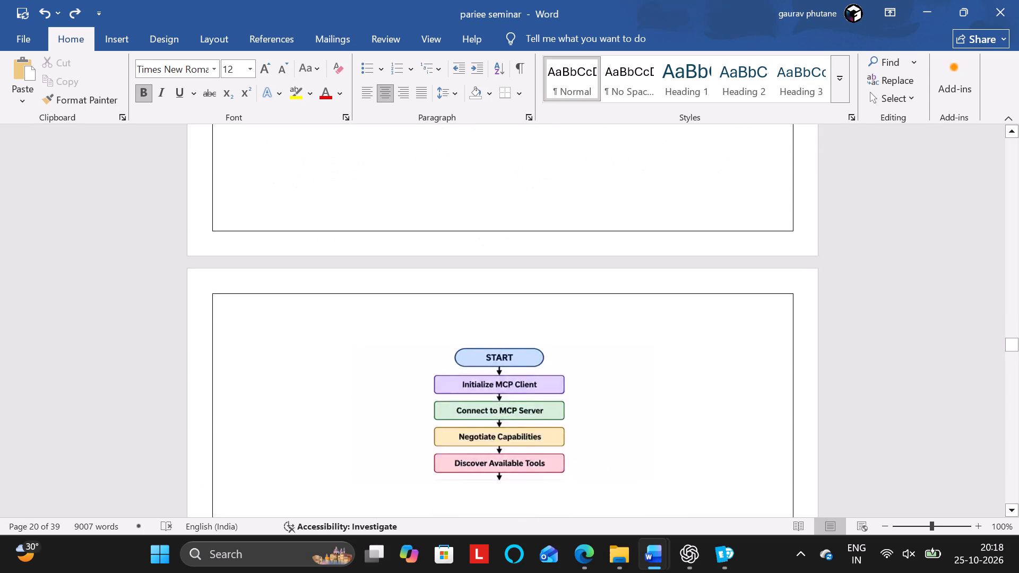
scroll(595, 205, "down", 1)
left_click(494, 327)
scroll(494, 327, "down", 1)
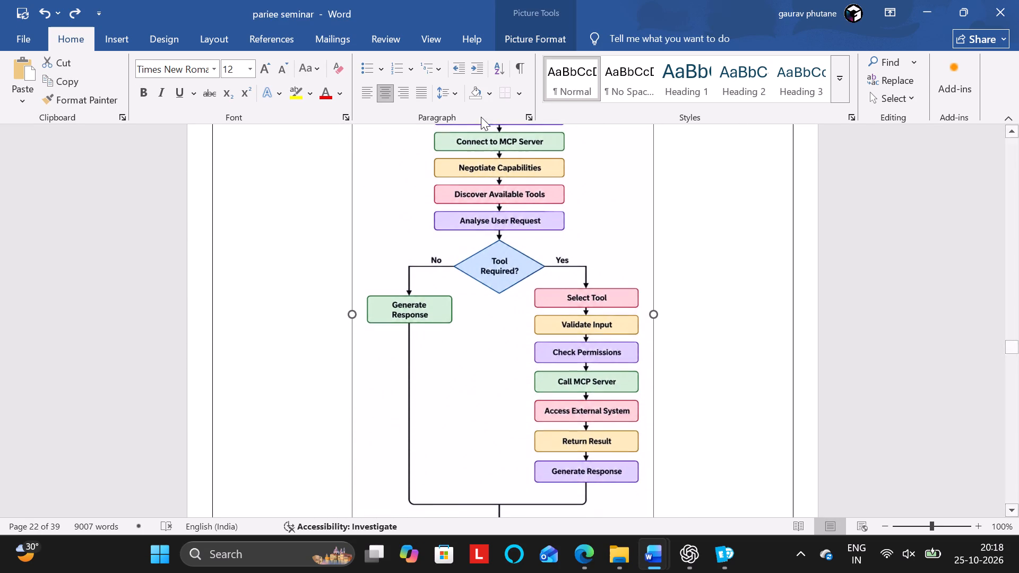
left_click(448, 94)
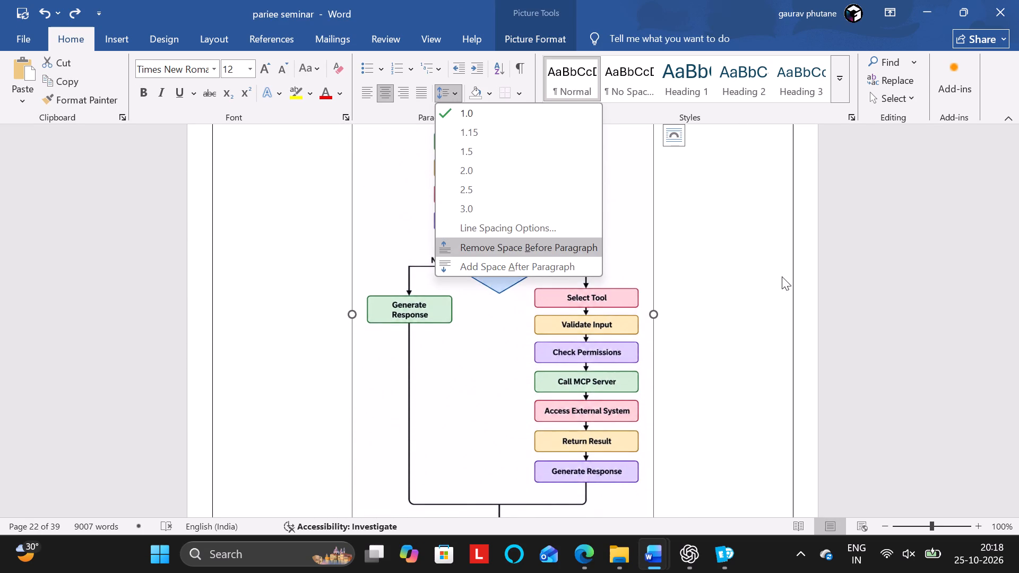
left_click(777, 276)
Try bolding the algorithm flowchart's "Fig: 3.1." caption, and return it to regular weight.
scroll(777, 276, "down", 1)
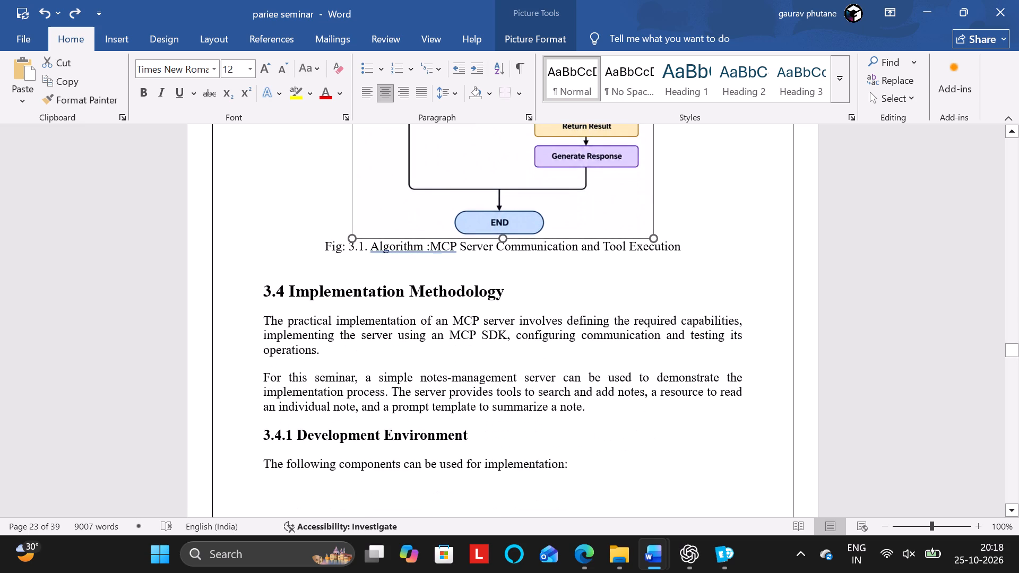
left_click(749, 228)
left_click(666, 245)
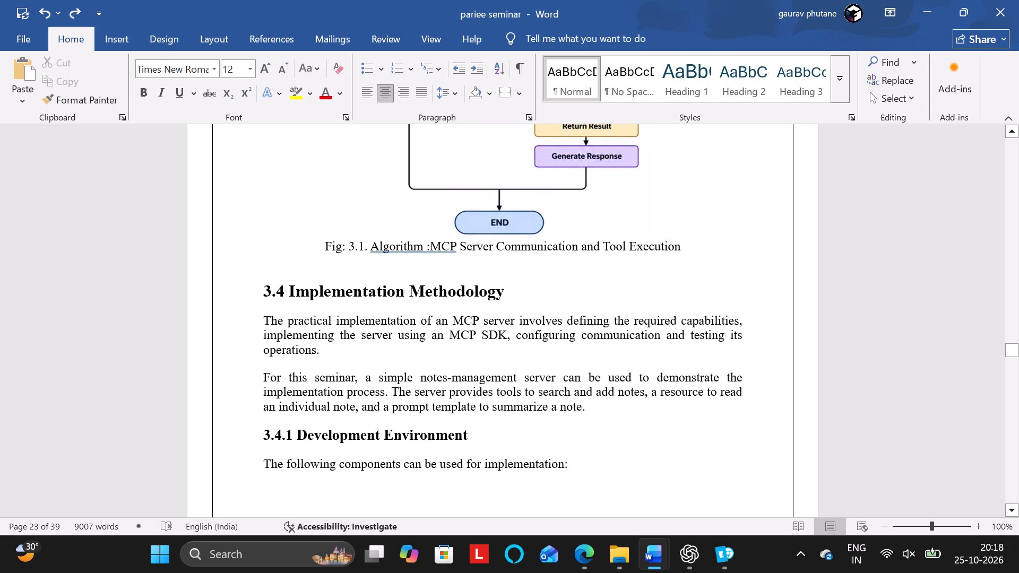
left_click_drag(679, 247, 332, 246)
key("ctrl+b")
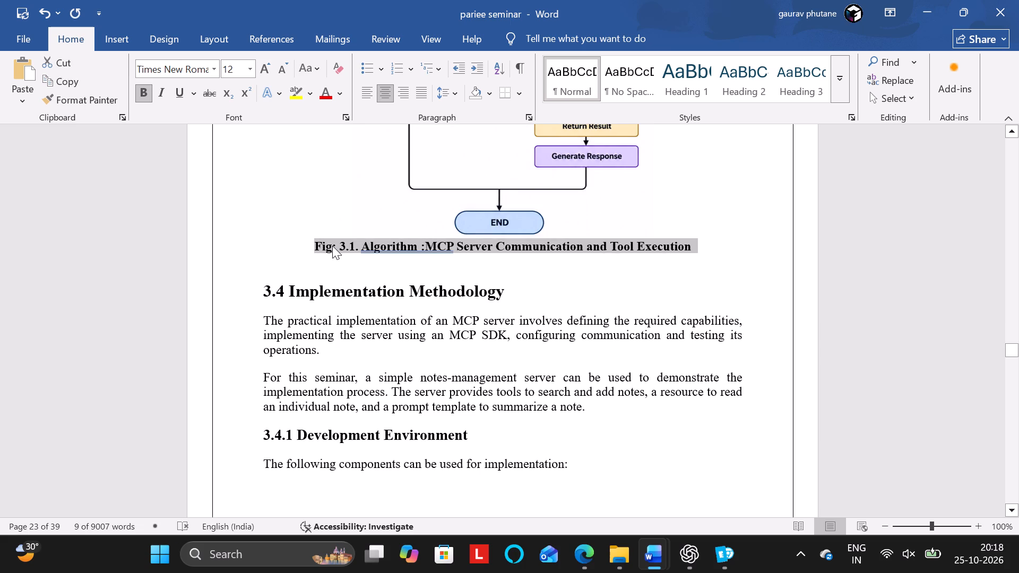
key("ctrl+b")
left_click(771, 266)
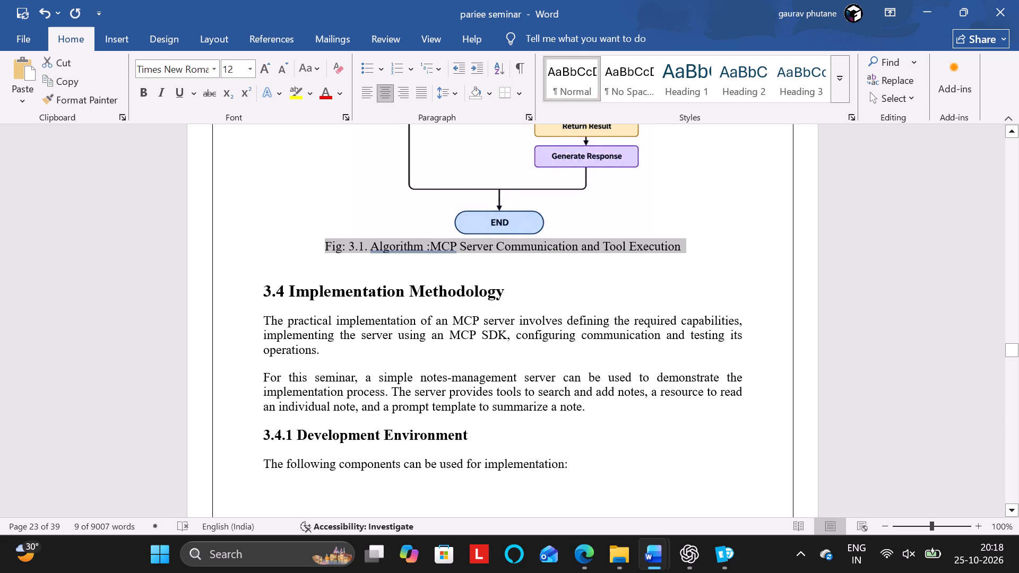
Replace the colon after "Algorithm" in the flowchart caption with a spaced hyphen, reading "Algorithm - MCP Server Communication and Tool Execution".
left_click(430, 247)
key("space")
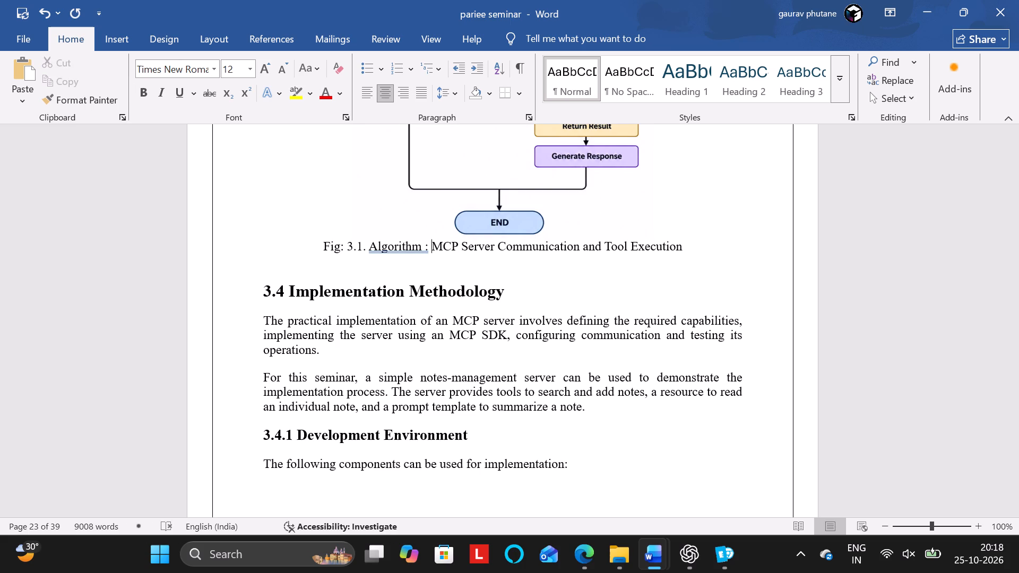
key("BackSpace")
key("BackSpace")
type("-")
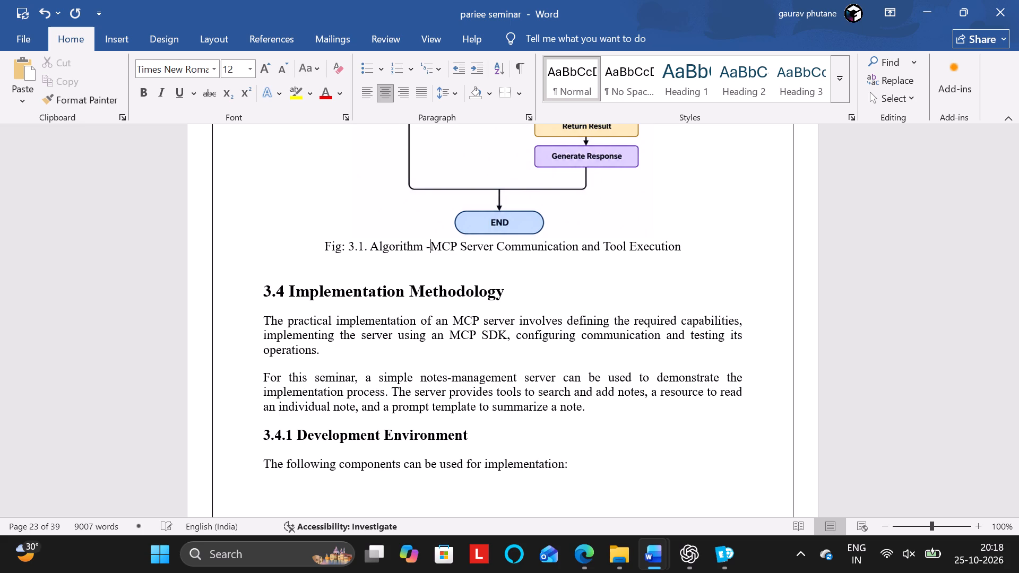
key("space")
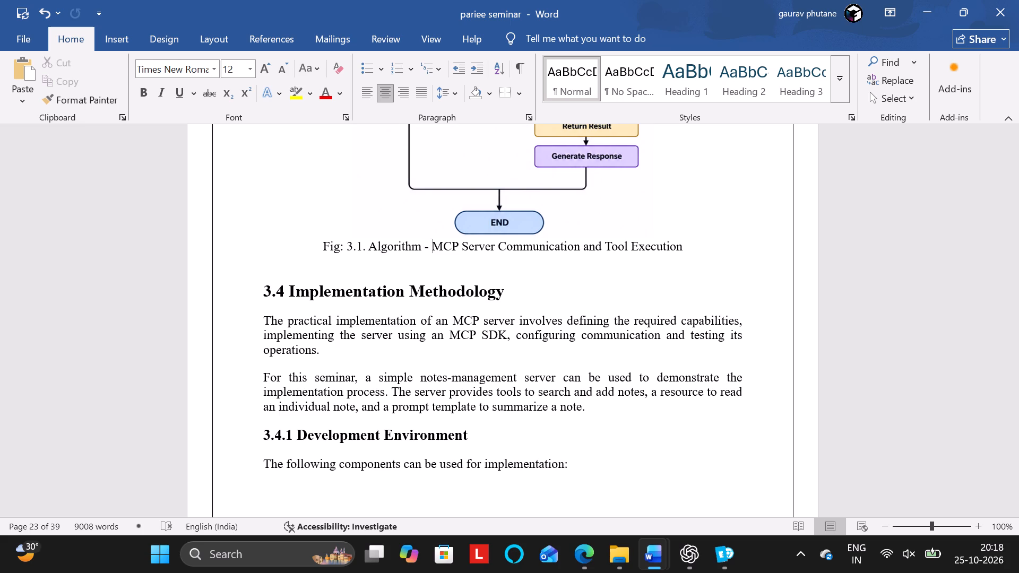
Review the page layout from the section 3.3 algorithm flowchart through the rest of Chapter 3 to Table 4.1.
scroll(430, 247, "up", 2)
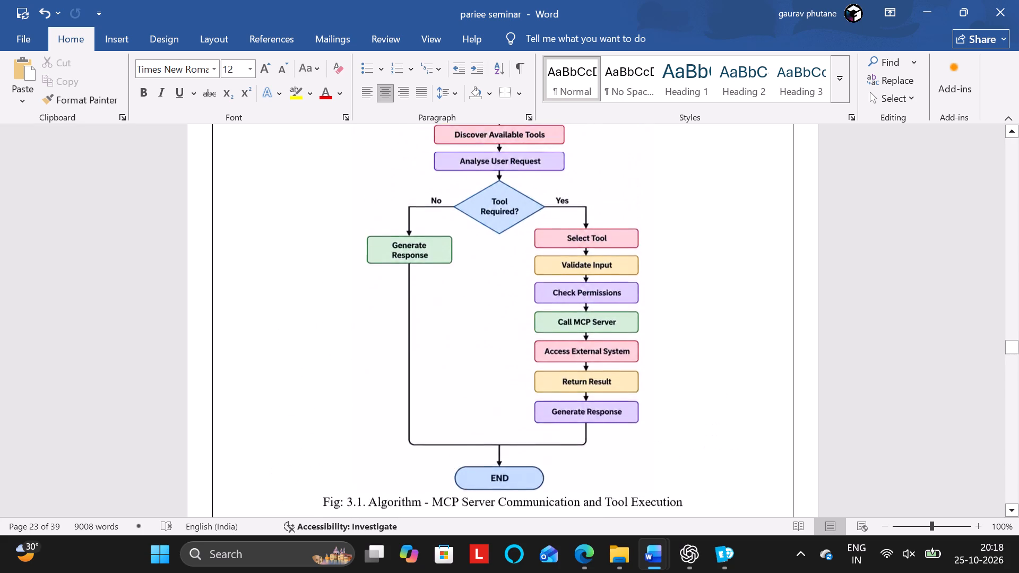
scroll(430, 247, "up", 1)
scroll(430, 247, "down", 4)
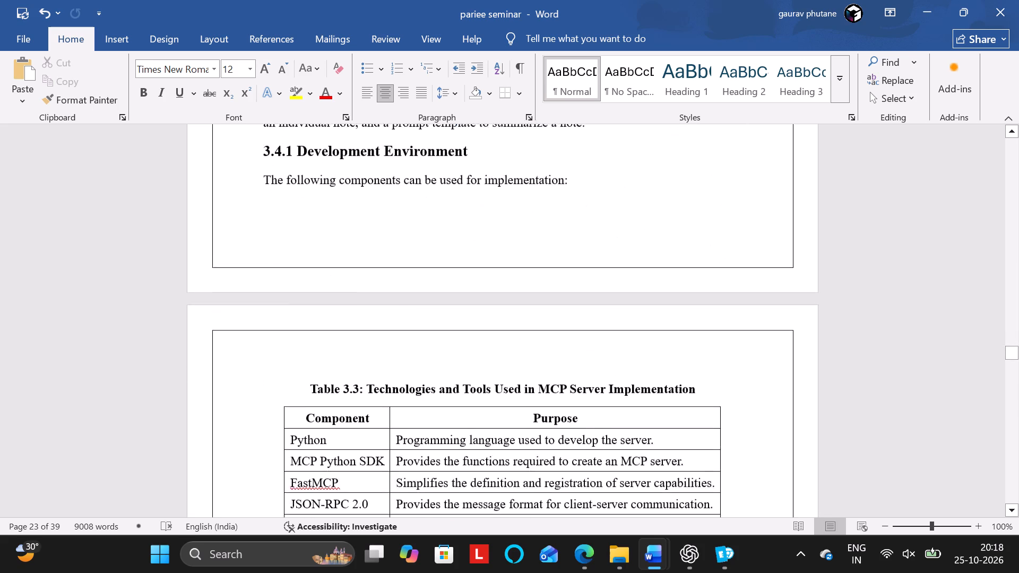
scroll(430, 247, "down", 3)
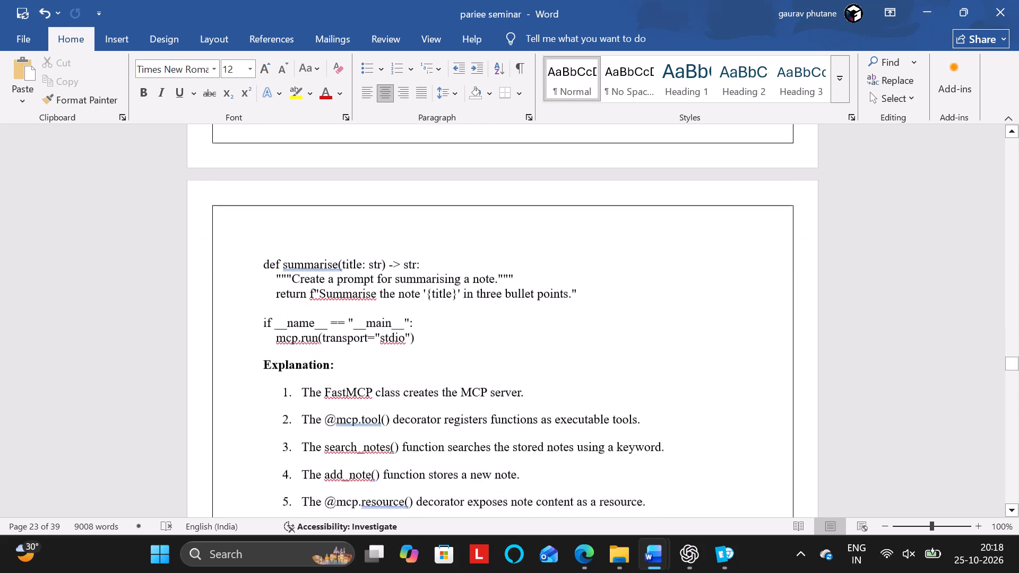
scroll(430, 247, "down", 4)
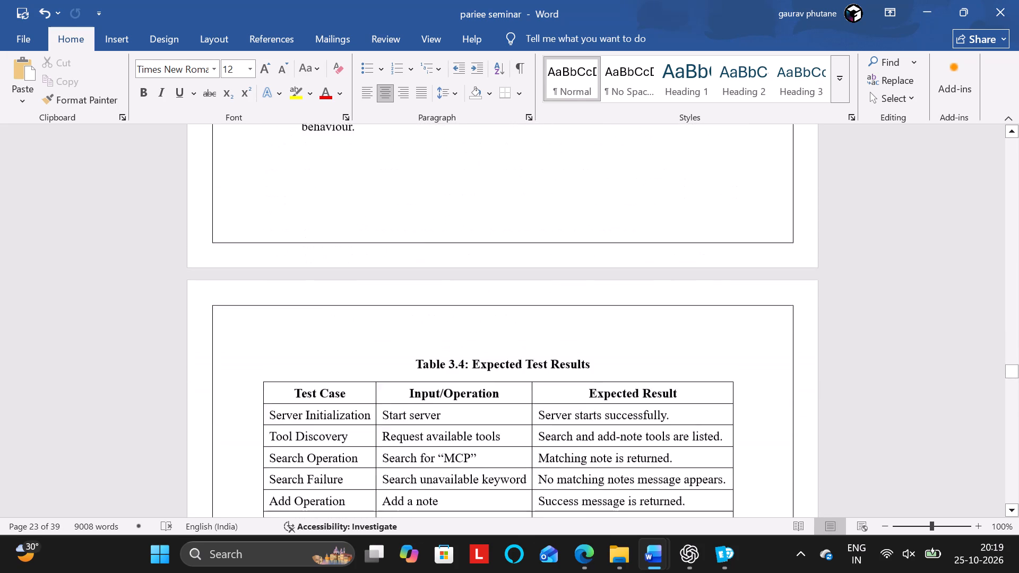
scroll(430, 247, "down", 5)
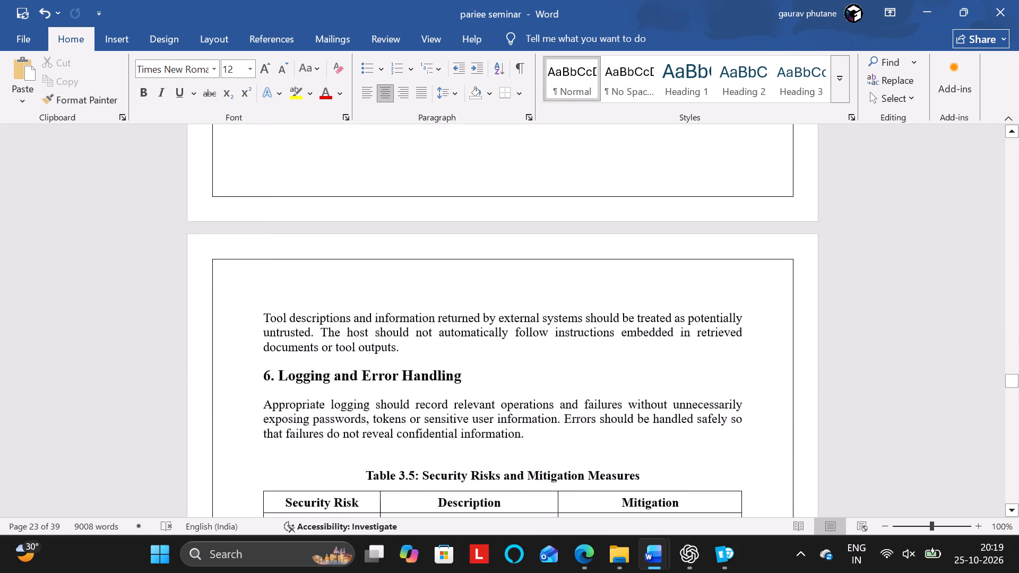
scroll(430, 247, "down", 6)
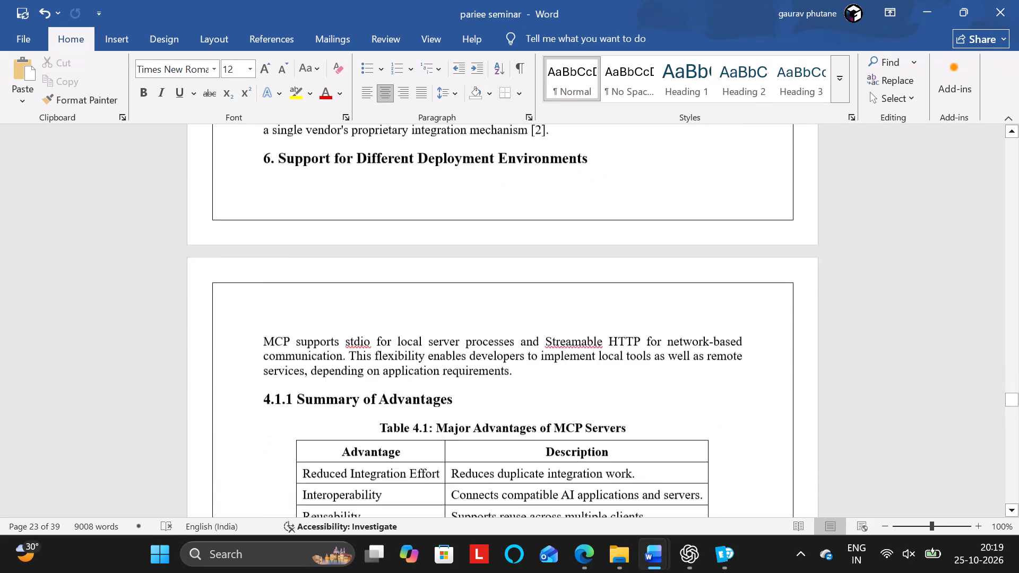
Review the Chapter 4 pages from section 4.2.1 Software Development through section 4.6 Future Directions, checking headings and page breaks.
scroll(430, 247, "down", 2)
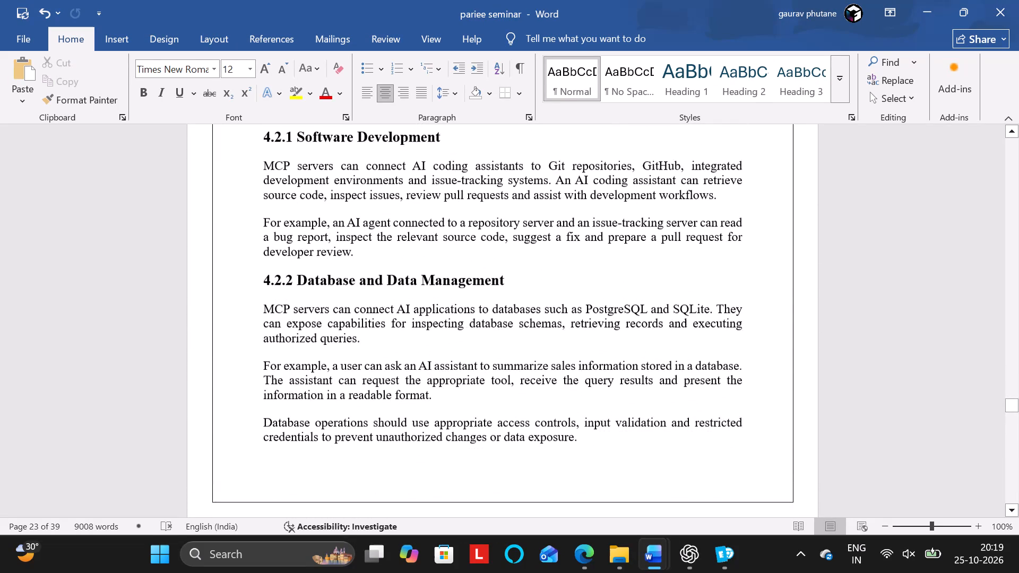
scroll(430, 247, "down", 3)
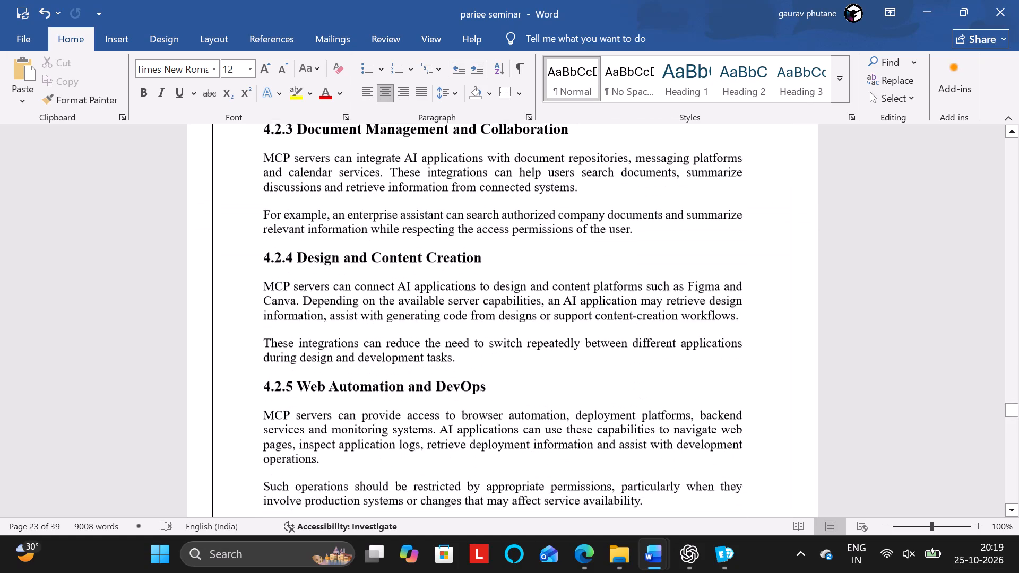
scroll(430, 247, "down", 3)
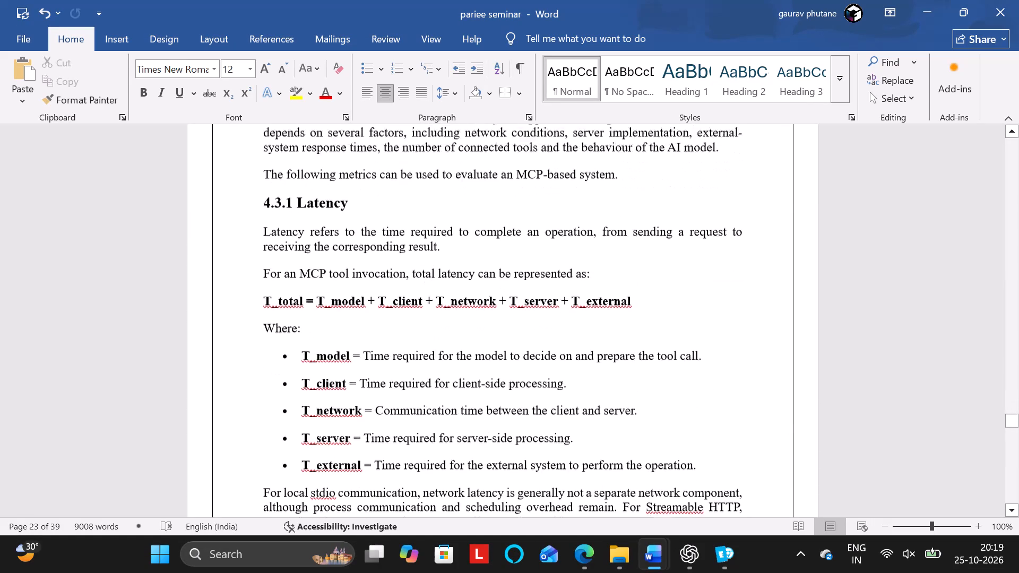
scroll(430, 247, "down", 4)
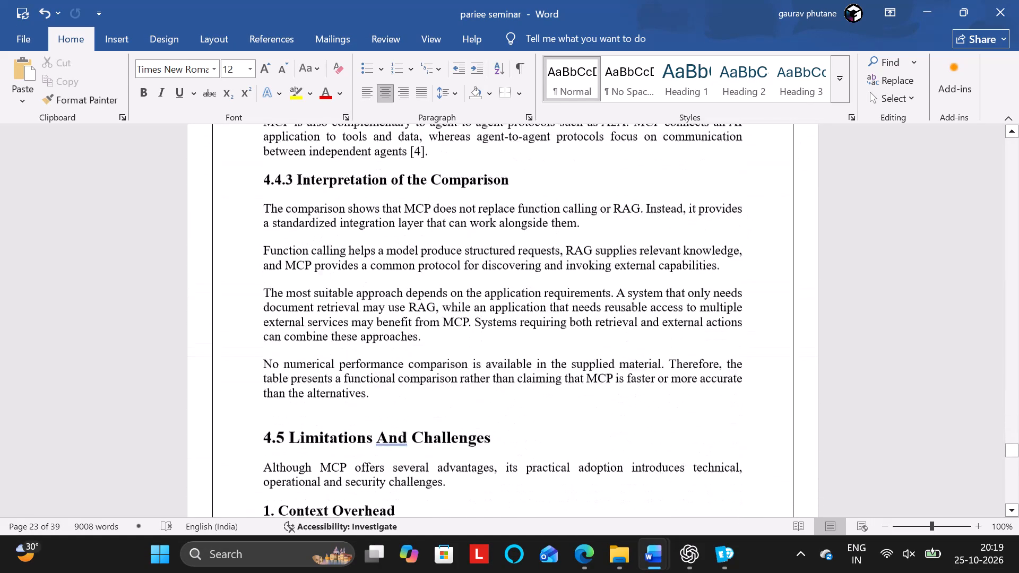
scroll(430, 247, "down", 3)
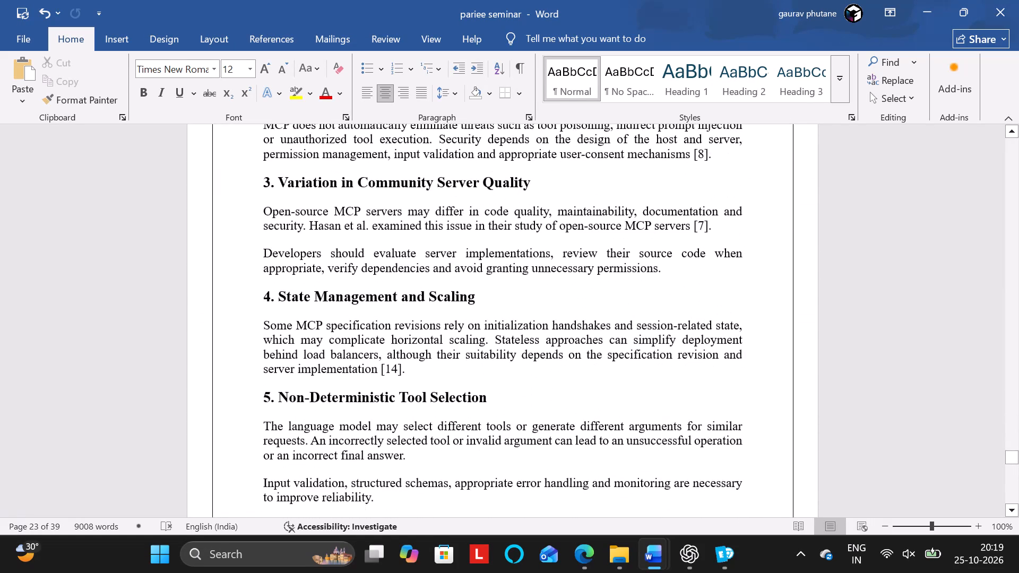
scroll(430, 247, "down", 5)
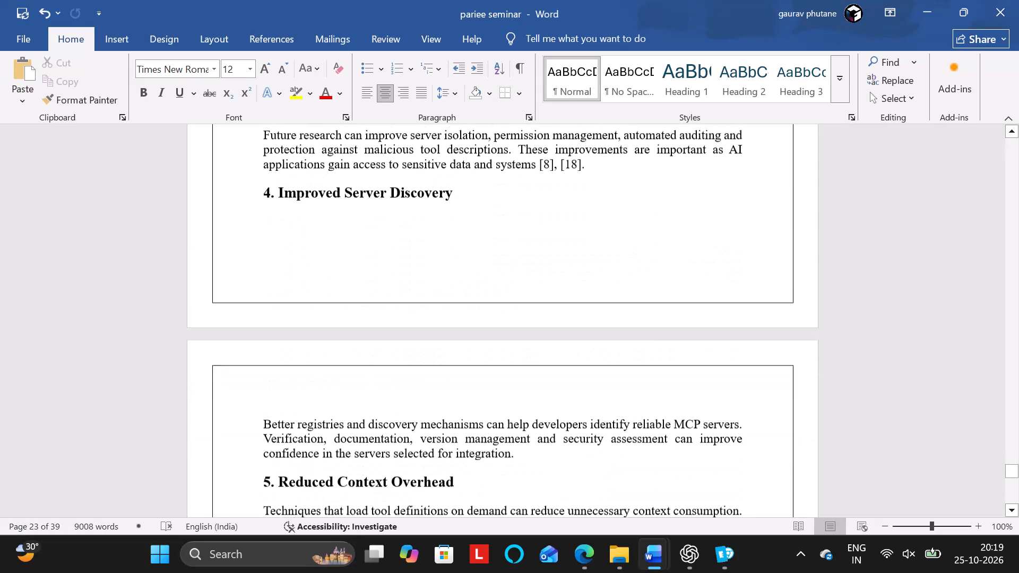
scroll(430, 247, "down", 5)
Go back to the front matter and review the List of Tables, the contents table and Chapter 1 up to section 1.3.
scroll(430, 247, "up", 13)
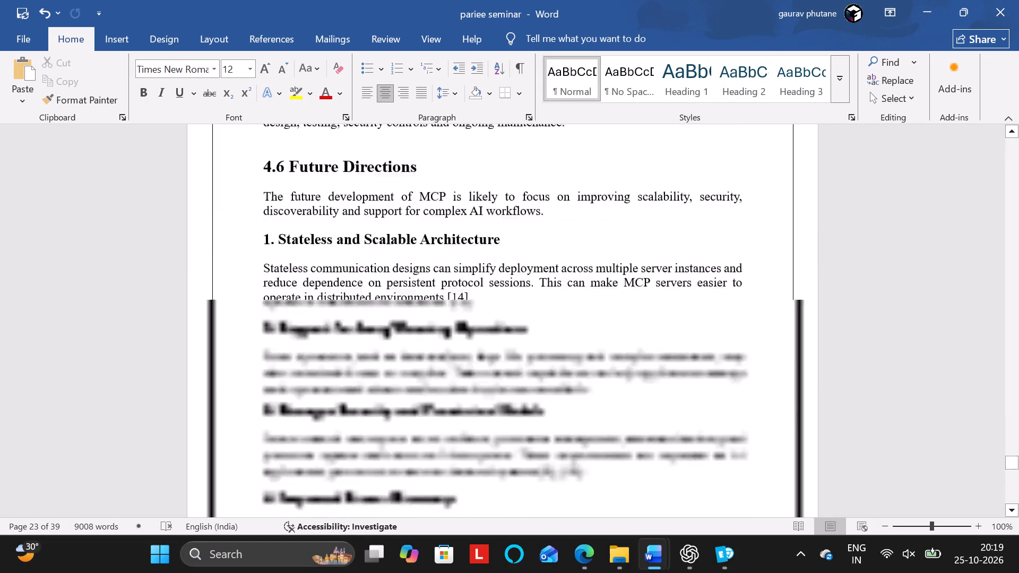
scroll(430, 247, "up", 15)
scroll(430, 247, "up", 8)
scroll(430, 247, "down", 8)
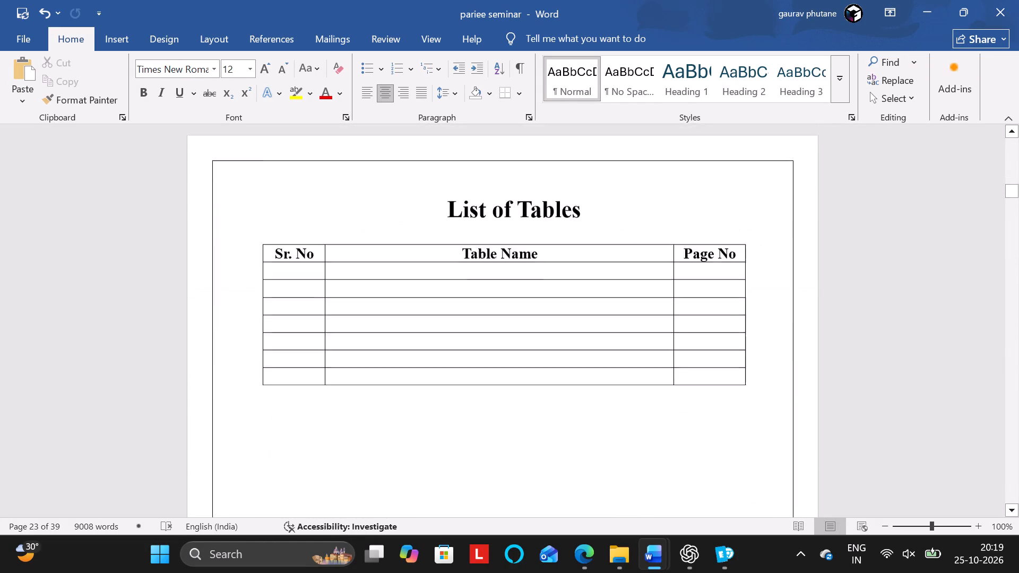
scroll(430, 247, "down", 5)
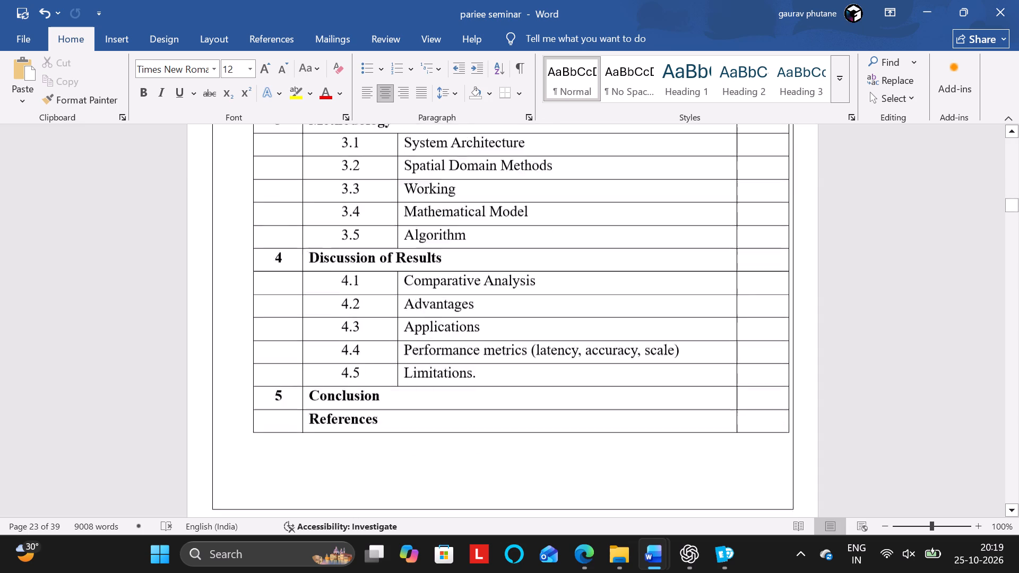
scroll(430, 247, "down", 5)
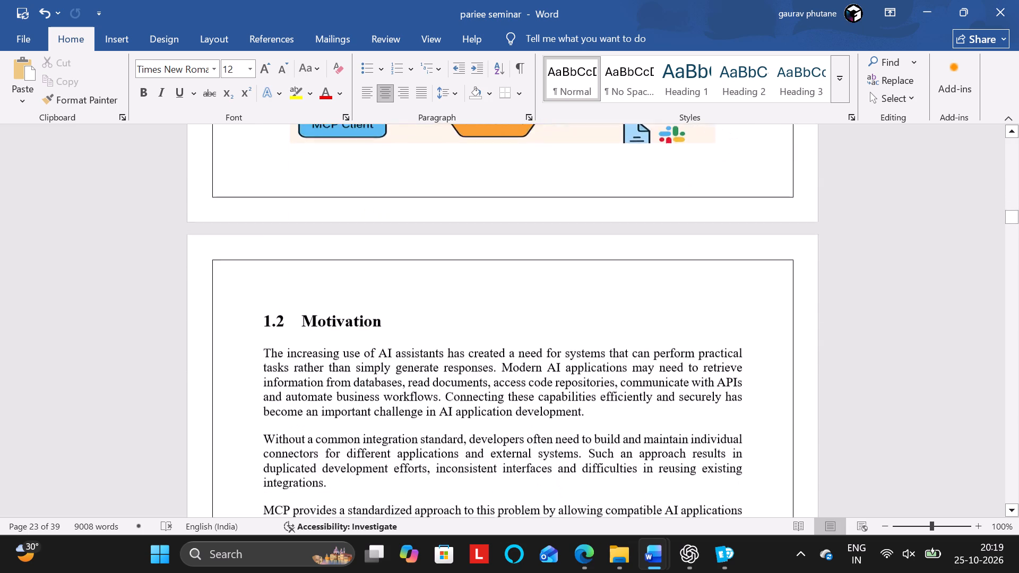
scroll(430, 247, "down", 1)
scroll(430, 247, "up", 1)
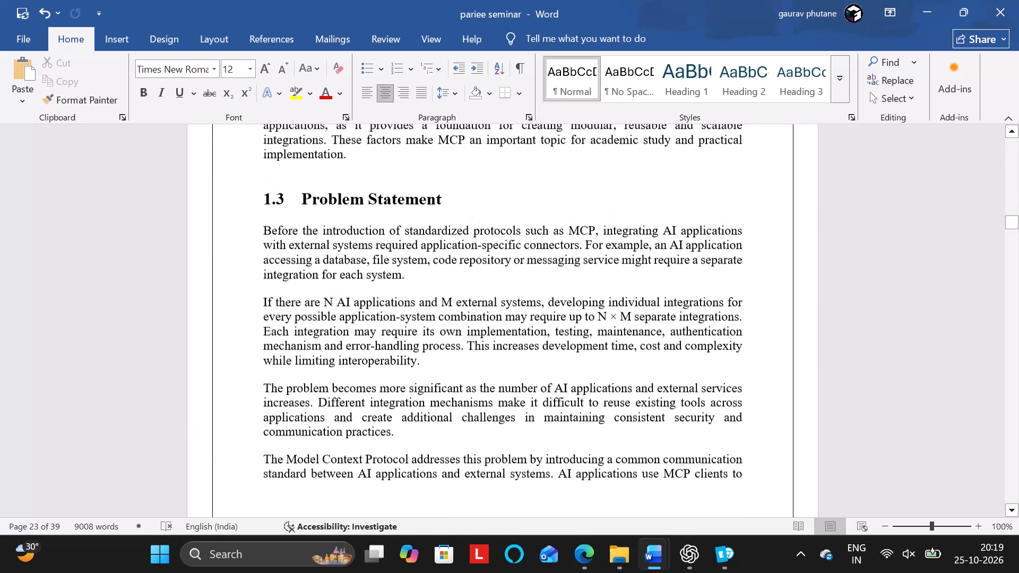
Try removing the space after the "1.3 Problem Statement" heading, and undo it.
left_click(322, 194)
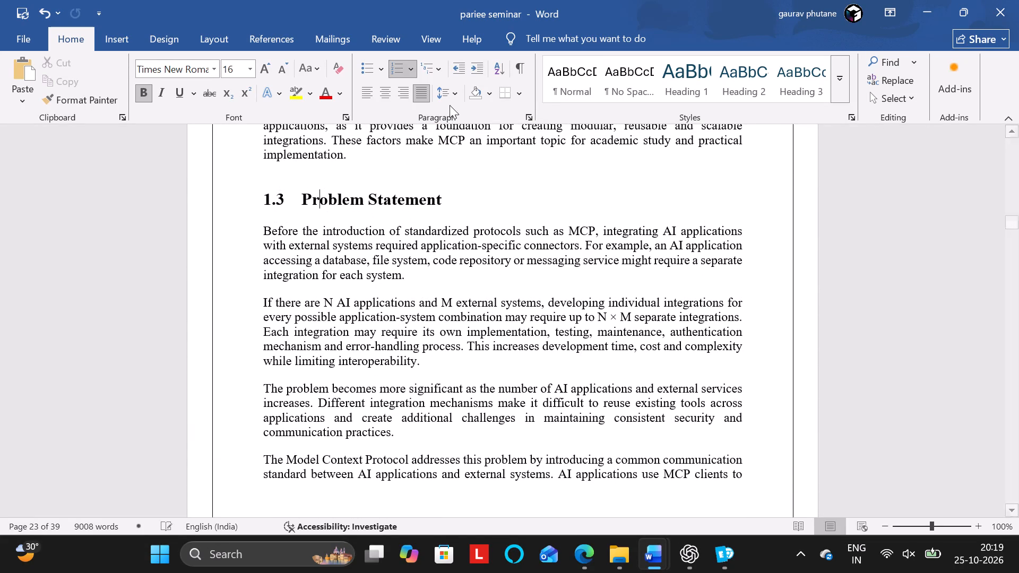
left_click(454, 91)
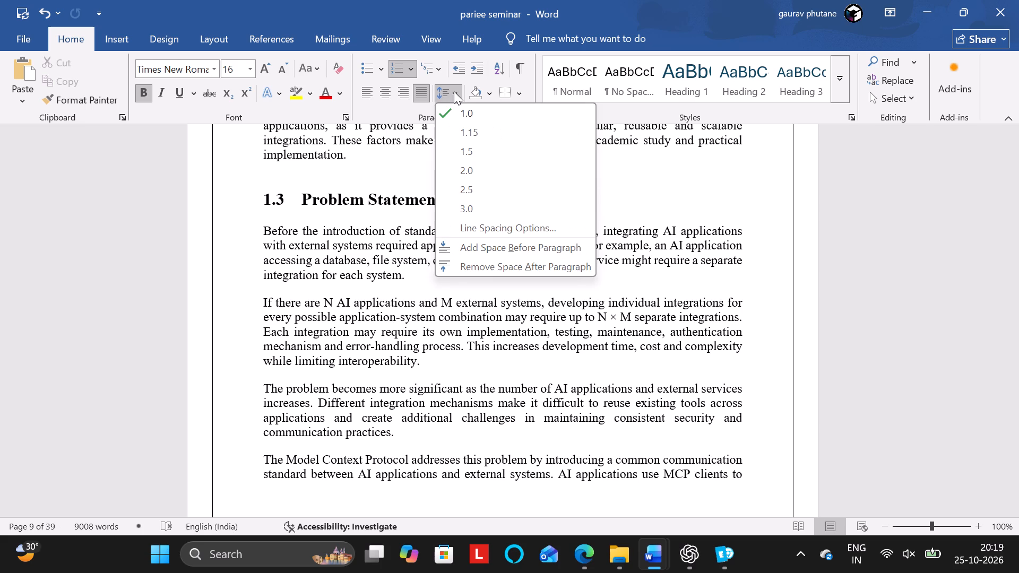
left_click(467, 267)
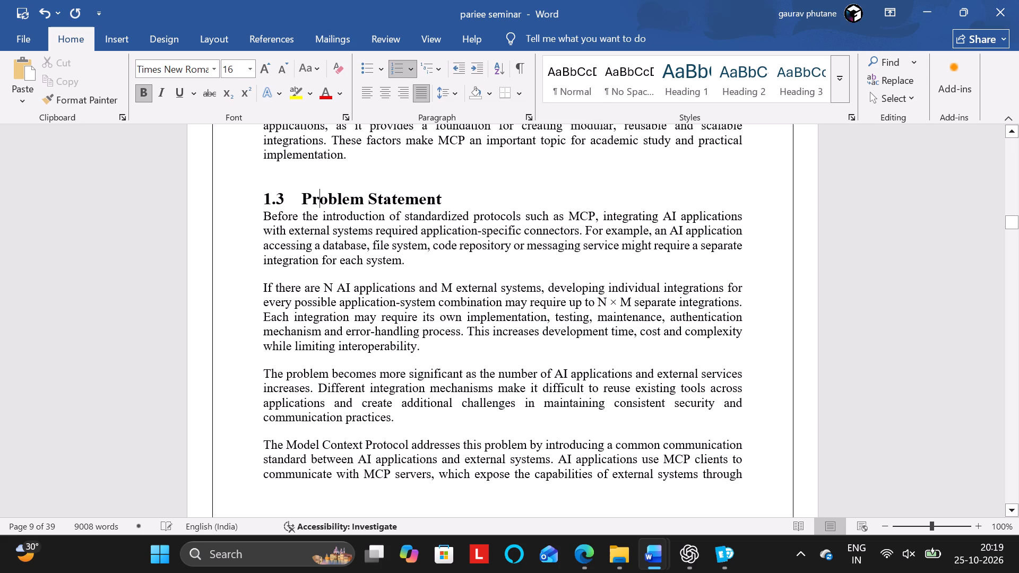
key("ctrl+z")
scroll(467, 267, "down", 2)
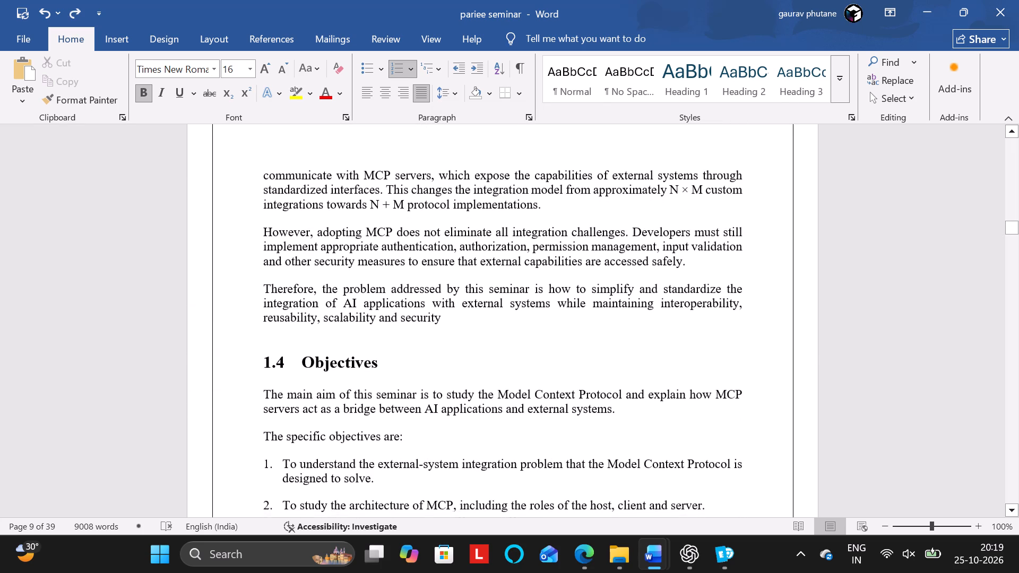
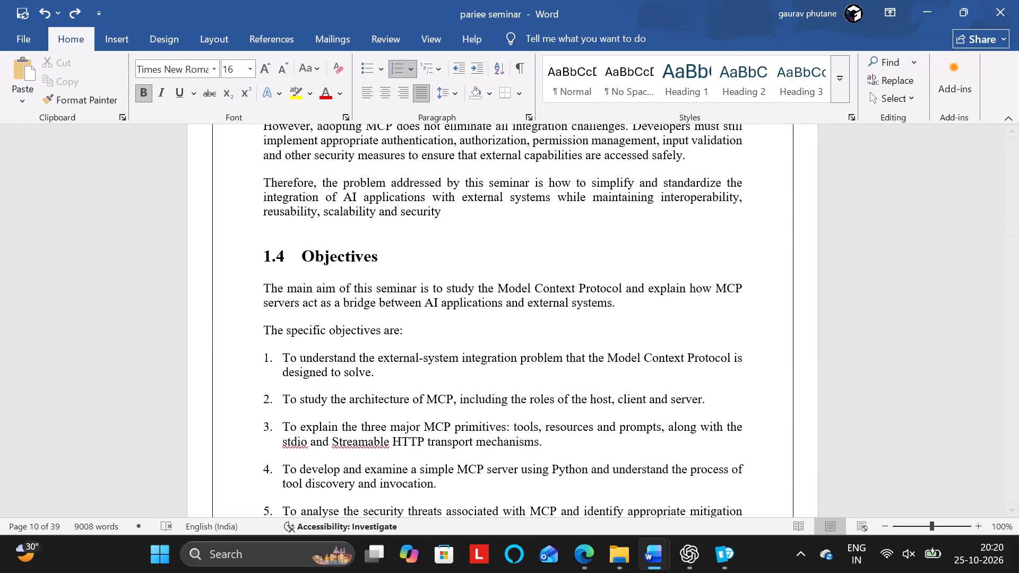
Review the page layout from section 1.4 Objectives through section 2.1 and Table 2.1 to section 2.2 Related Work.
scroll(467, 267, "down", 3)
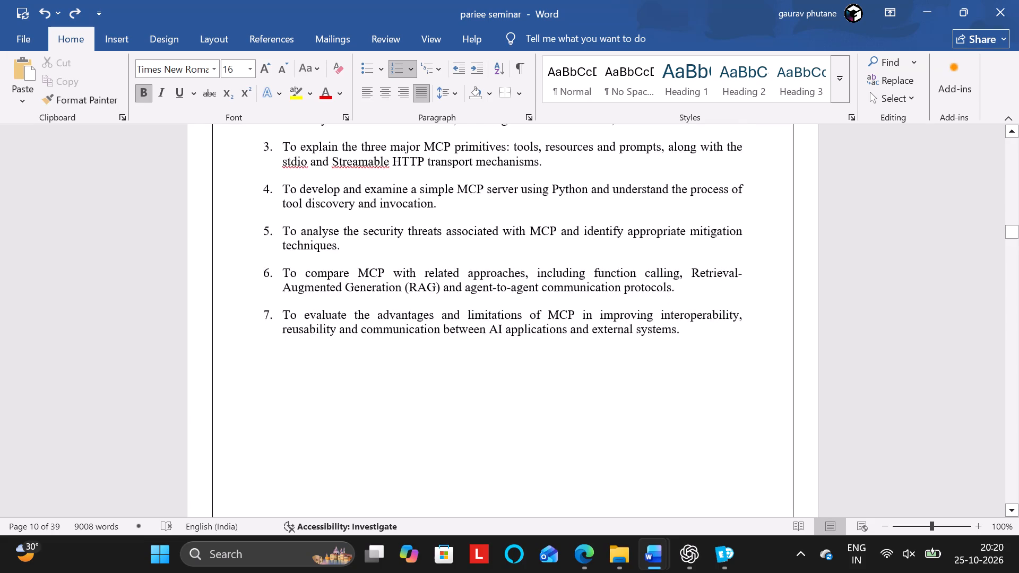
scroll(467, 267, "down", 4)
scroll(467, 267, "up", 1)
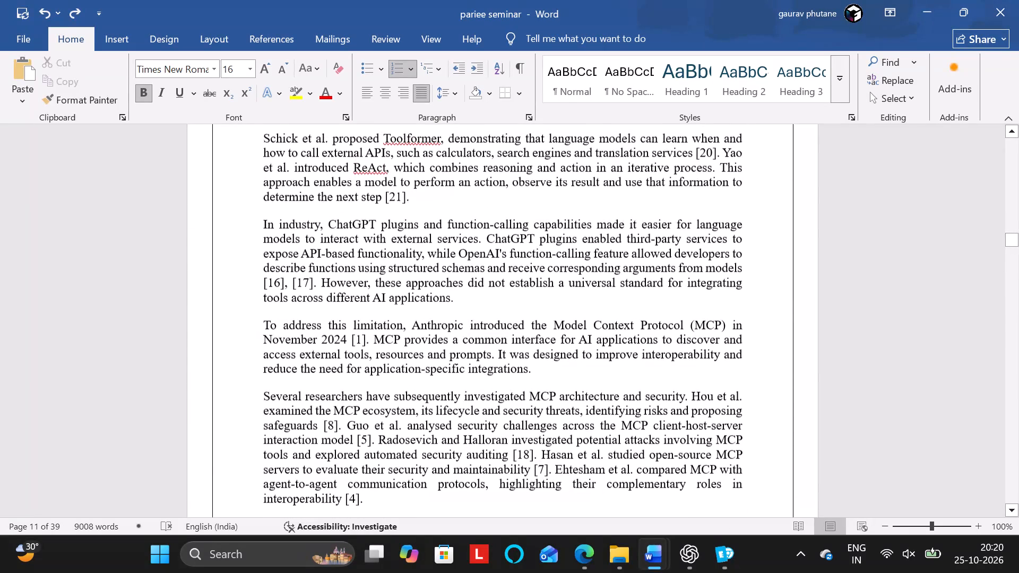
scroll(467, 267, "down", 2)
scroll(467, 267, "up", 2)
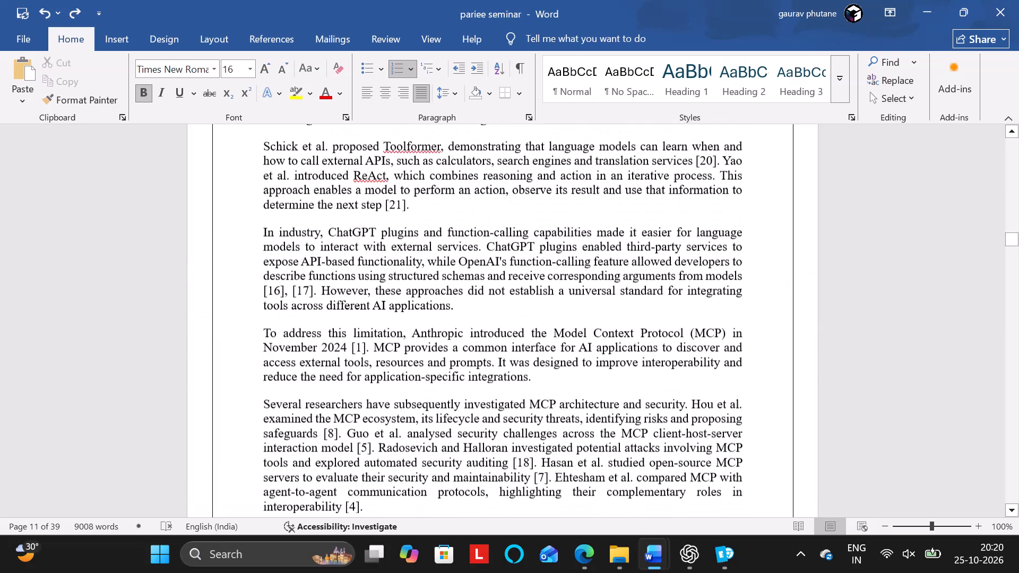
scroll(467, 267, "up", 2)
scroll(467, 267, "down", 2)
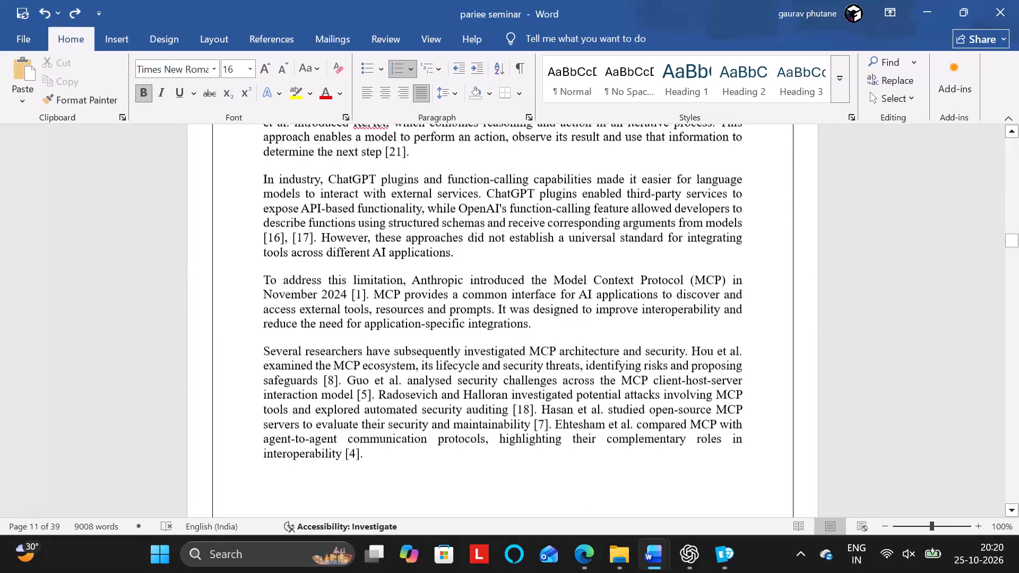
scroll(467, 267, "down", 3)
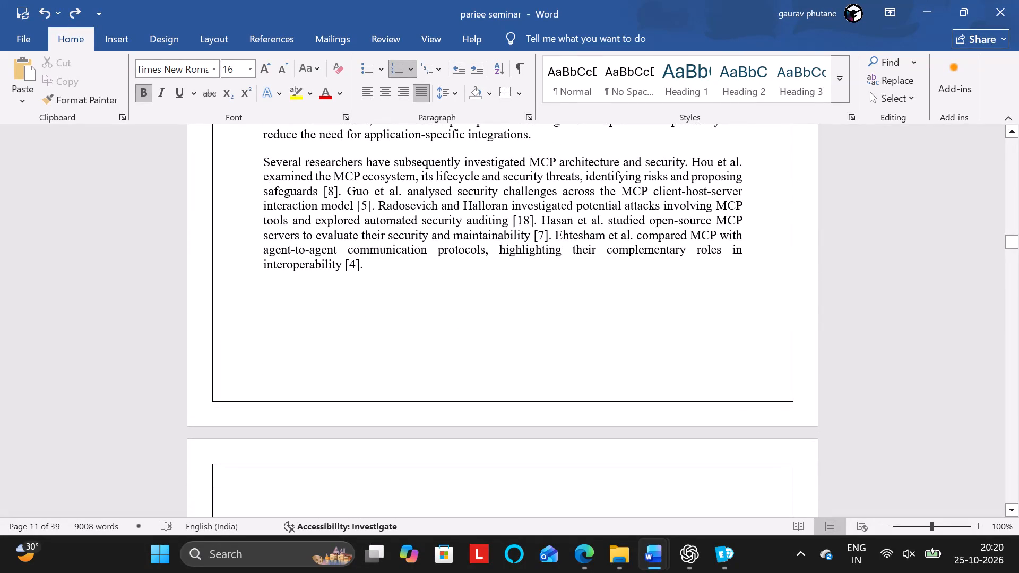
scroll(467, 267, "down", 1)
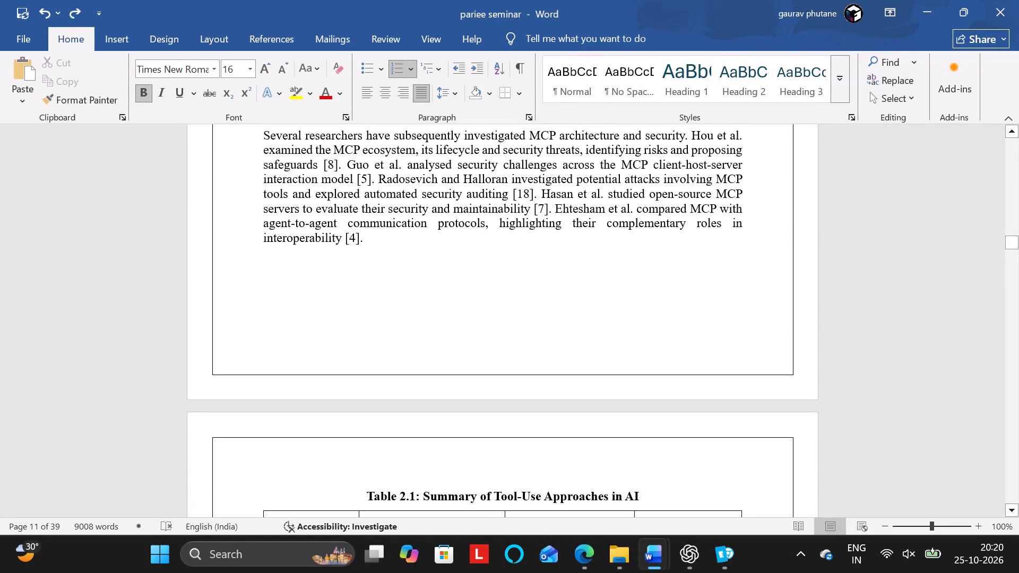
scroll(467, 267, "down", 1)
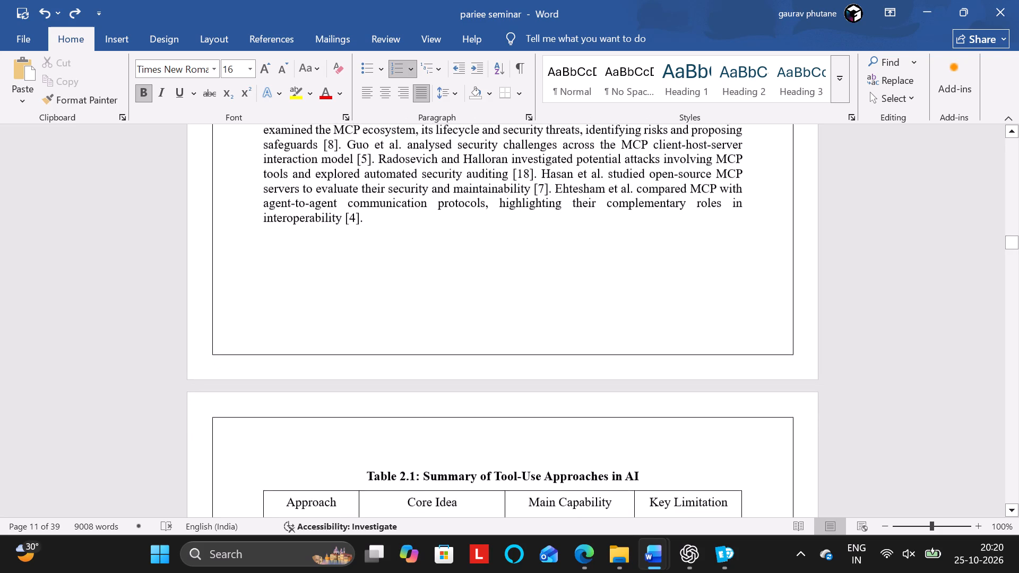
scroll(467, 267, "down", 2)
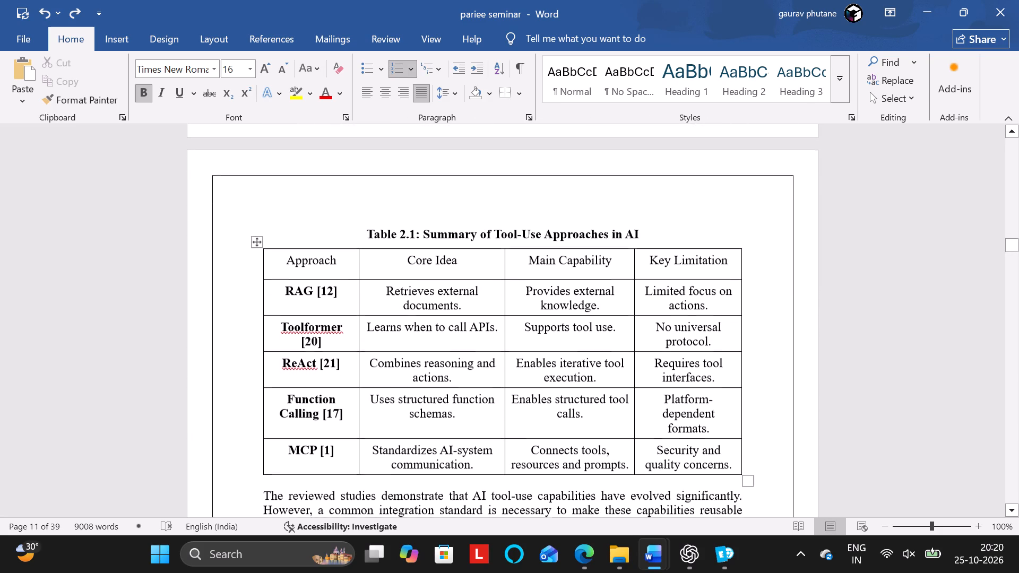
left_click(521, 209)
key("Up")
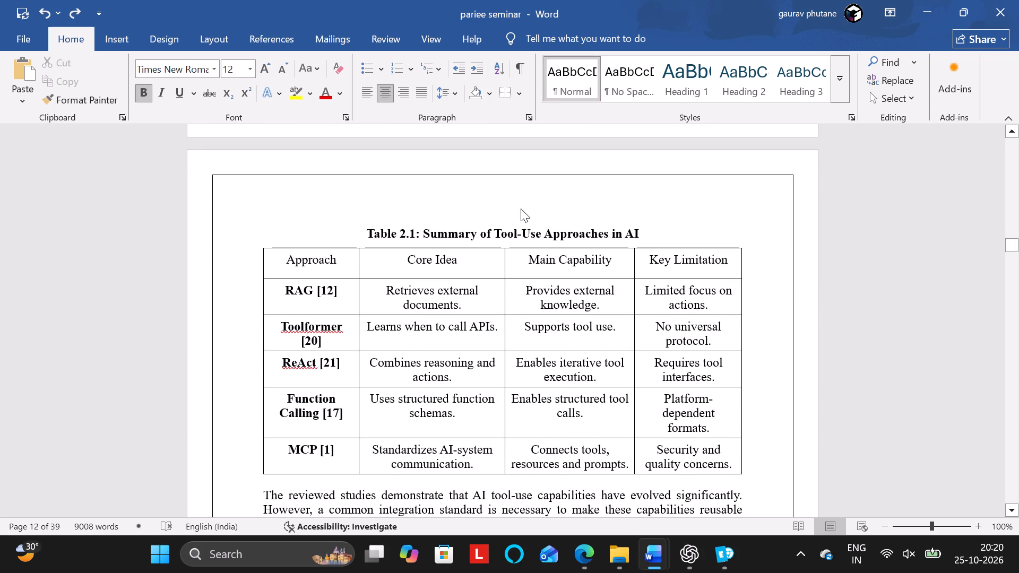
key("Down")
scroll(521, 209, "down", 3)
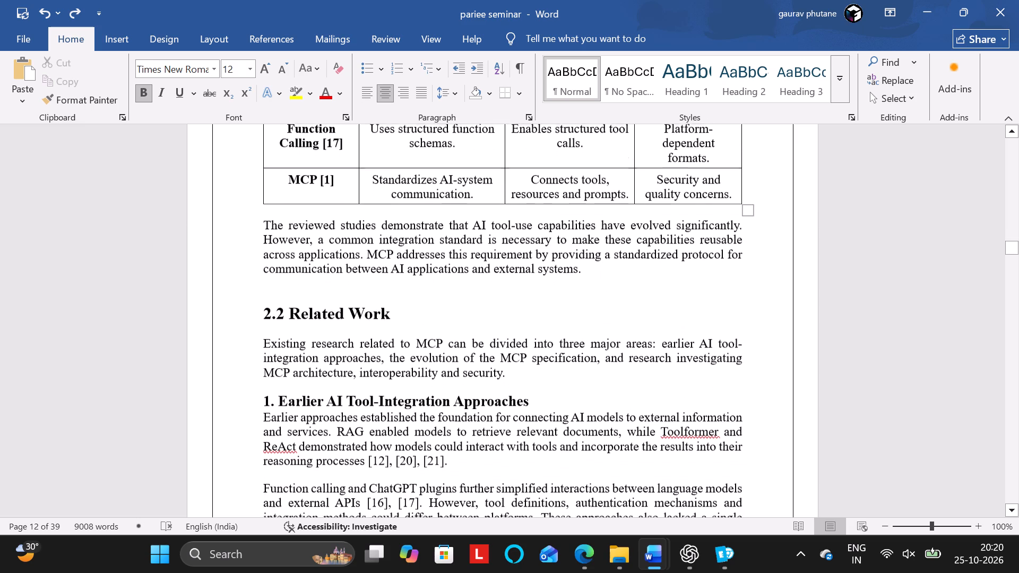
scroll(521, 209, "down", 2)
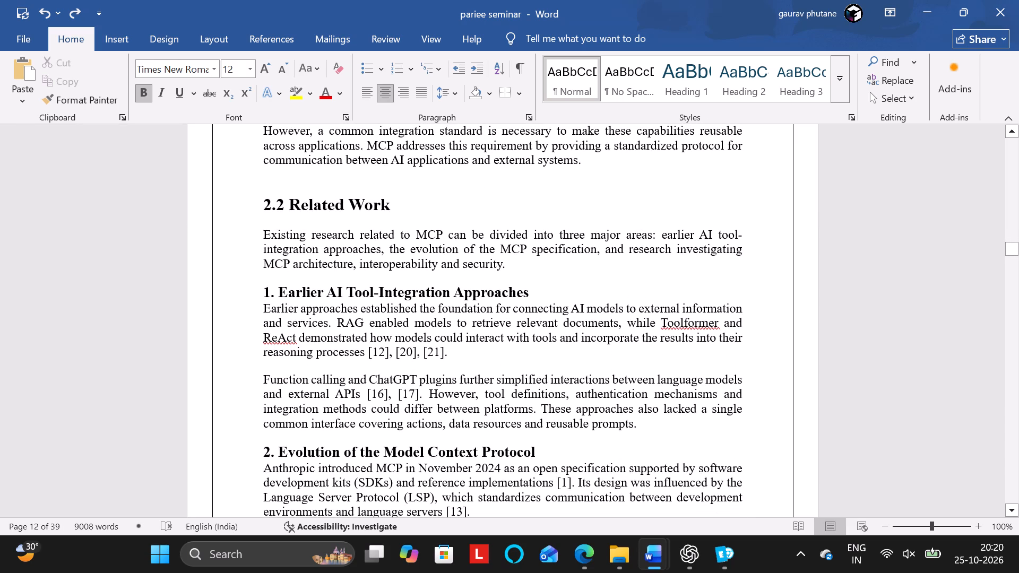
Append " :-" to the end of the "2.2 Related Work" heading.
left_click(292, 291)
scroll(292, 291, "down", 1)
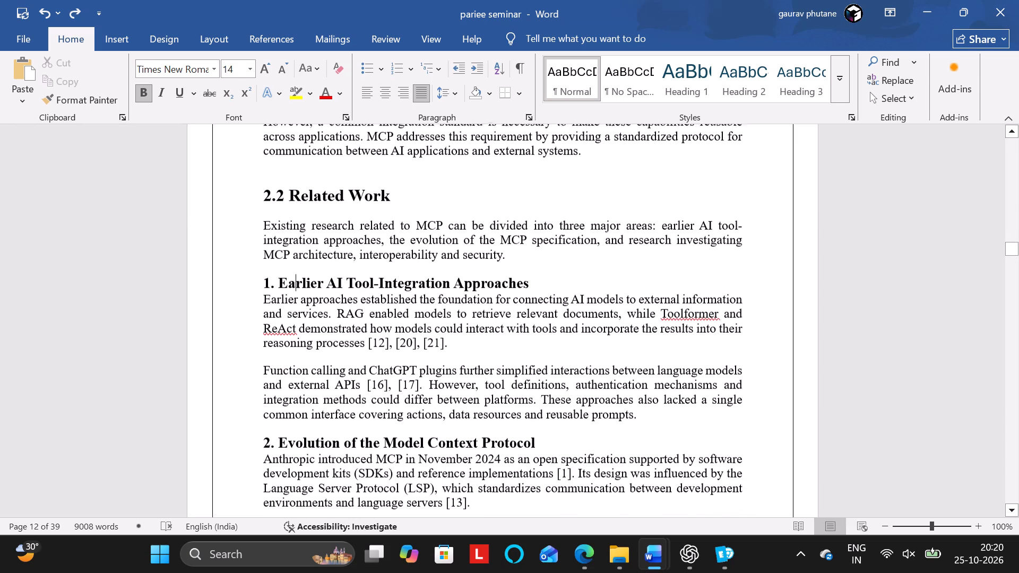
left_click(329, 201)
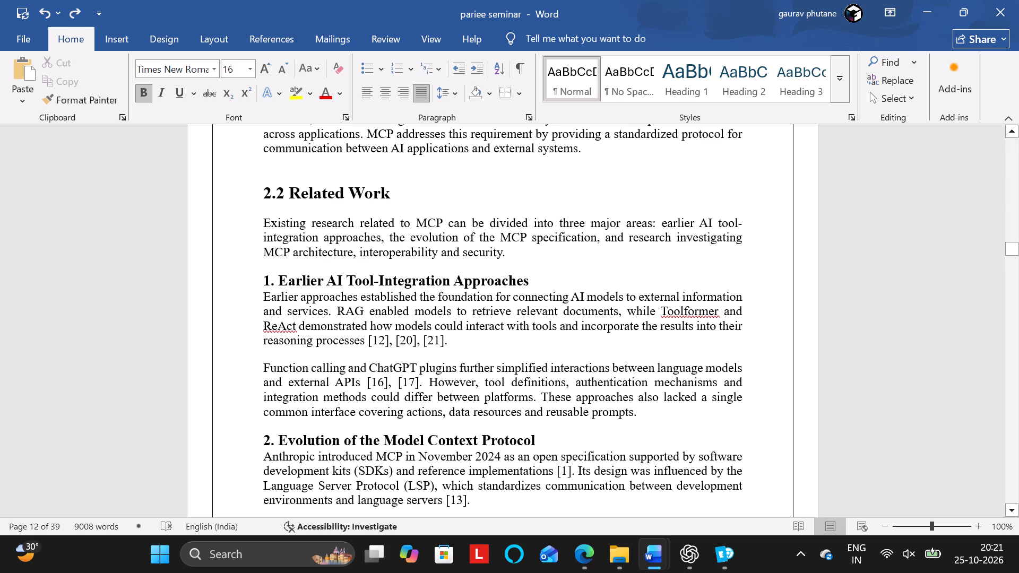
scroll(308, 283, "up", 1)
scroll(308, 283, "right", 1)
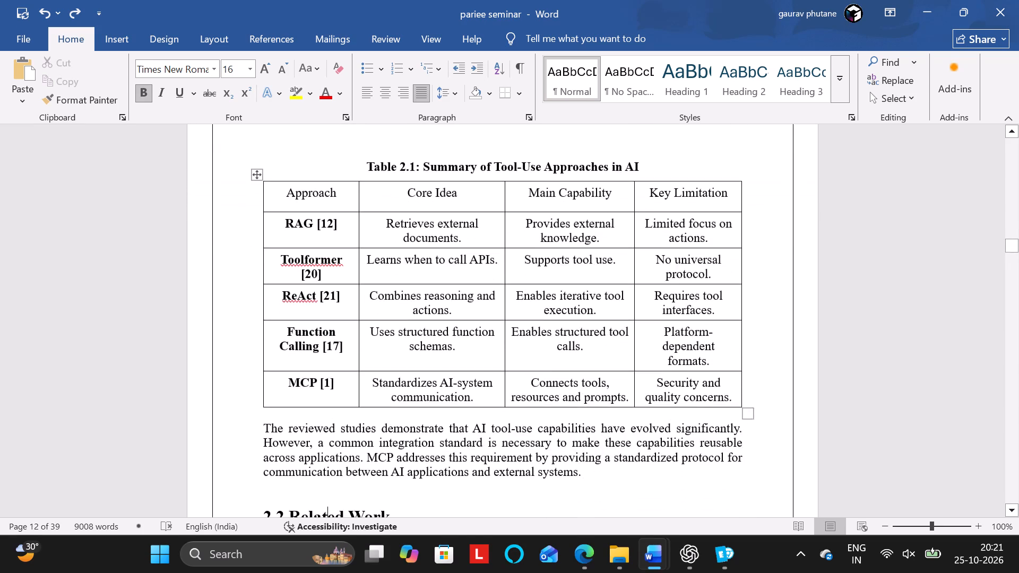
scroll(308, 283, "down", 1)
left_click(400, 316)
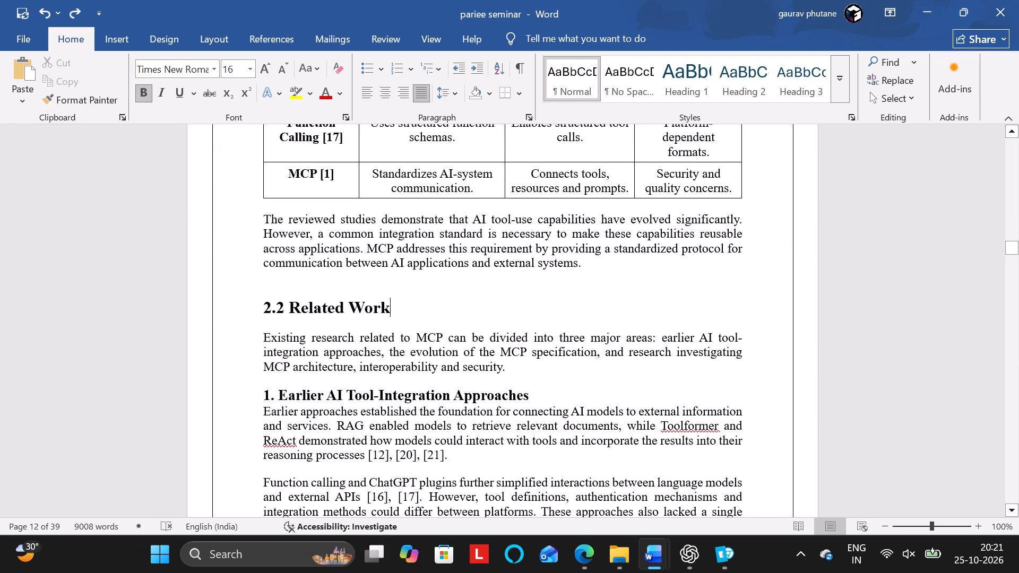
key("space")
type(":-")
Append " :-" to the end of the "2.1 Summary Of Few Studies" heading.
scroll(539, 348, "up", 2)
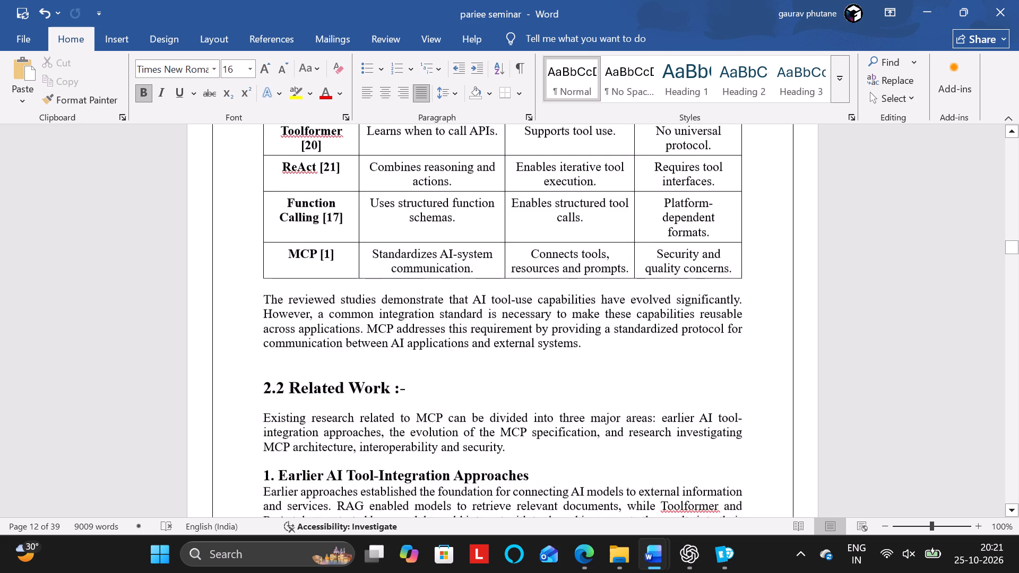
scroll(539, 348, "up", 4)
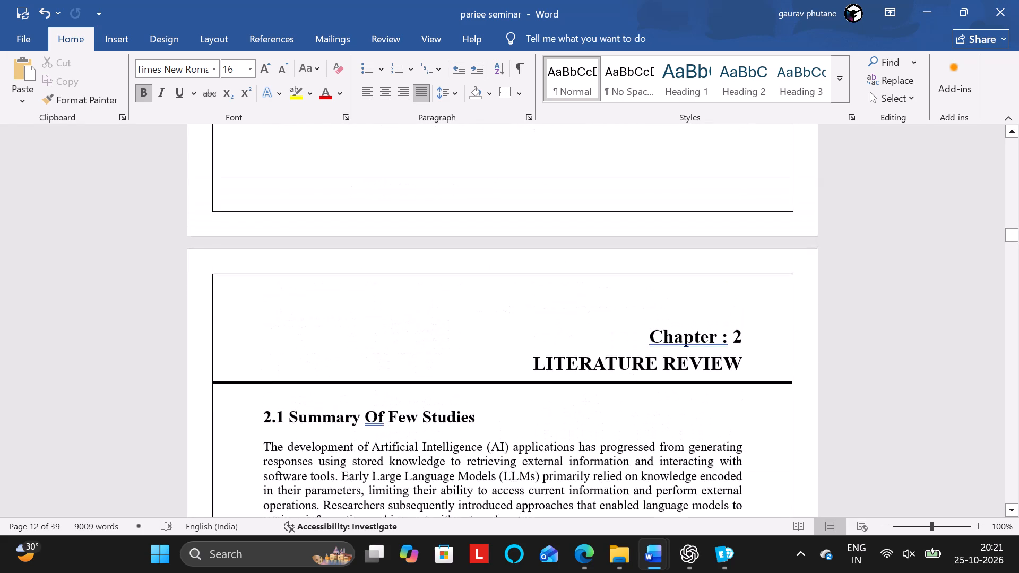
left_click(495, 424)
key("space")
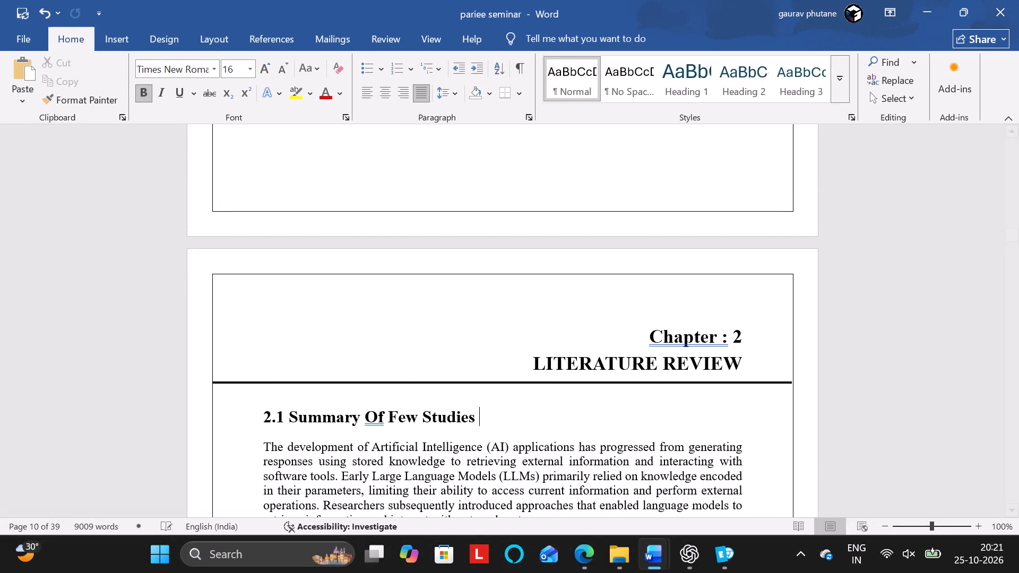
type(":-")
Reduce the "1. Earlier AI Tool-Integration Approaches" subheading in section 2.2 to 12 pt.
scroll(495, 424, "down", 2)
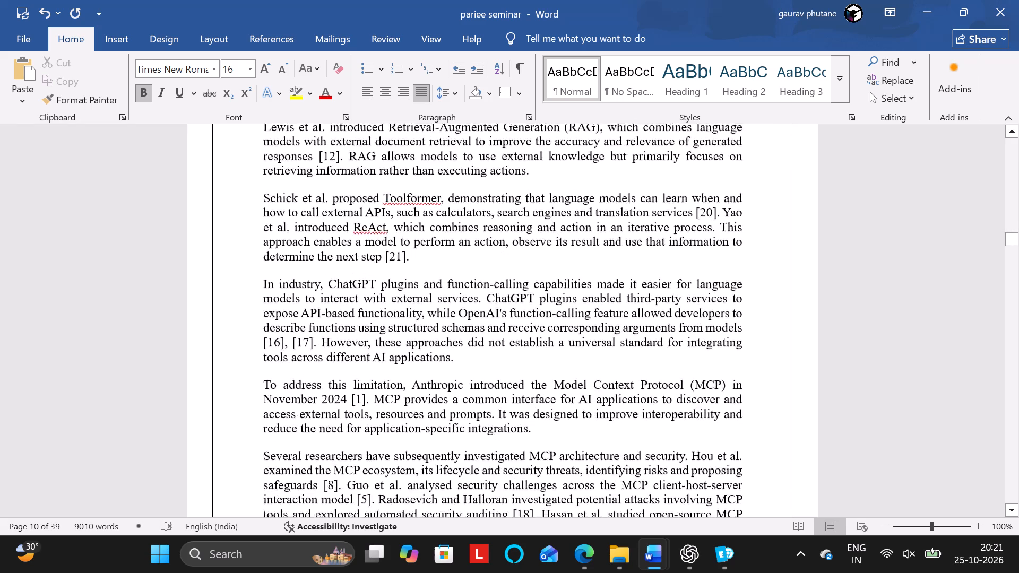
scroll(495, 424, "down", 3)
scroll(495, 424, "up", 1)
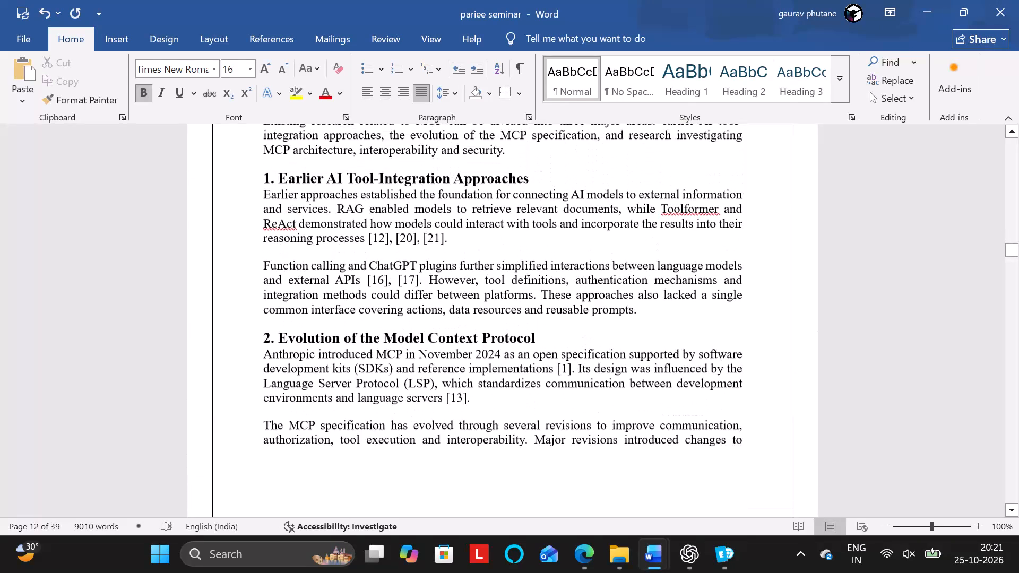
scroll(495, 424, "up", 1)
scroll(435, 394, "down", 1)
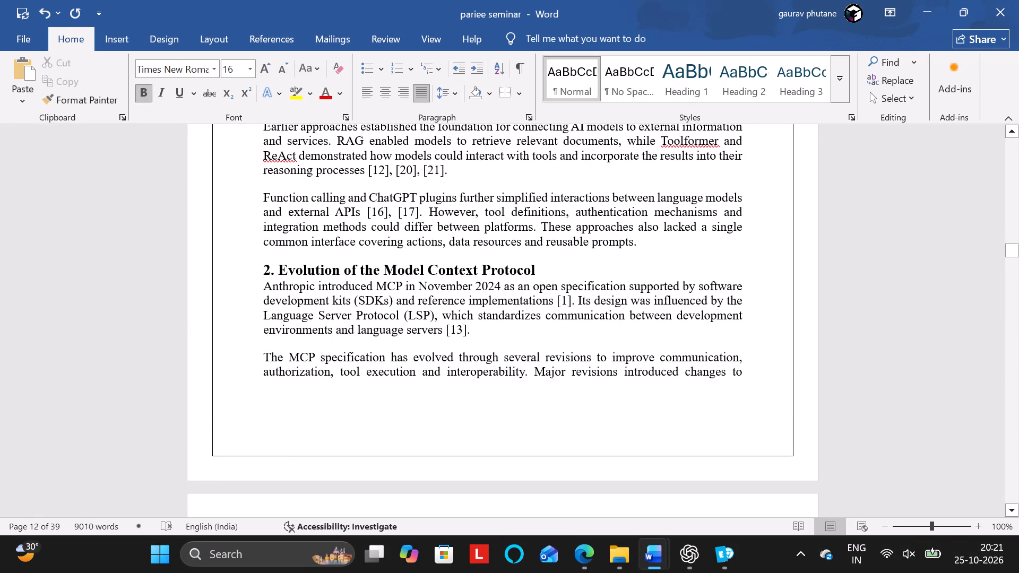
left_click(374, 272)
scroll(374, 272, "up", 1)
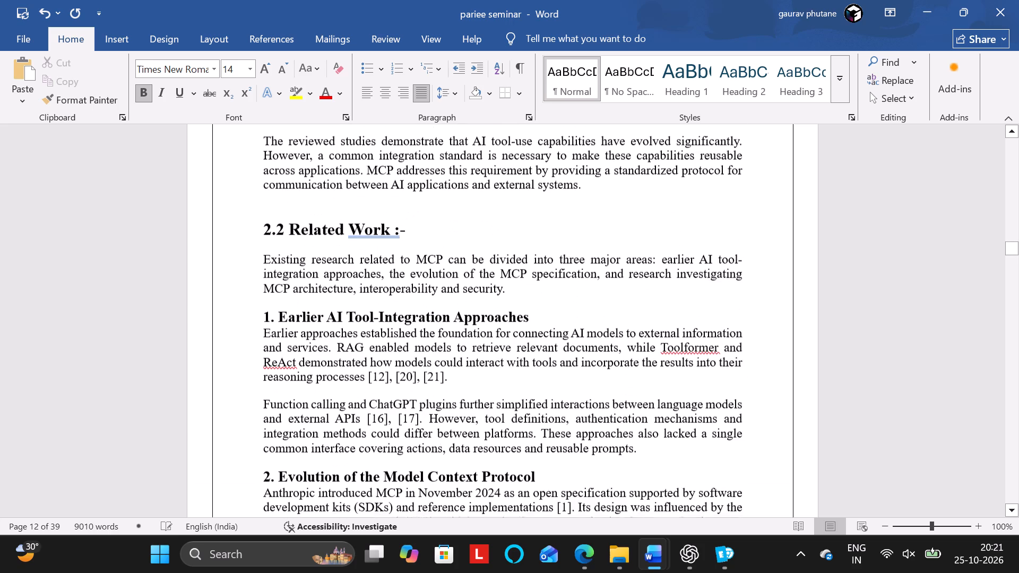
scroll(374, 272, "up", 2)
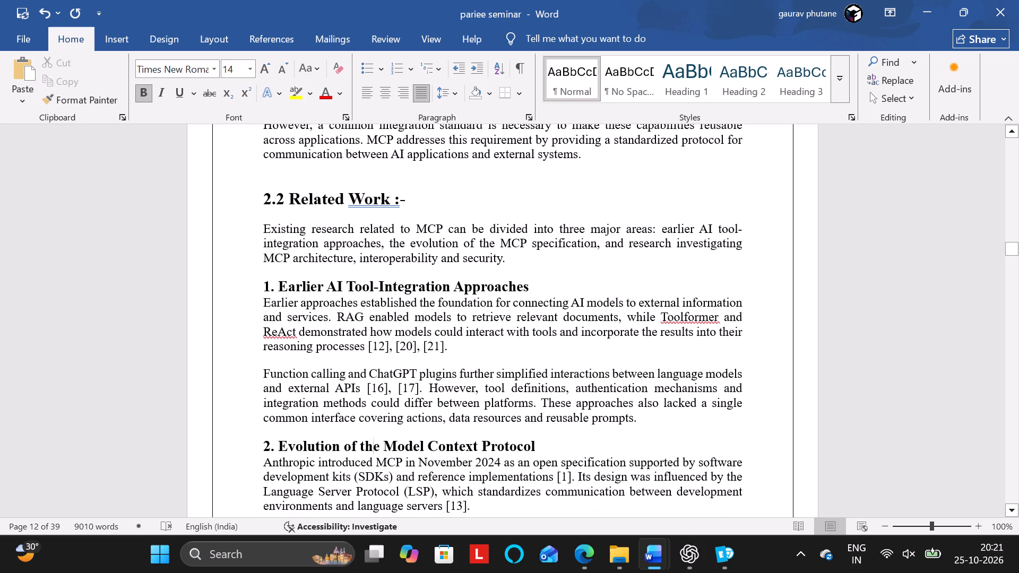
left_click_drag(535, 285, 263, 289)
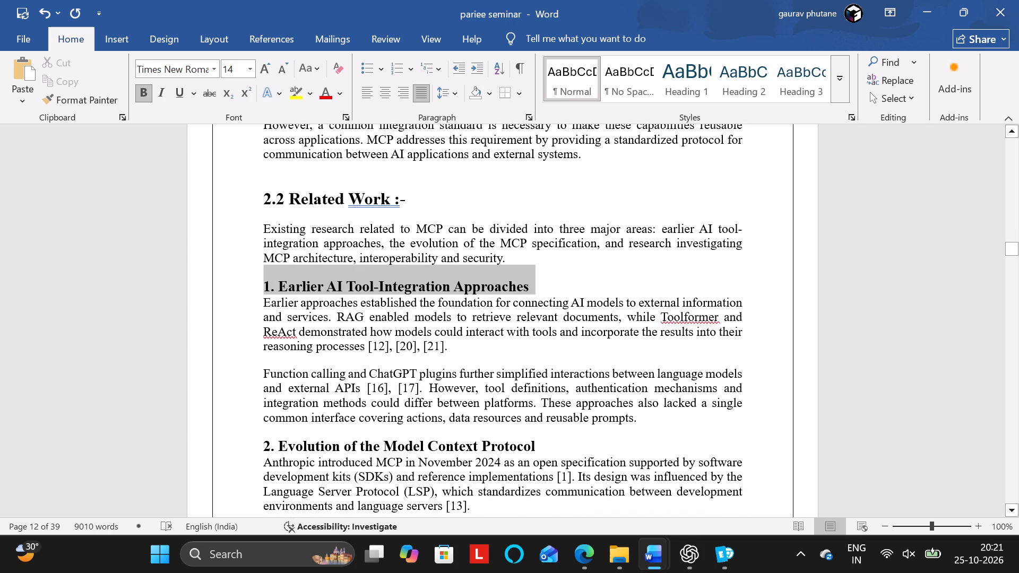
left_click(275, 72)
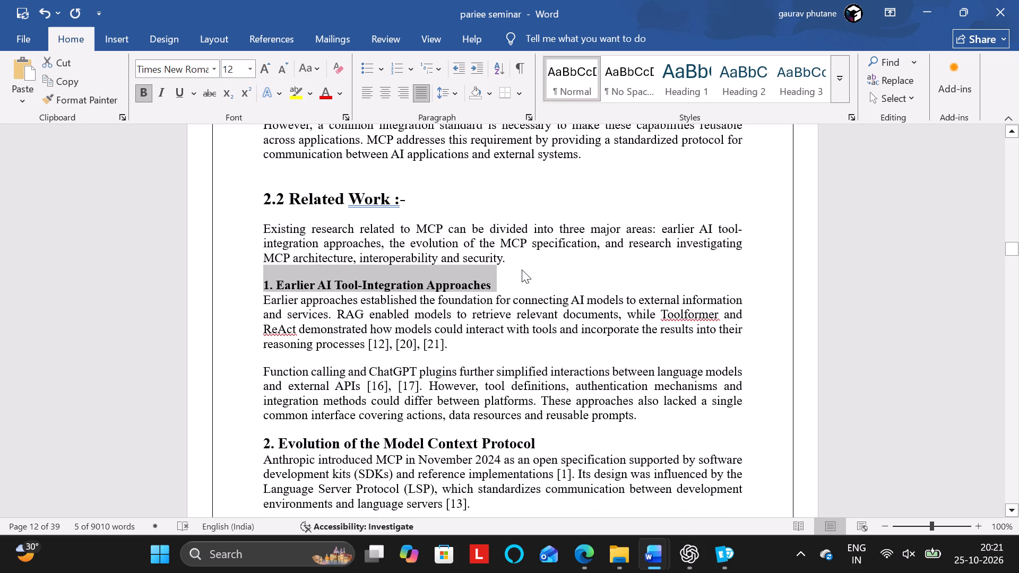
Reduce the "2. Evolution of the Model Context Protocol" subheading to 12 pt.
left_click(525, 273)
scroll(525, 273, "down", 1)
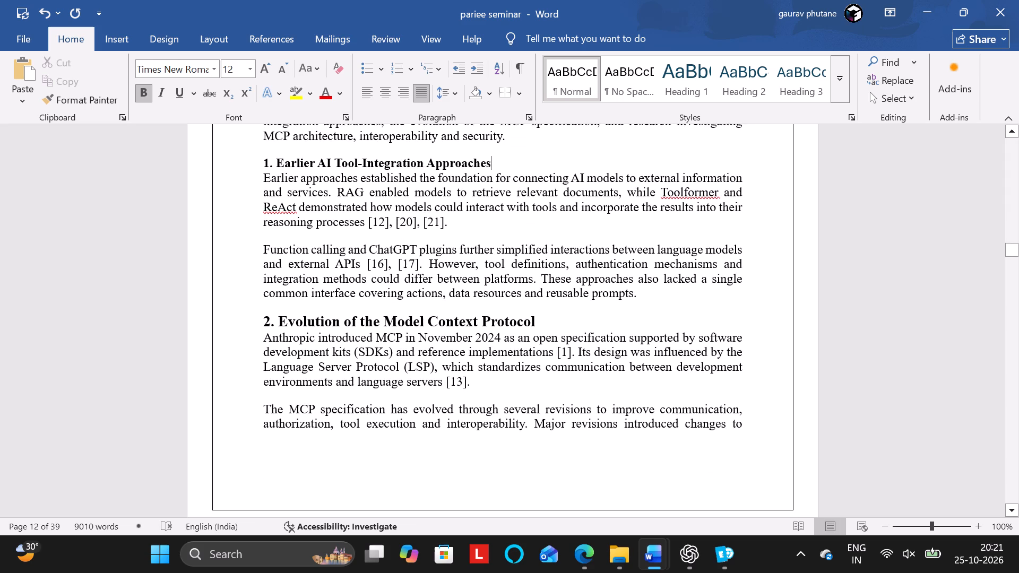
left_click_drag(552, 322, 265, 322)
left_click(279, 68)
Reduce the "3. Existing Research on MCP Architecture and Security" subheading to 12 pt.
scroll(393, 338, "down", 1)
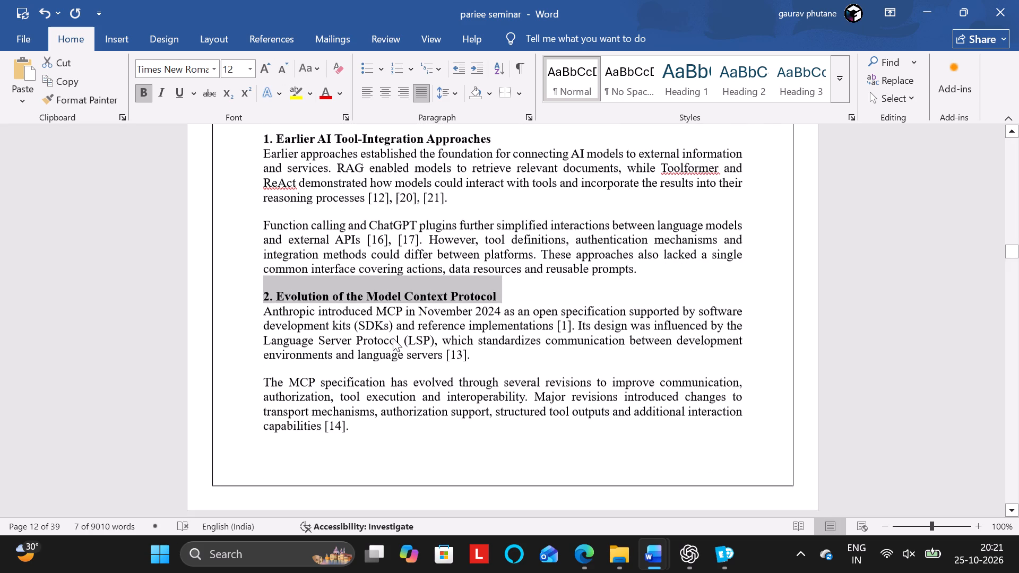
scroll(393, 338, "down", 2)
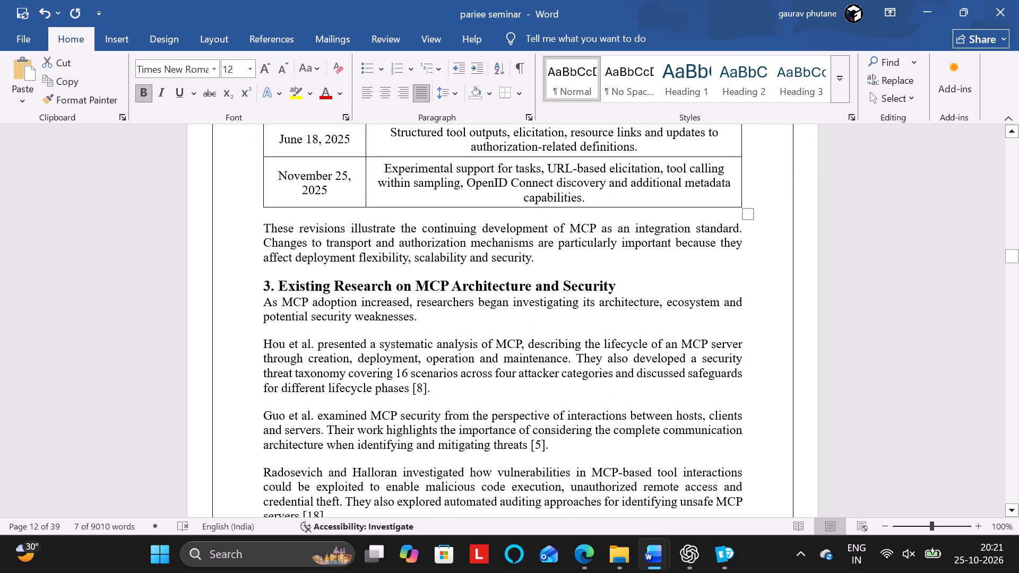
left_click_drag(619, 285, 264, 292)
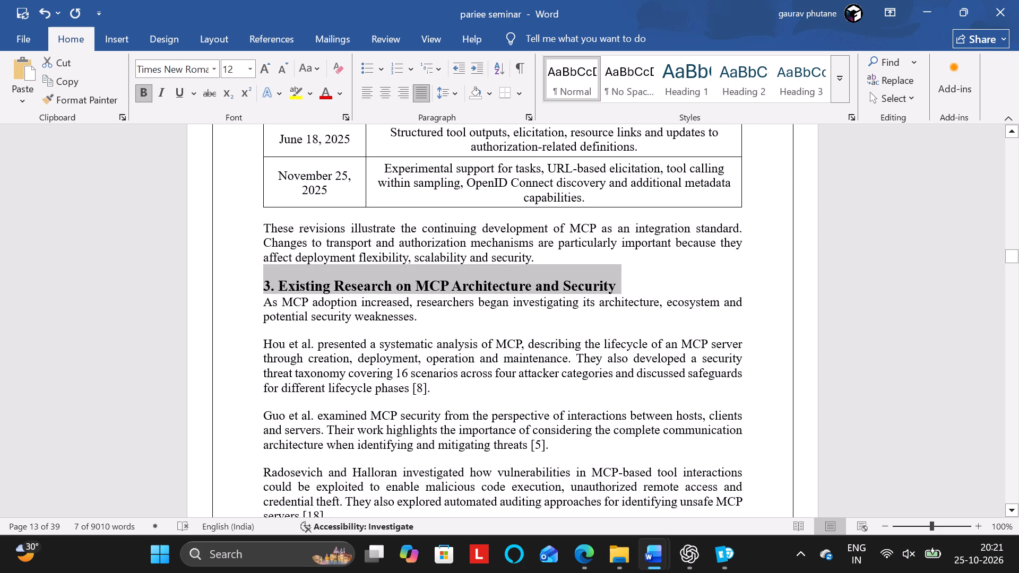
left_click_drag(264, 292, 263, 292)
left_click(283, 73)
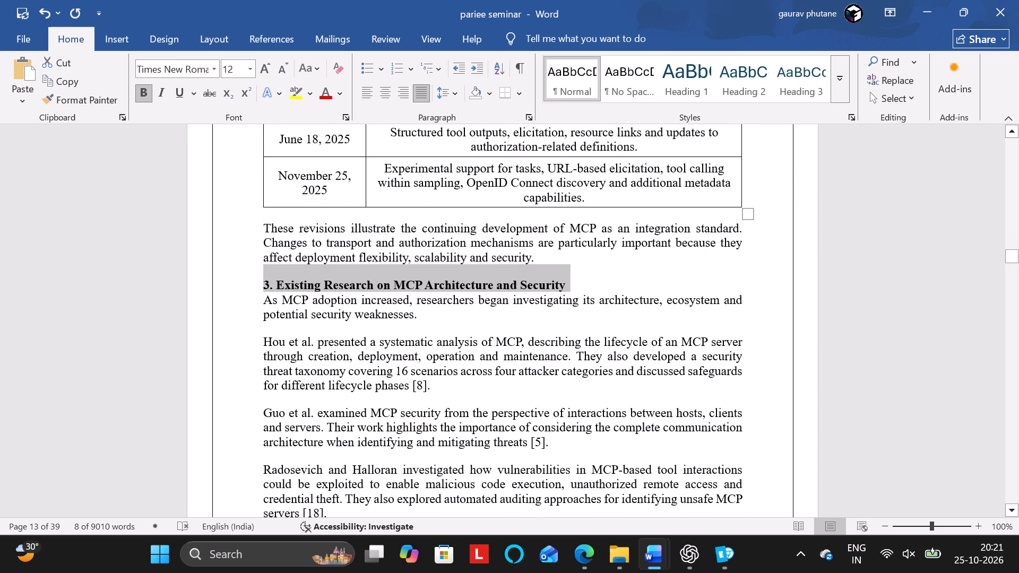
Insert an empty line before the "Table 2.3: Comparative Literature Survey" caption to move it onto the page with its table.
scroll(384, 303, "down", 2)
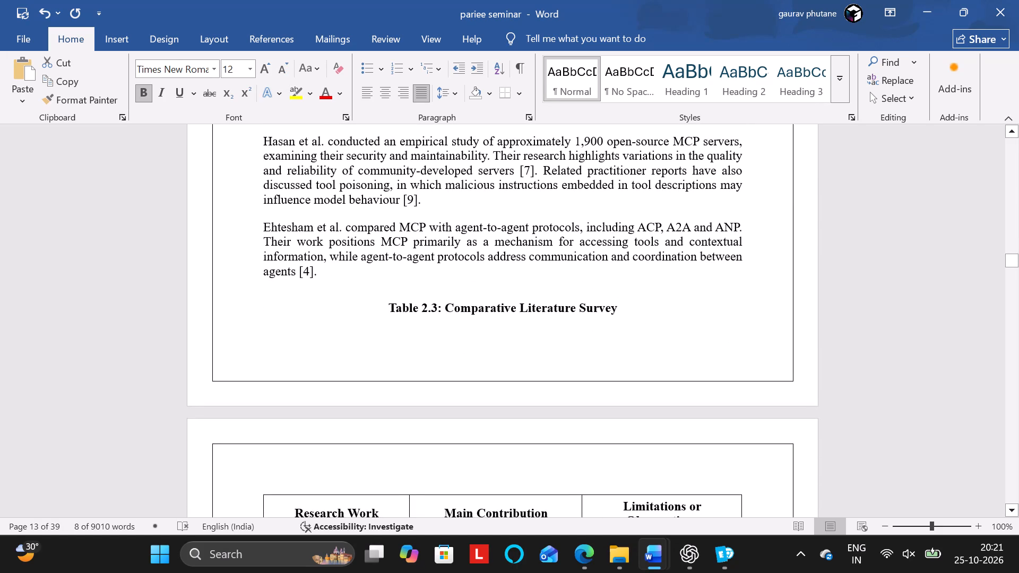
left_click(389, 302)
key("Return")
scroll(389, 302, "down", 1)
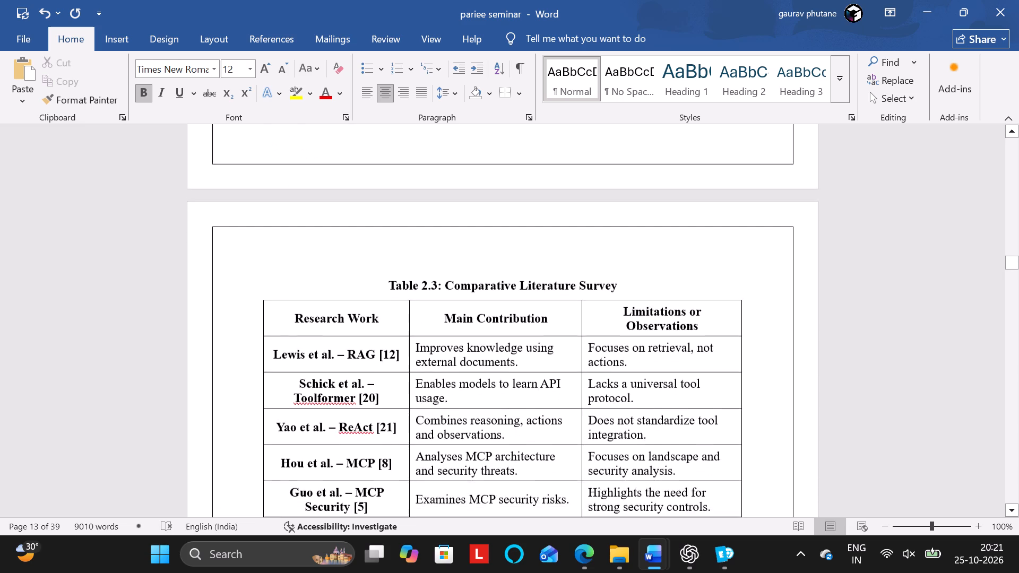
key("Up")
key("Down")
Append " :-" to the end of the "2.3 Survey Conclusion" heading.
scroll(389, 302, "down", 1)
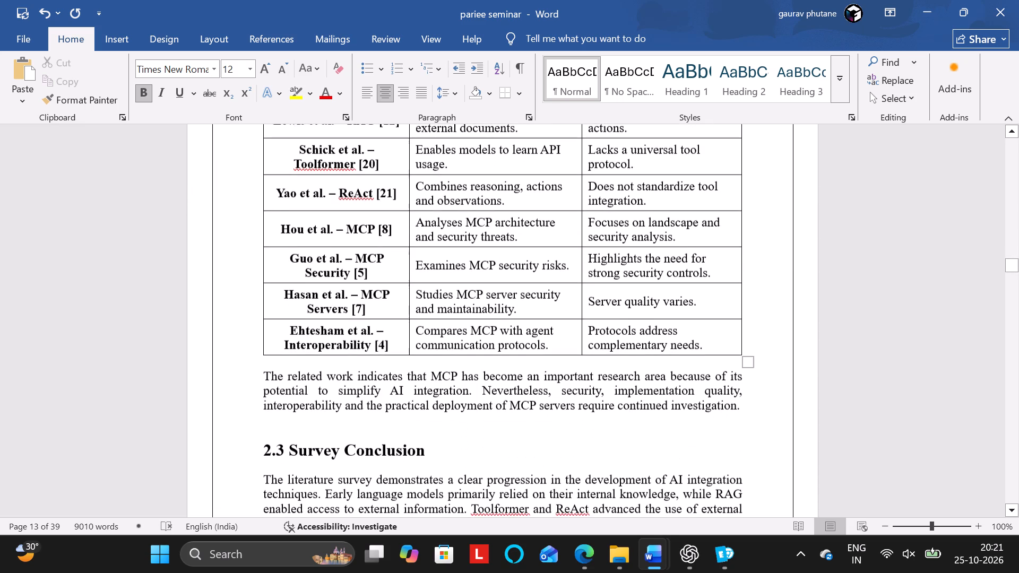
scroll(275, 394, "down", 1)
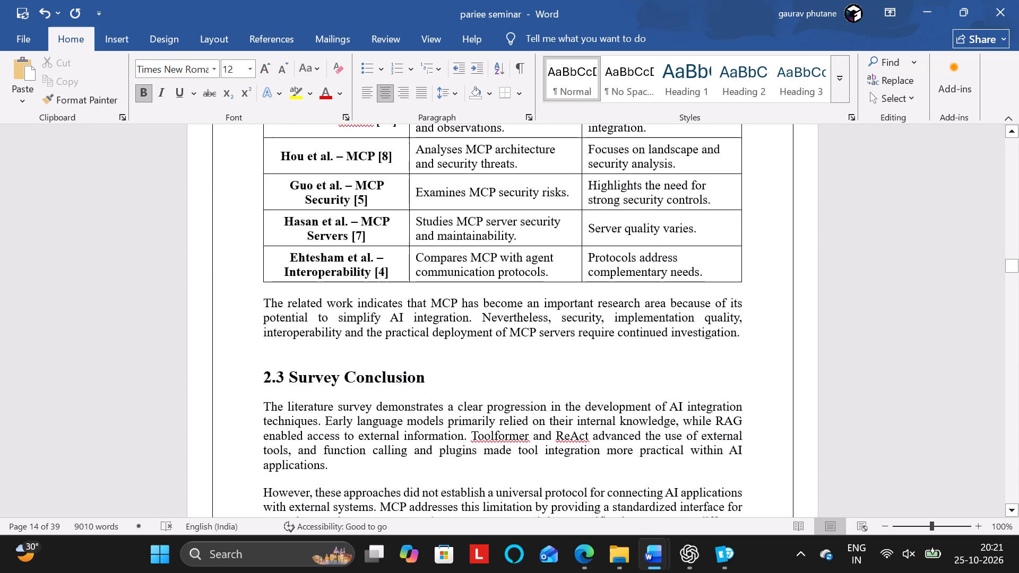
scroll(275, 394, "down", 1)
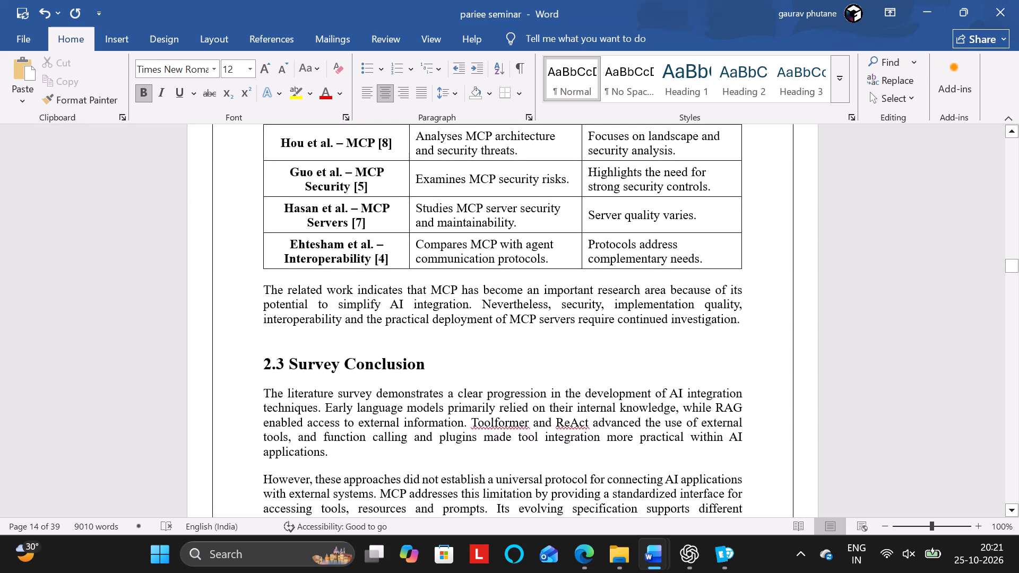
left_click(303, 254)
scroll(303, 254, "down", 1)
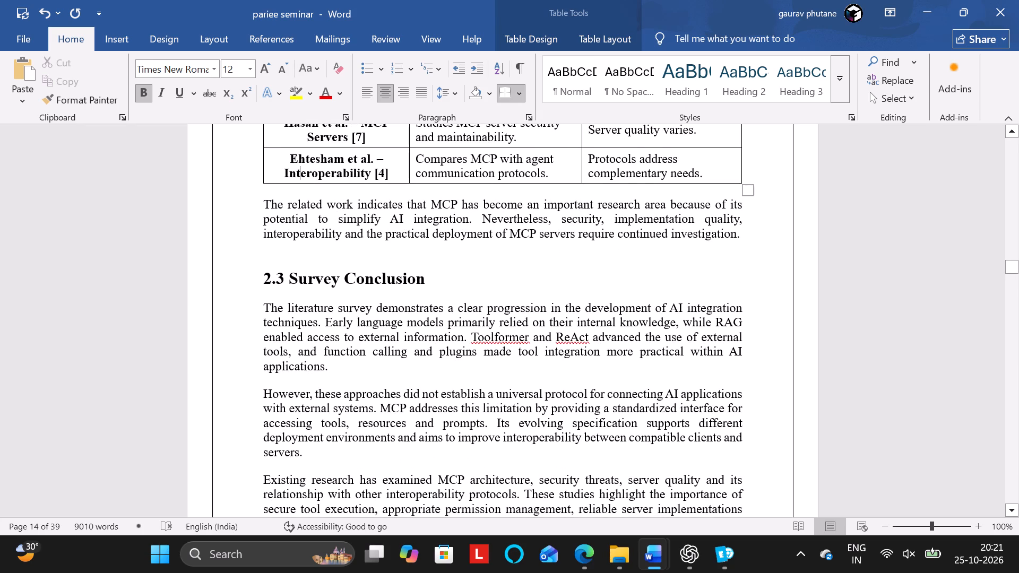
left_click(359, 257)
key("Up")
key("Down")
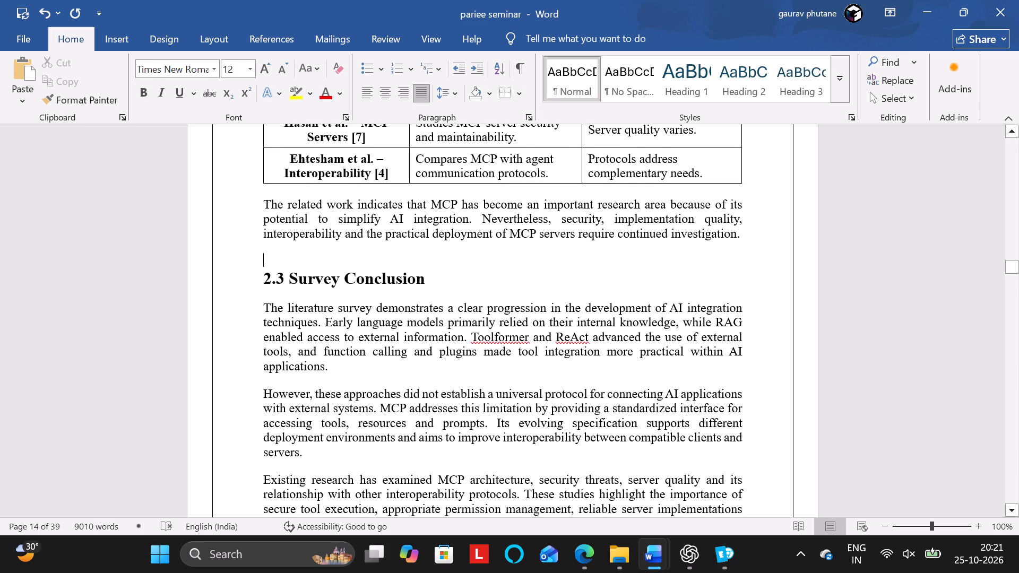
left_click(428, 277)
key("space")
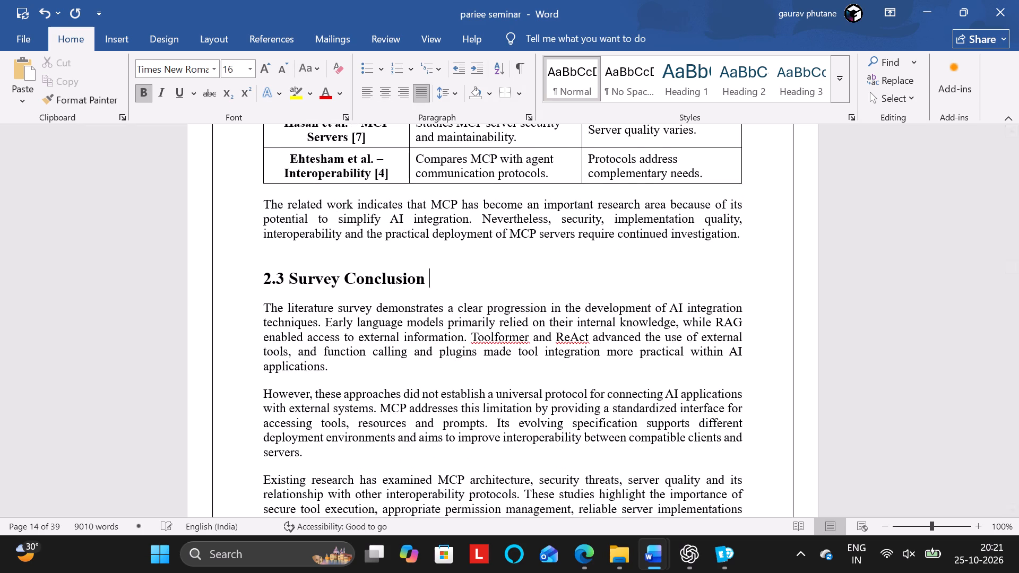
type(":-")
Append " :-" to the end of the "3.1 System Architecture" heading in Chapter 3.
scroll(428, 277, "down", 2)
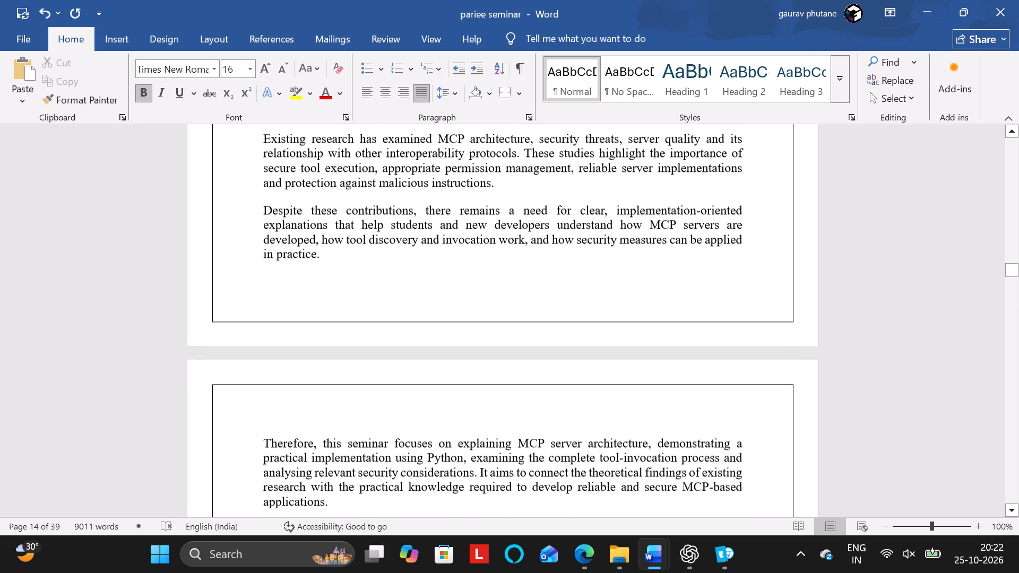
scroll(428, 277, "down", 4)
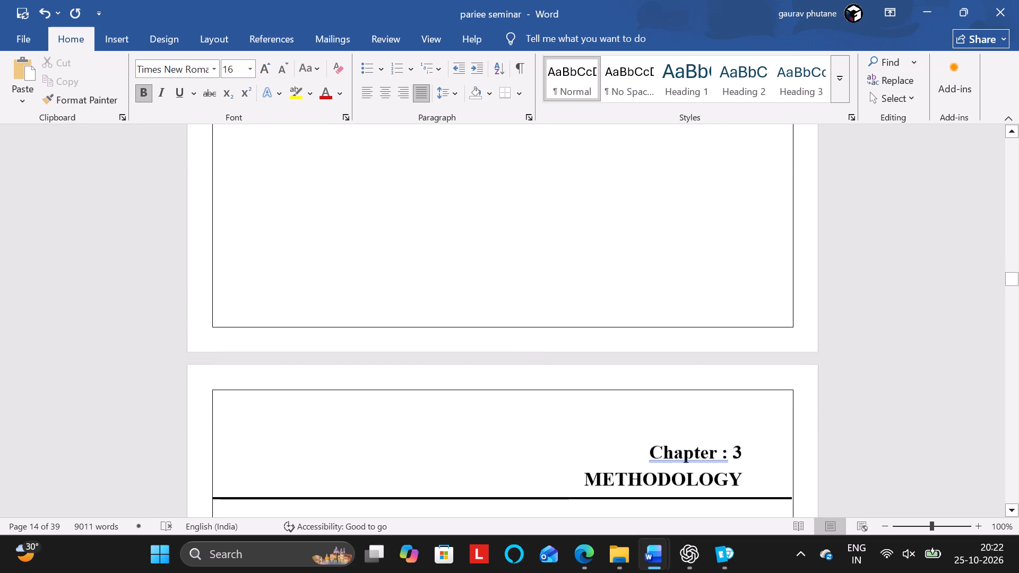
scroll(428, 277, "down", 2)
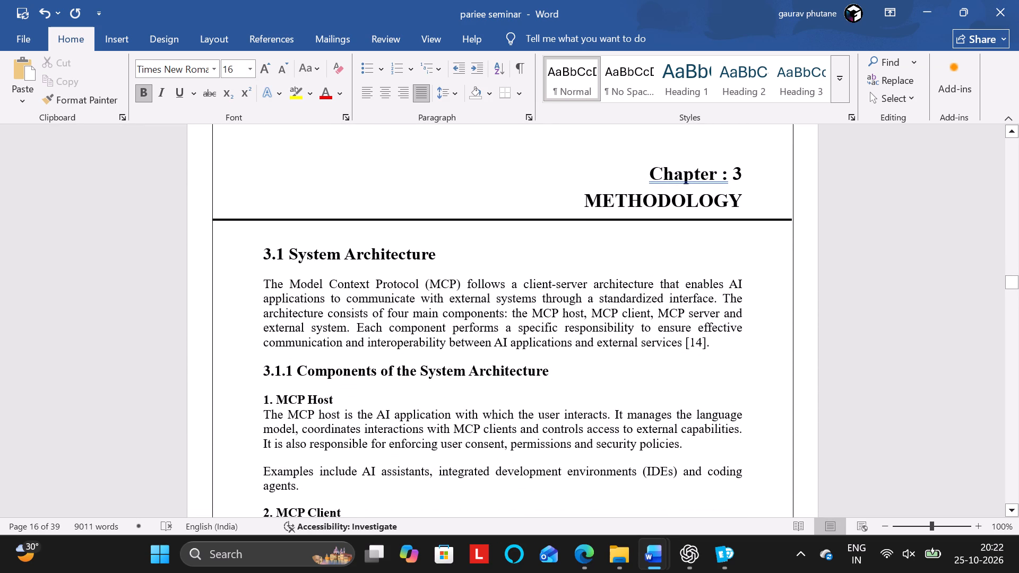
left_click(444, 251)
key("space")
type(":-")
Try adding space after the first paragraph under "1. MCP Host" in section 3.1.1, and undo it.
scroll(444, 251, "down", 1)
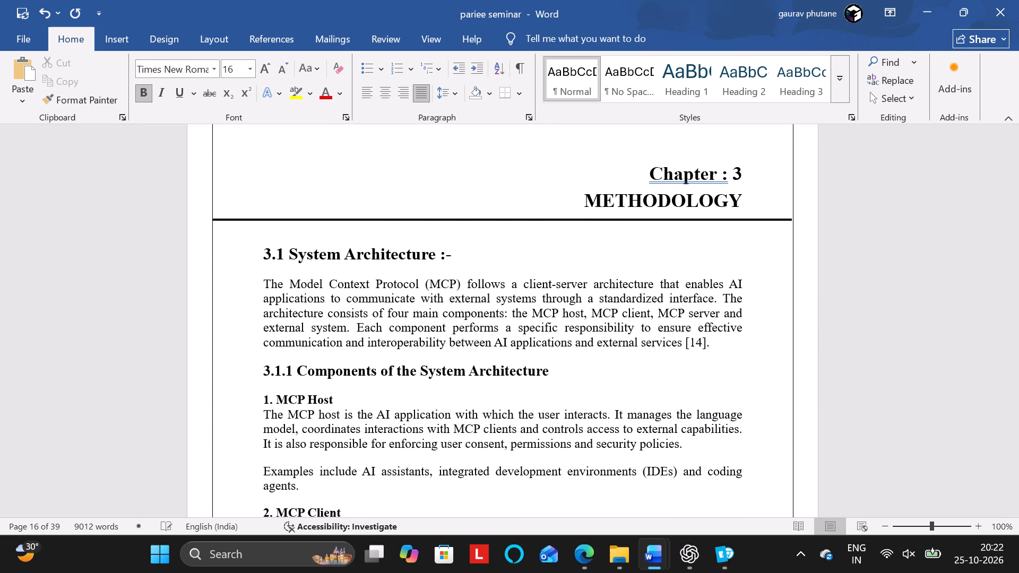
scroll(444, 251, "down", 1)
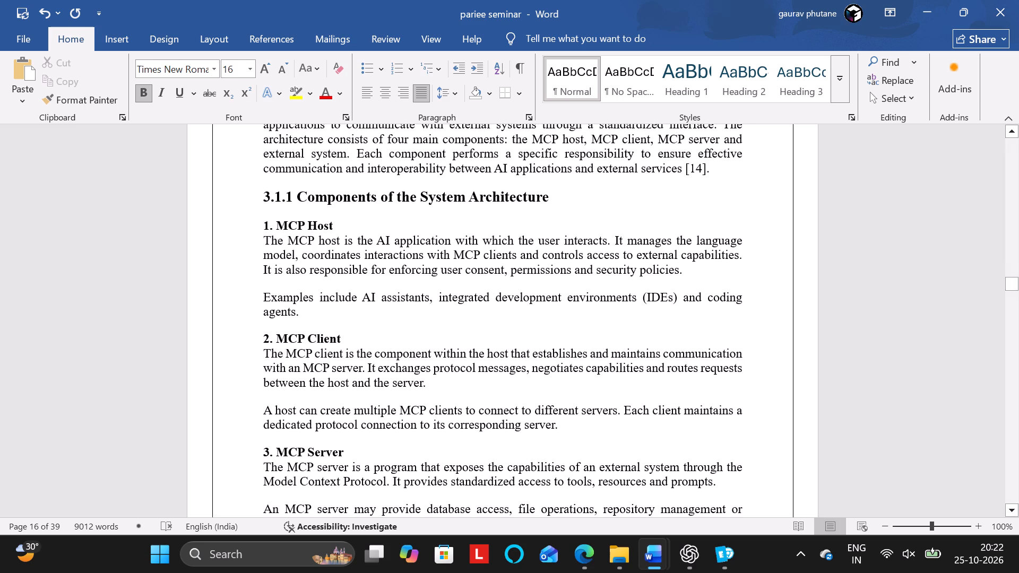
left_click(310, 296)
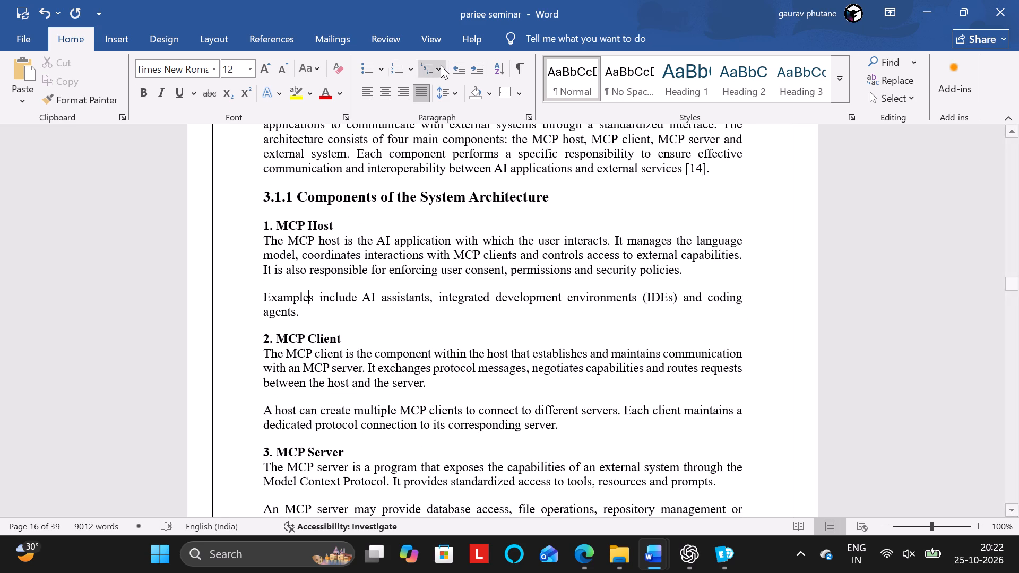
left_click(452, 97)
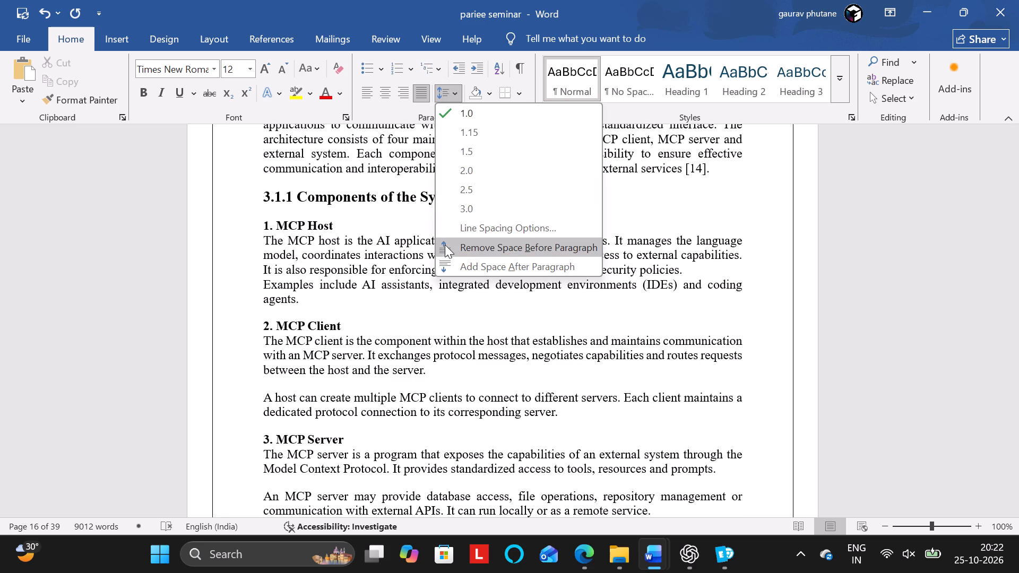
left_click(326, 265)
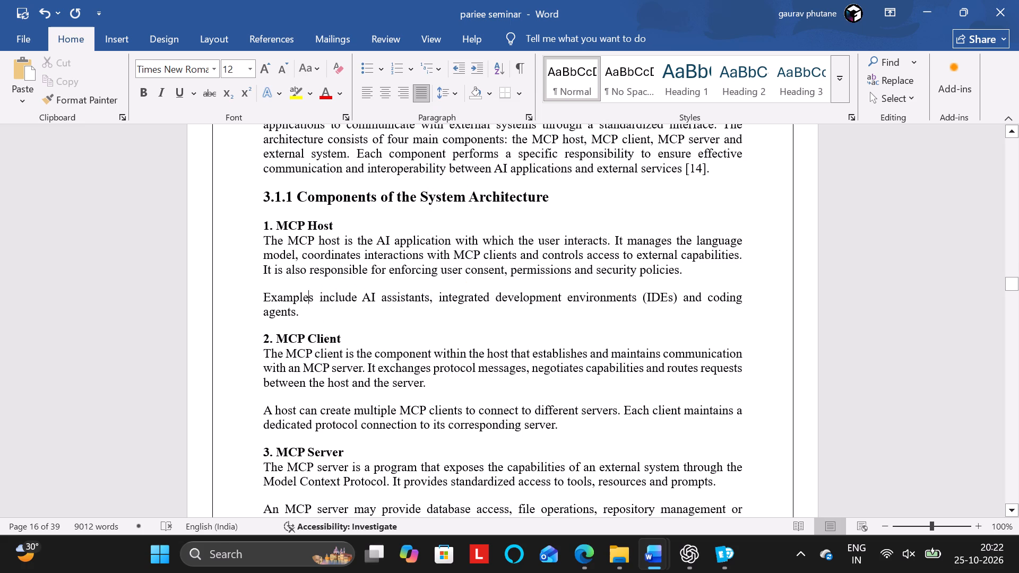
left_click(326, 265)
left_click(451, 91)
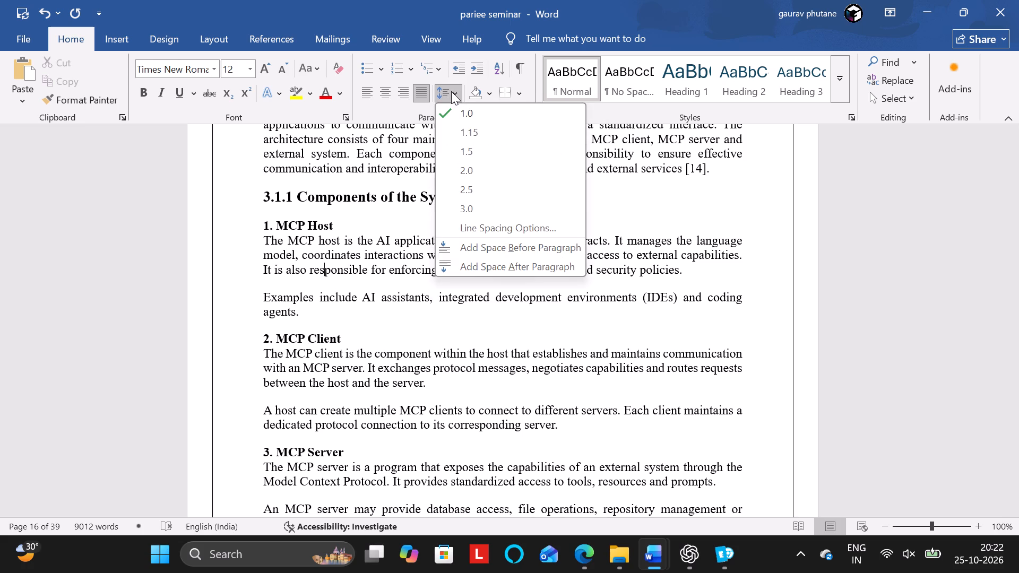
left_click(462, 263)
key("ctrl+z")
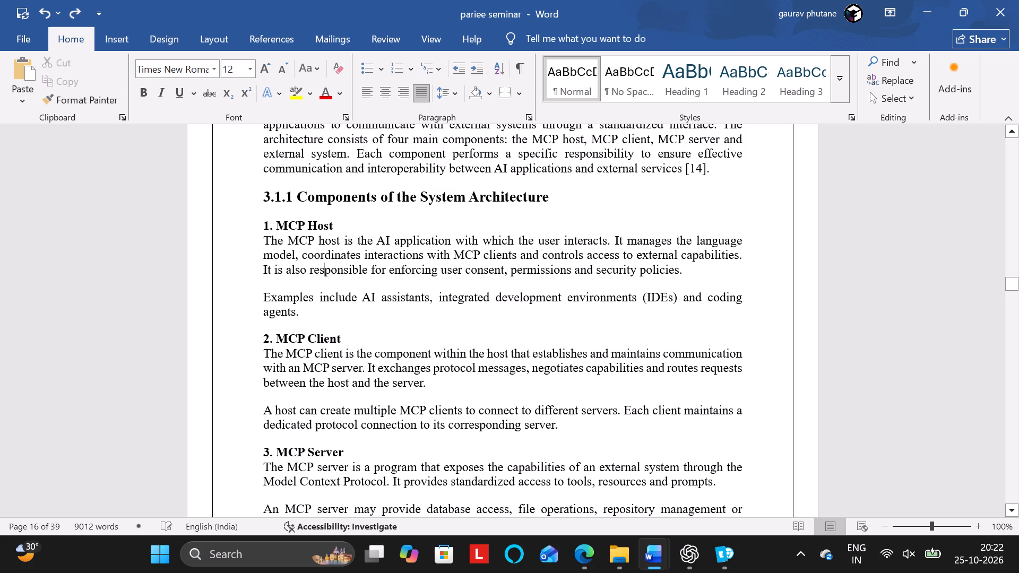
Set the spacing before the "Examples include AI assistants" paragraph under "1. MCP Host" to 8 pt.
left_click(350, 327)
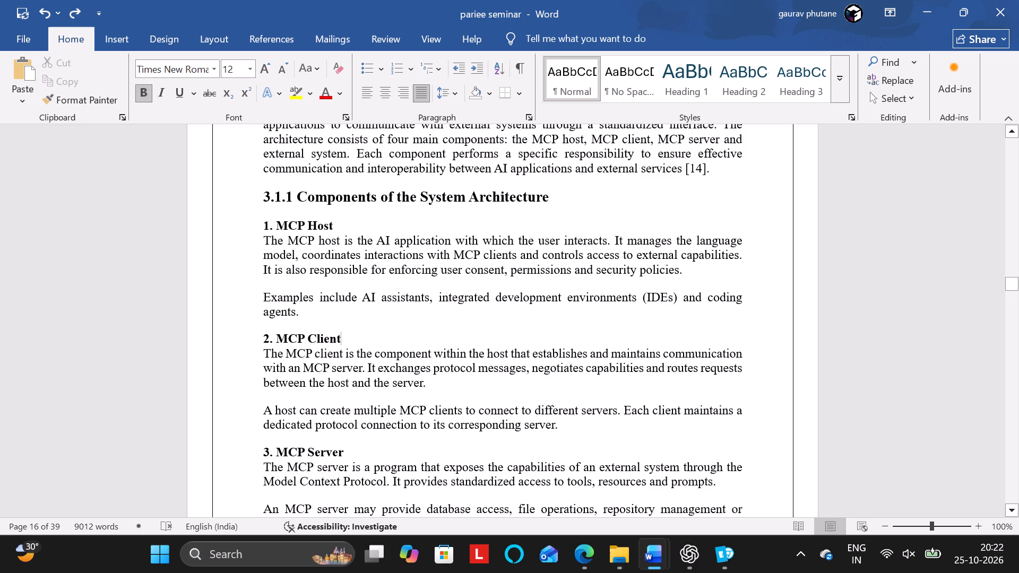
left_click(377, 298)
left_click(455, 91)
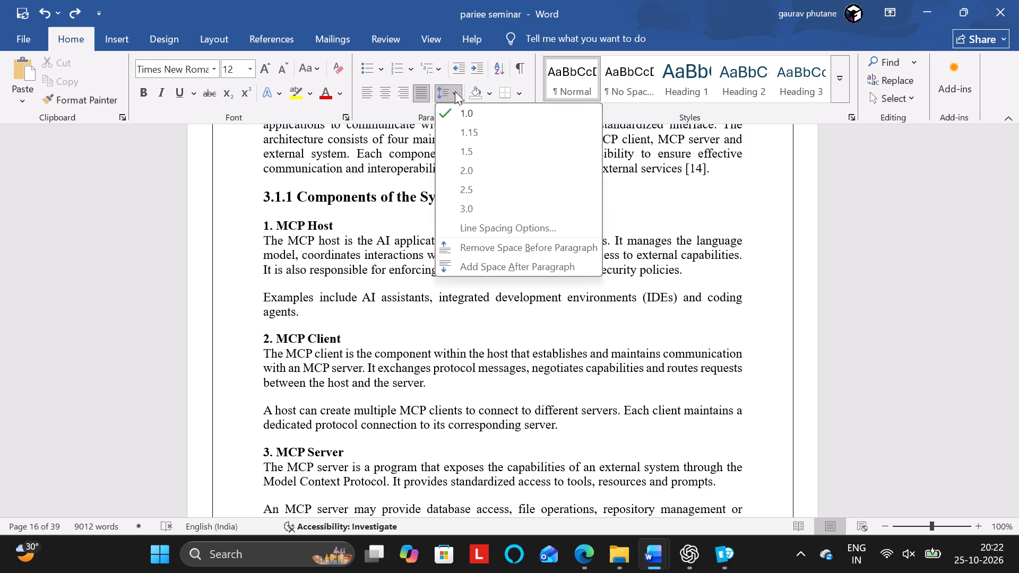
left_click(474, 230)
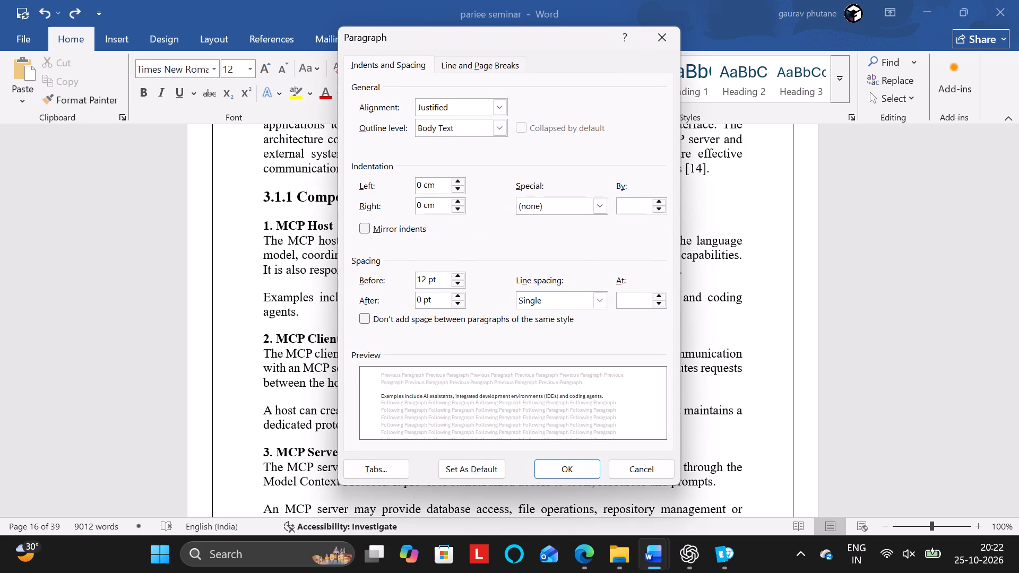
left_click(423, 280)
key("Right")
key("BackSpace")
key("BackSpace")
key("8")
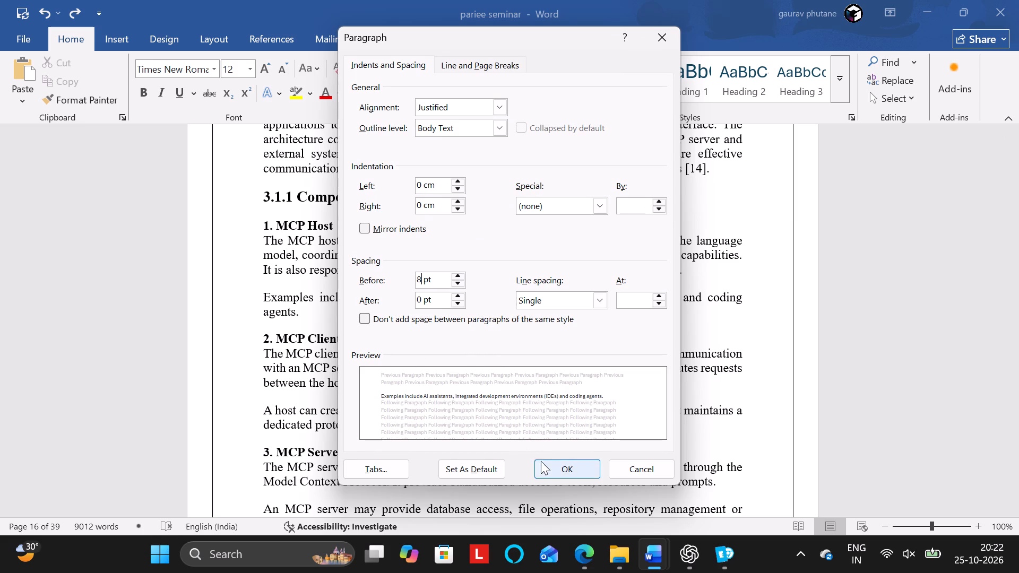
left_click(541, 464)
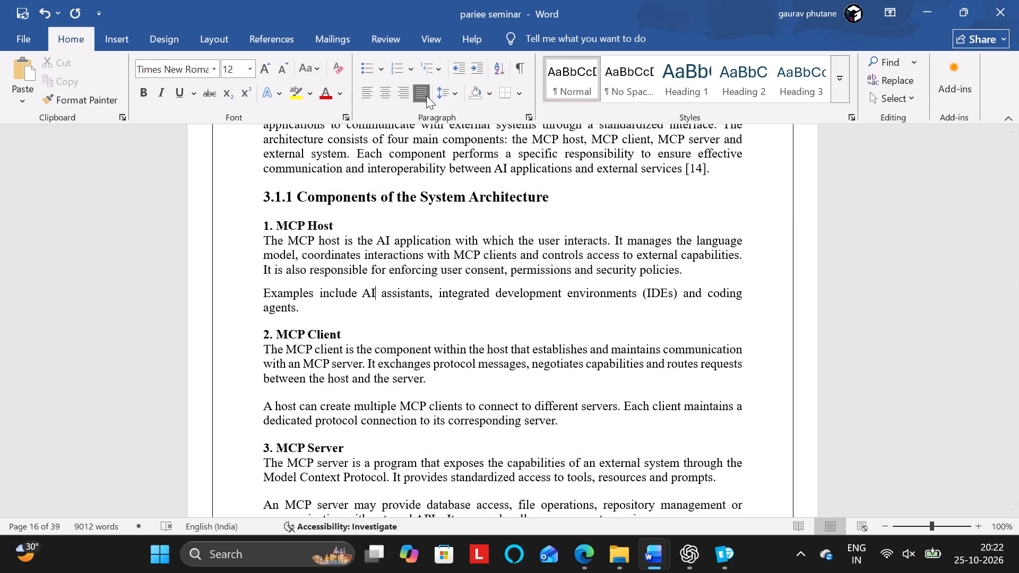
Set the spacing before the "Examples include AI assistants" paragraph to 5 pt.
left_click(438, 97)
left_click(474, 227)
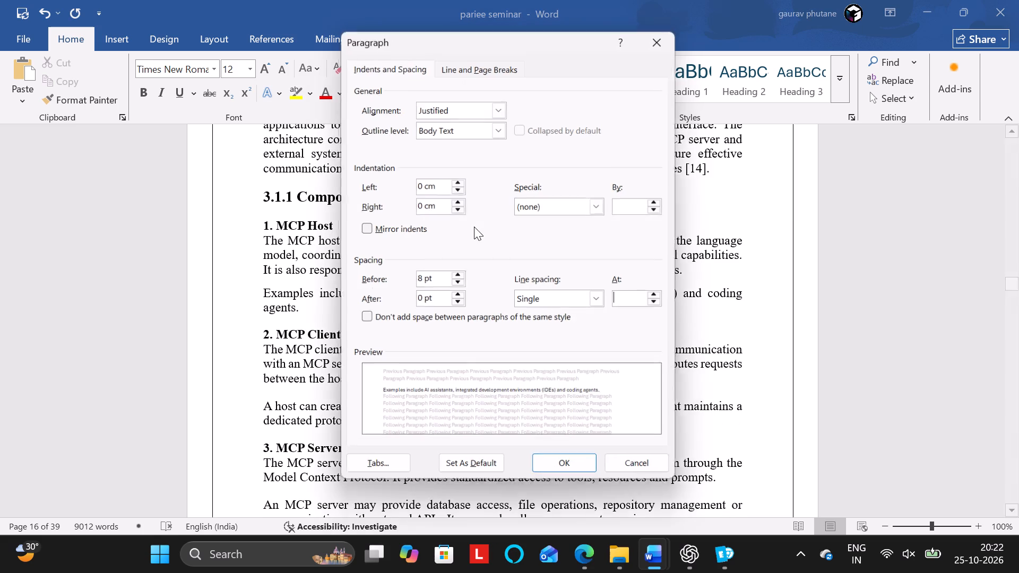
left_click(423, 281)
key("BackSpace")
key("BackSpace")
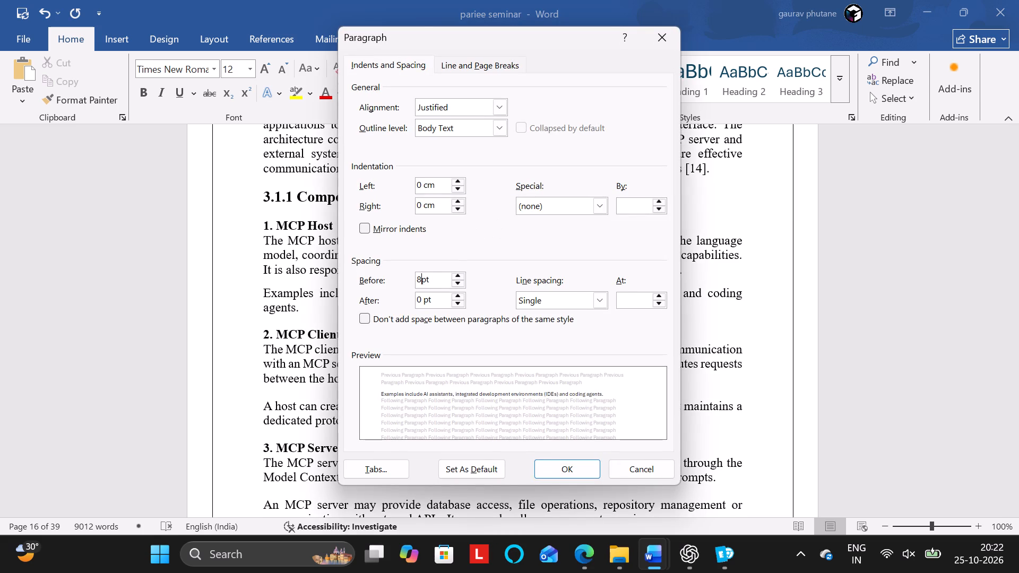
type("5")
key("space")
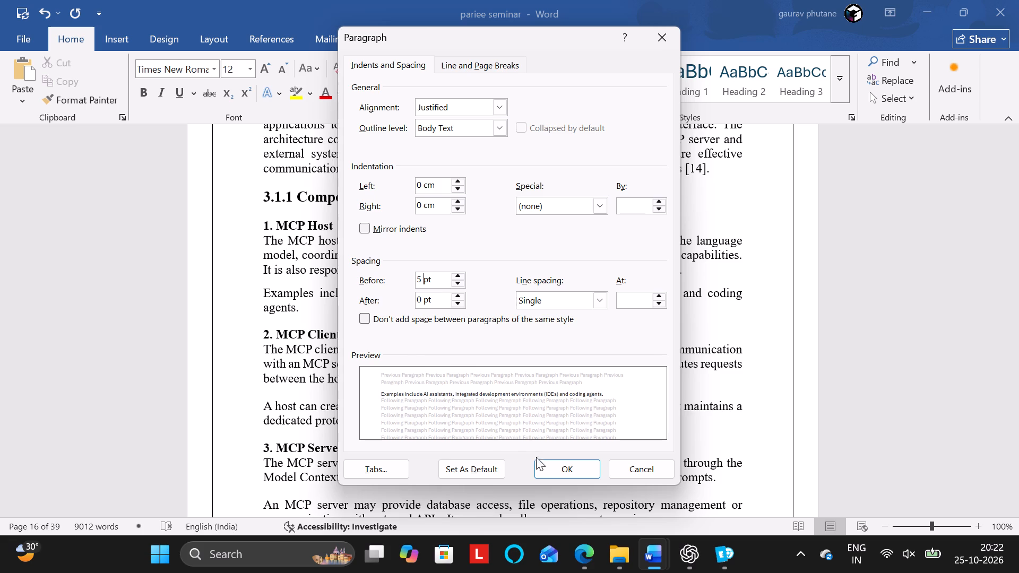
left_click(544, 467)
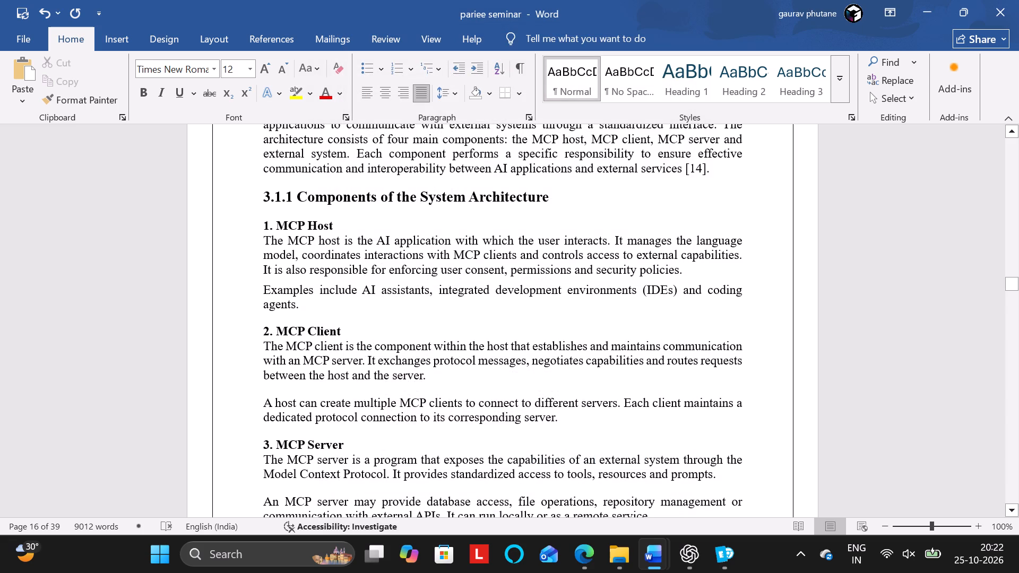
Set the spacing before the "A host can create multiple MCP clients" paragraph under "2. MCP Client" to 5 pt.
scroll(427, 301, "down", 1)
left_click(312, 326)
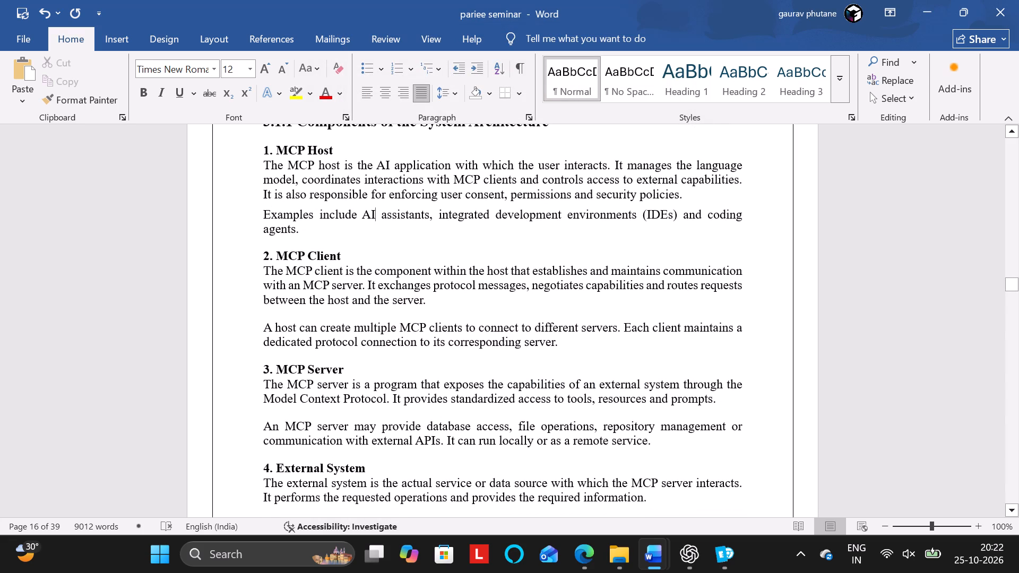
left_click(451, 94)
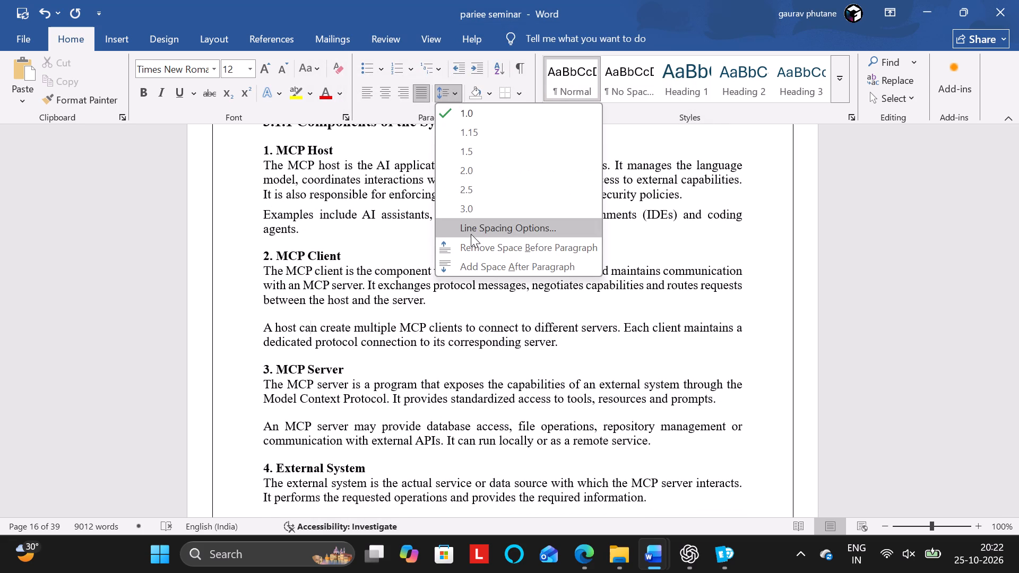
left_click(471, 233)
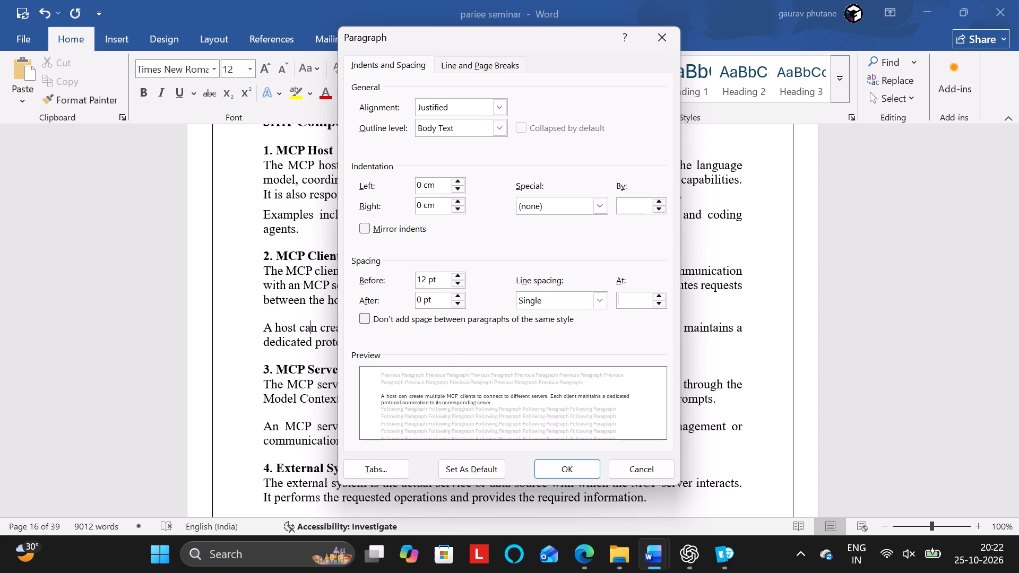
left_click(425, 279)
key("BackSpace")
key("BackSpace")
key("5")
left_click(542, 465)
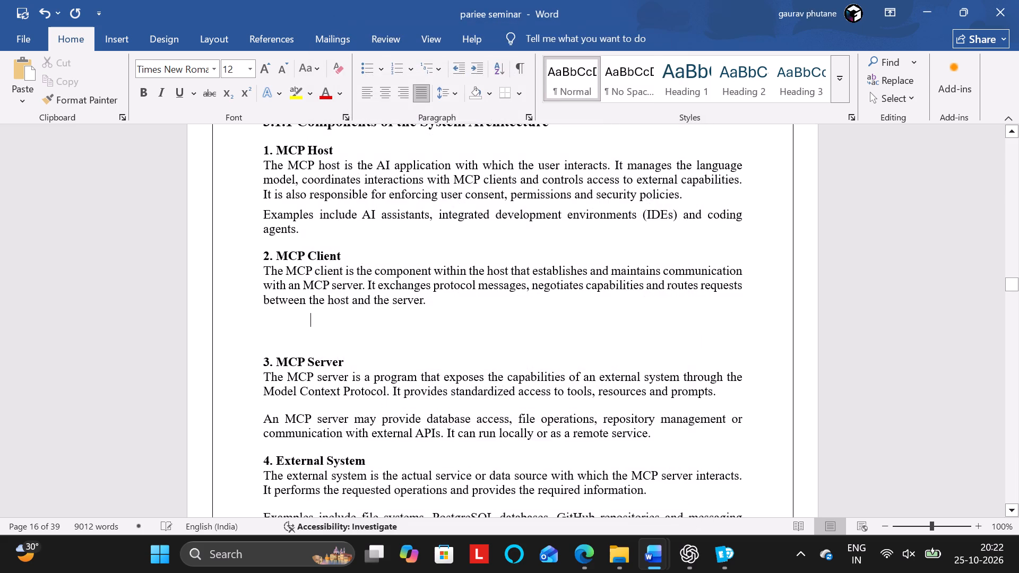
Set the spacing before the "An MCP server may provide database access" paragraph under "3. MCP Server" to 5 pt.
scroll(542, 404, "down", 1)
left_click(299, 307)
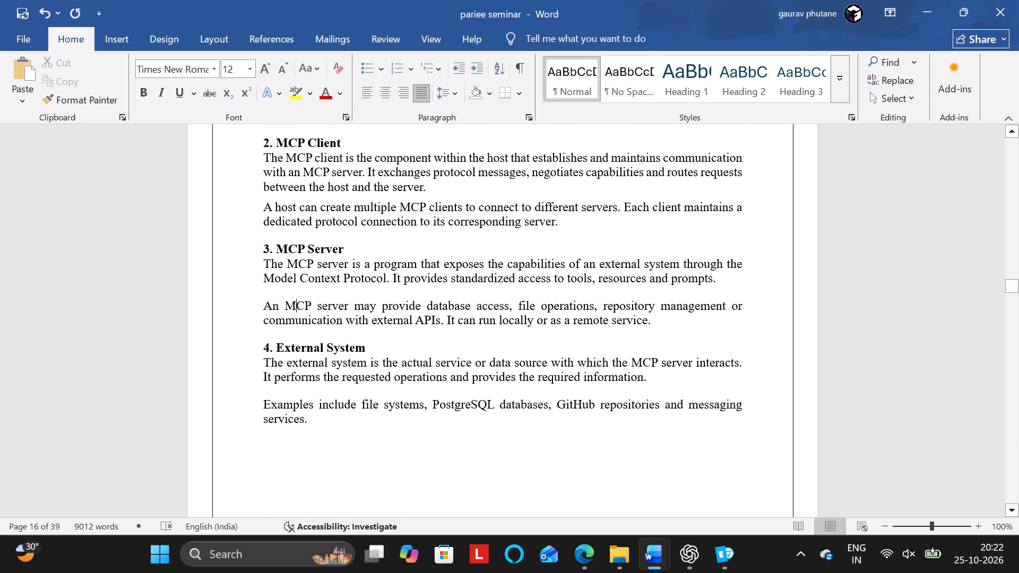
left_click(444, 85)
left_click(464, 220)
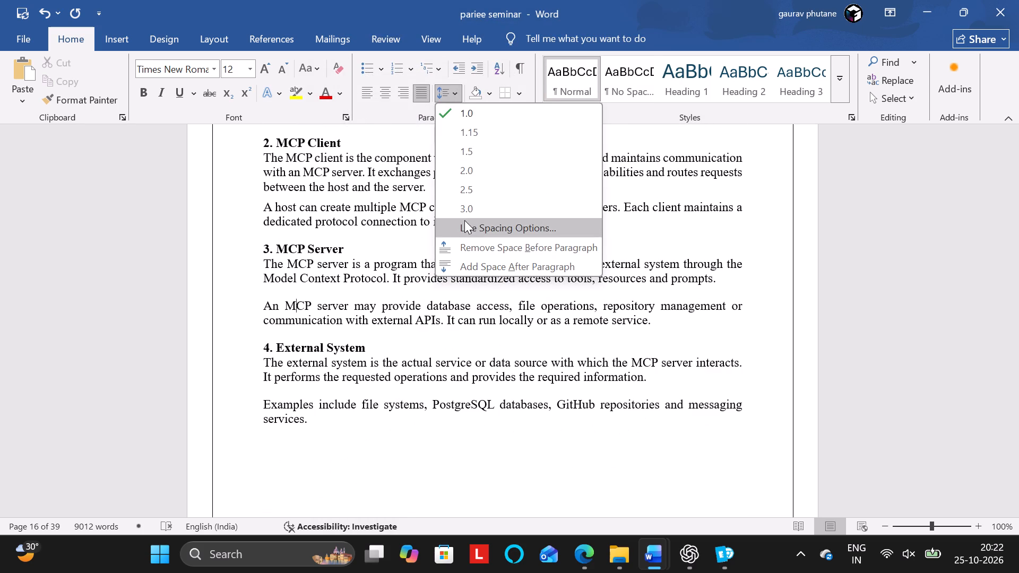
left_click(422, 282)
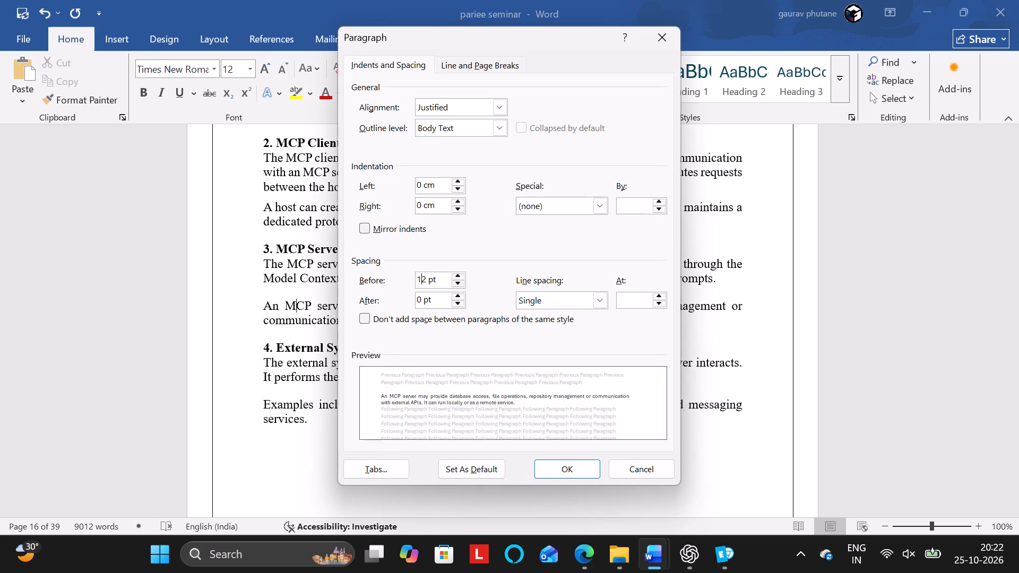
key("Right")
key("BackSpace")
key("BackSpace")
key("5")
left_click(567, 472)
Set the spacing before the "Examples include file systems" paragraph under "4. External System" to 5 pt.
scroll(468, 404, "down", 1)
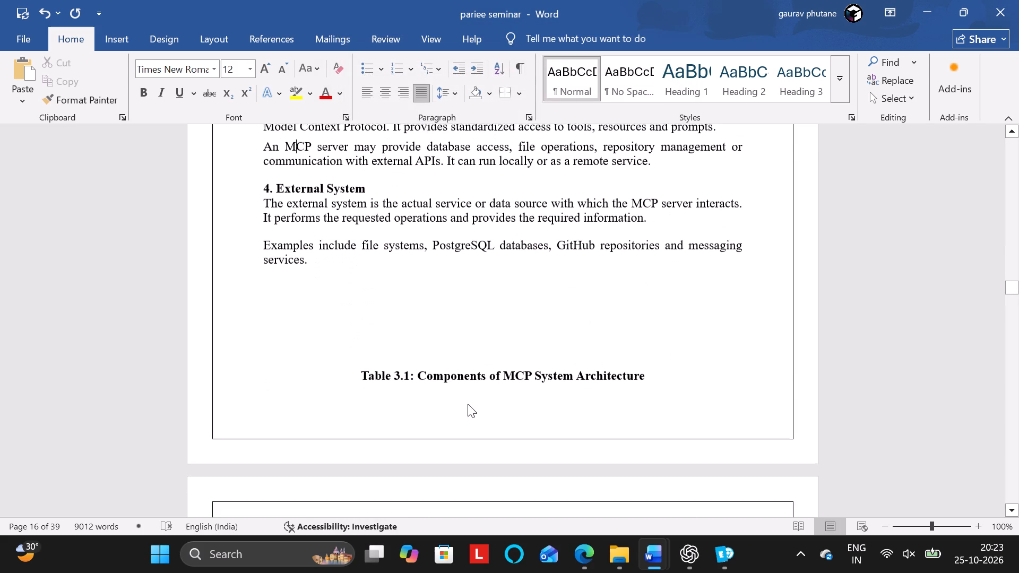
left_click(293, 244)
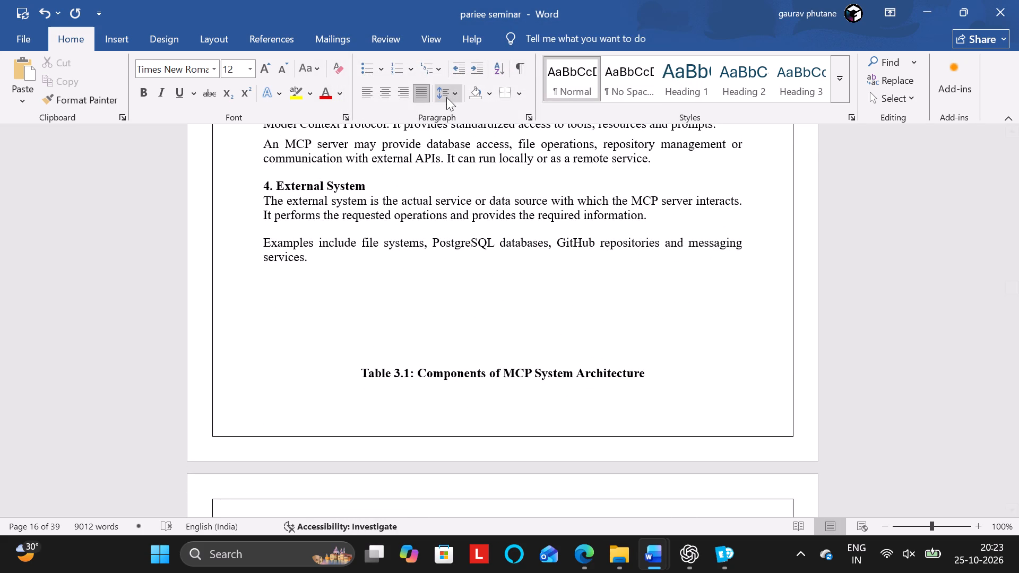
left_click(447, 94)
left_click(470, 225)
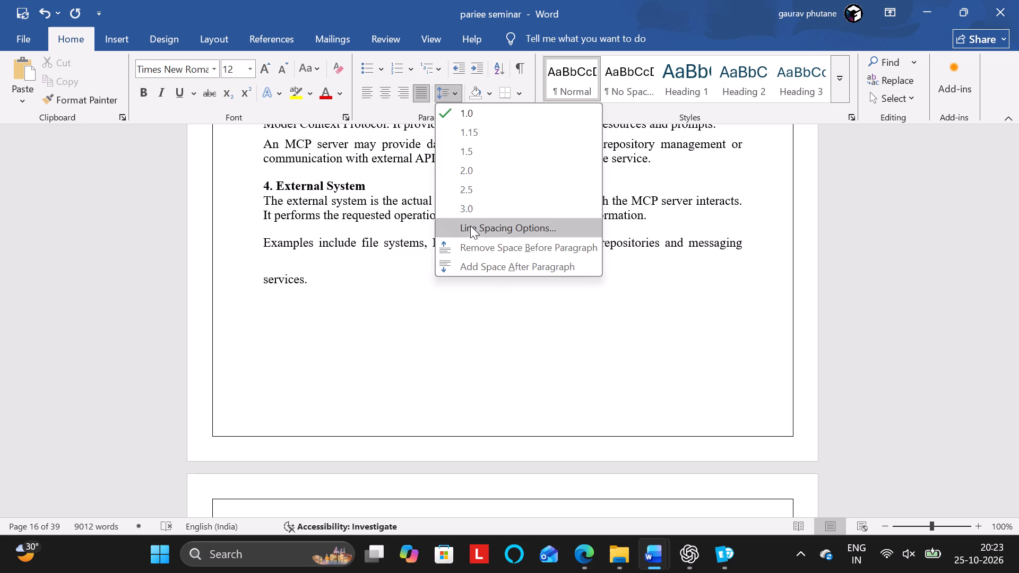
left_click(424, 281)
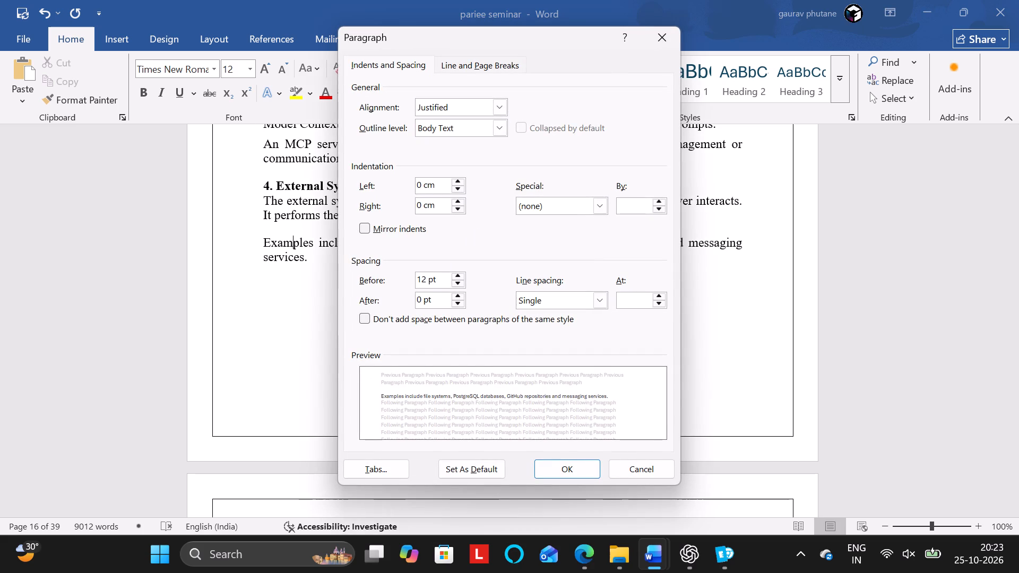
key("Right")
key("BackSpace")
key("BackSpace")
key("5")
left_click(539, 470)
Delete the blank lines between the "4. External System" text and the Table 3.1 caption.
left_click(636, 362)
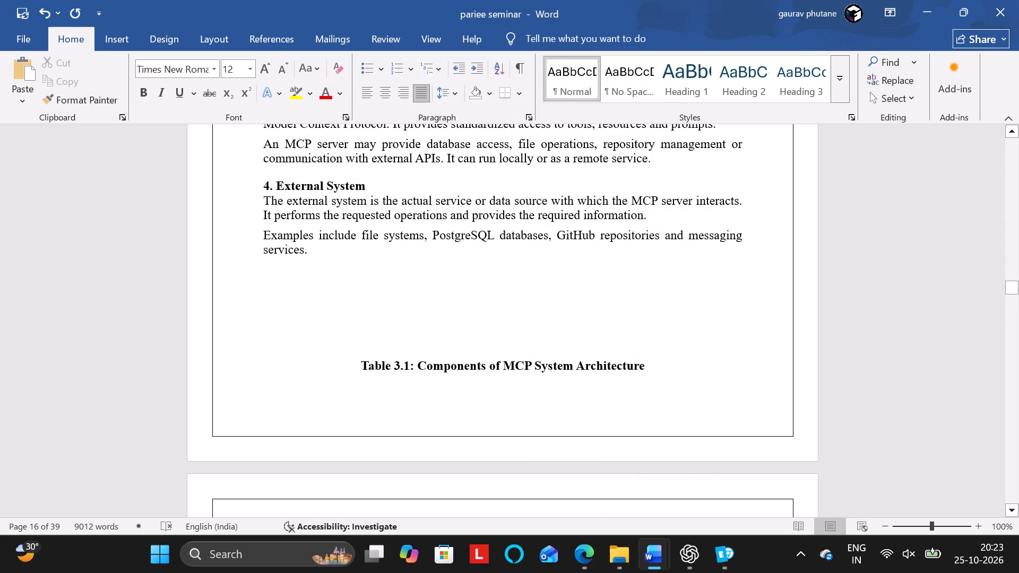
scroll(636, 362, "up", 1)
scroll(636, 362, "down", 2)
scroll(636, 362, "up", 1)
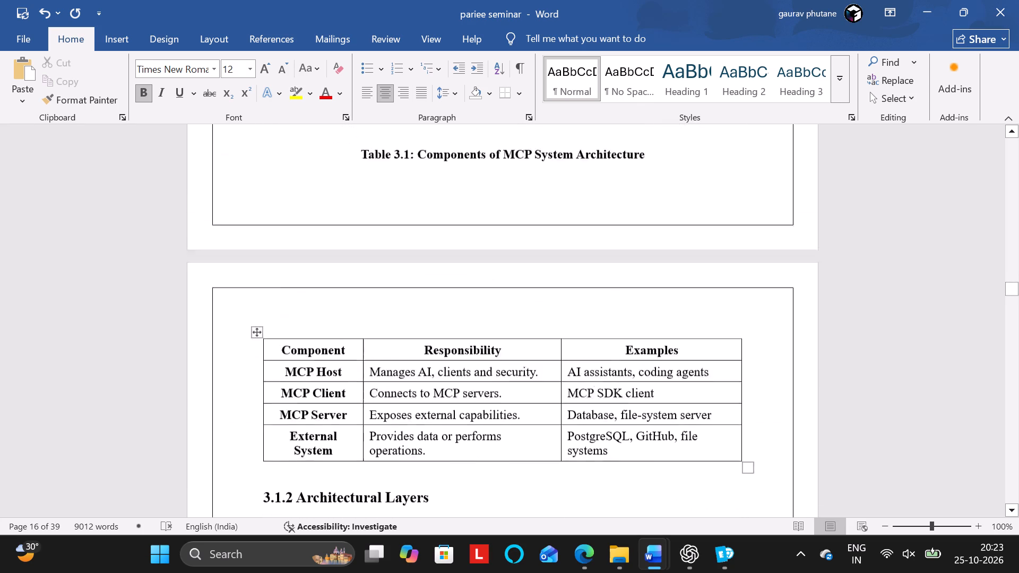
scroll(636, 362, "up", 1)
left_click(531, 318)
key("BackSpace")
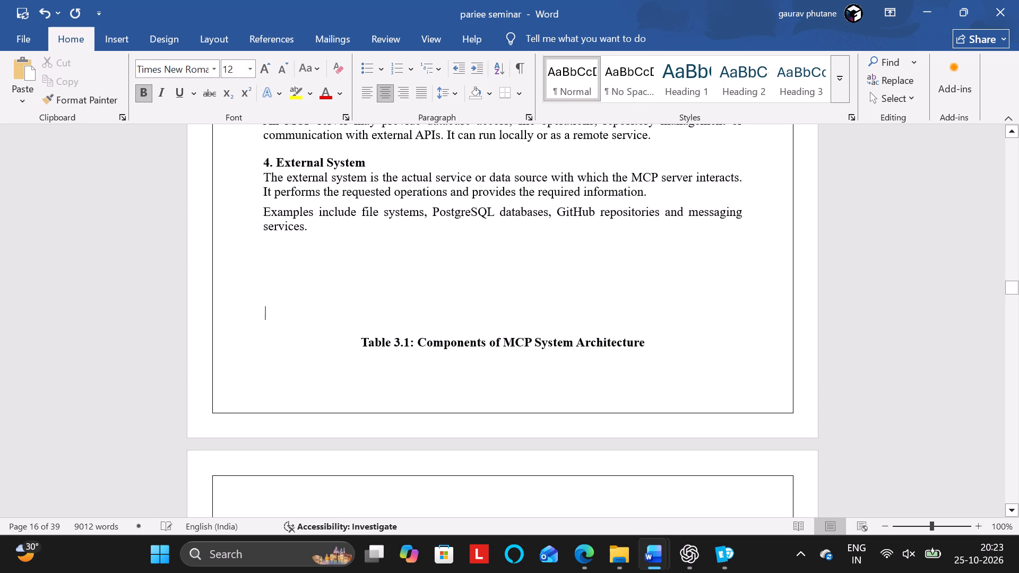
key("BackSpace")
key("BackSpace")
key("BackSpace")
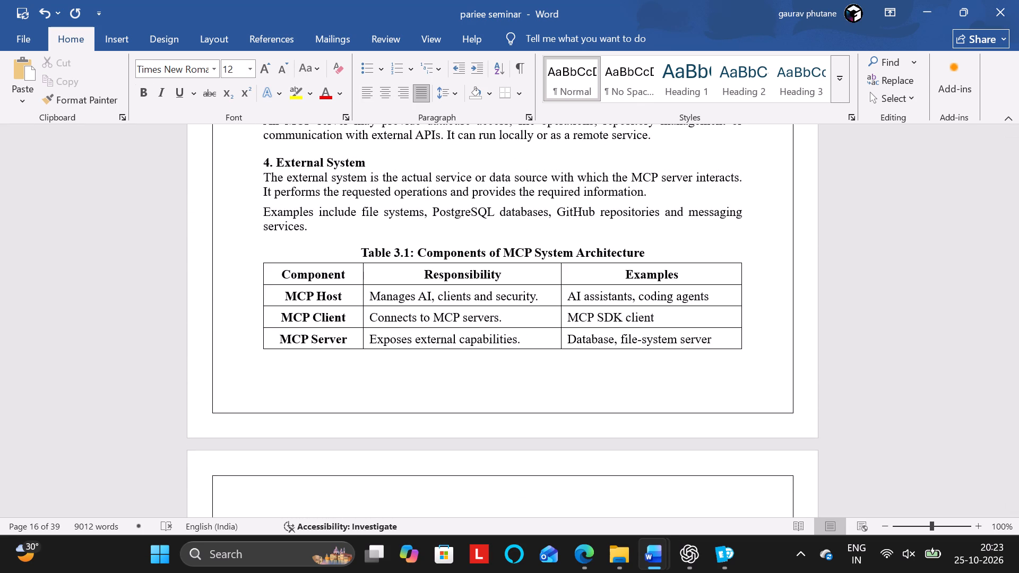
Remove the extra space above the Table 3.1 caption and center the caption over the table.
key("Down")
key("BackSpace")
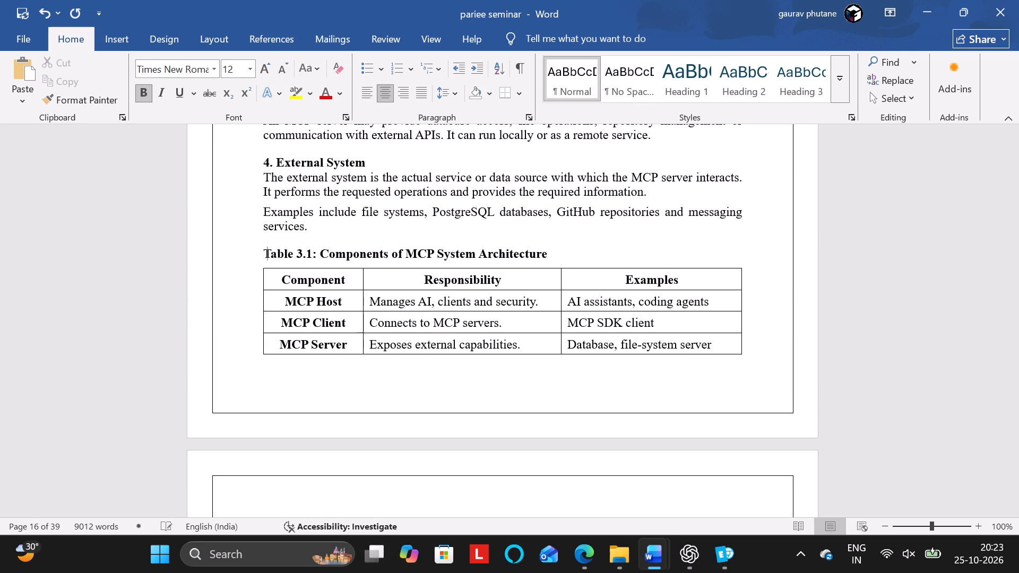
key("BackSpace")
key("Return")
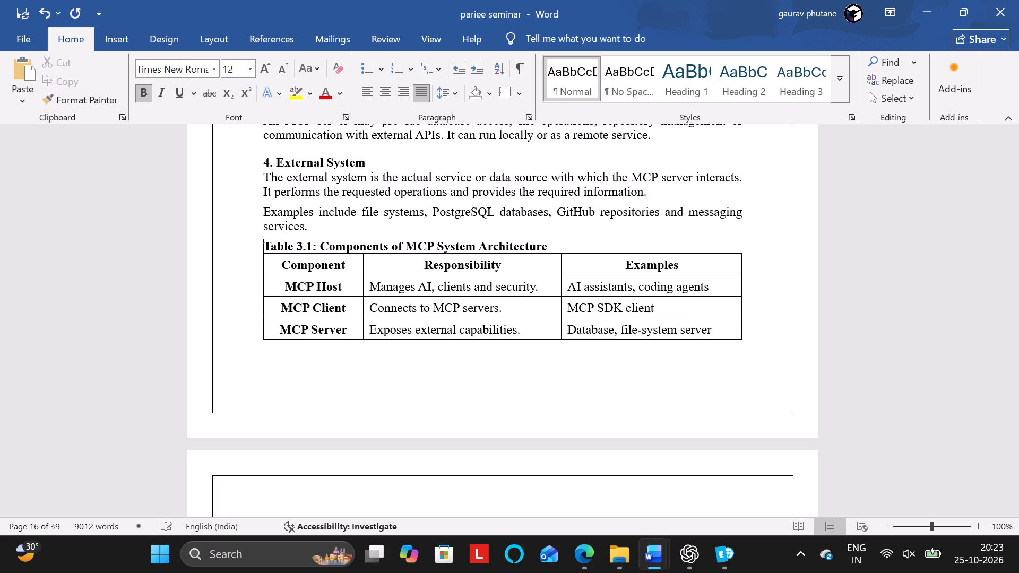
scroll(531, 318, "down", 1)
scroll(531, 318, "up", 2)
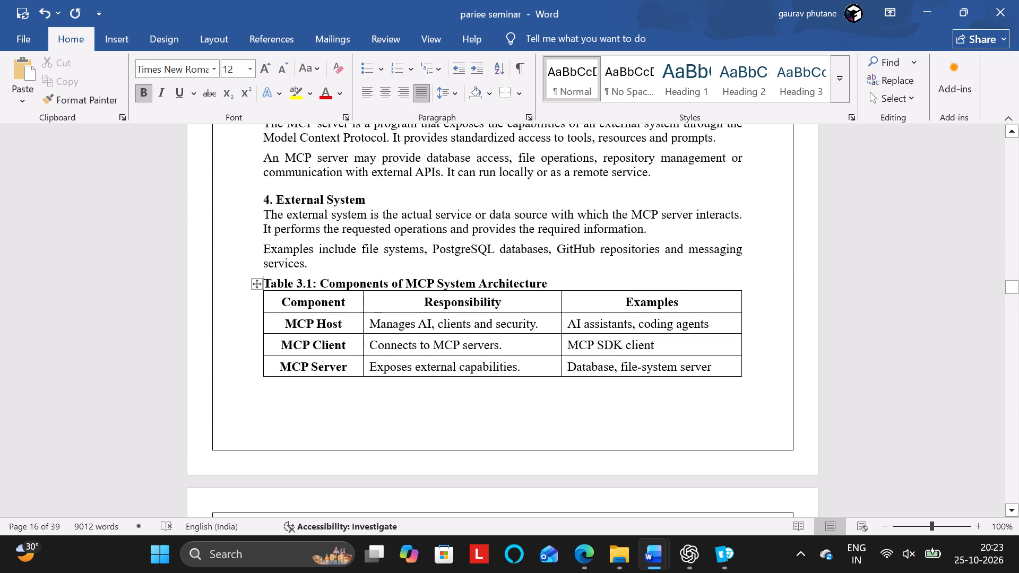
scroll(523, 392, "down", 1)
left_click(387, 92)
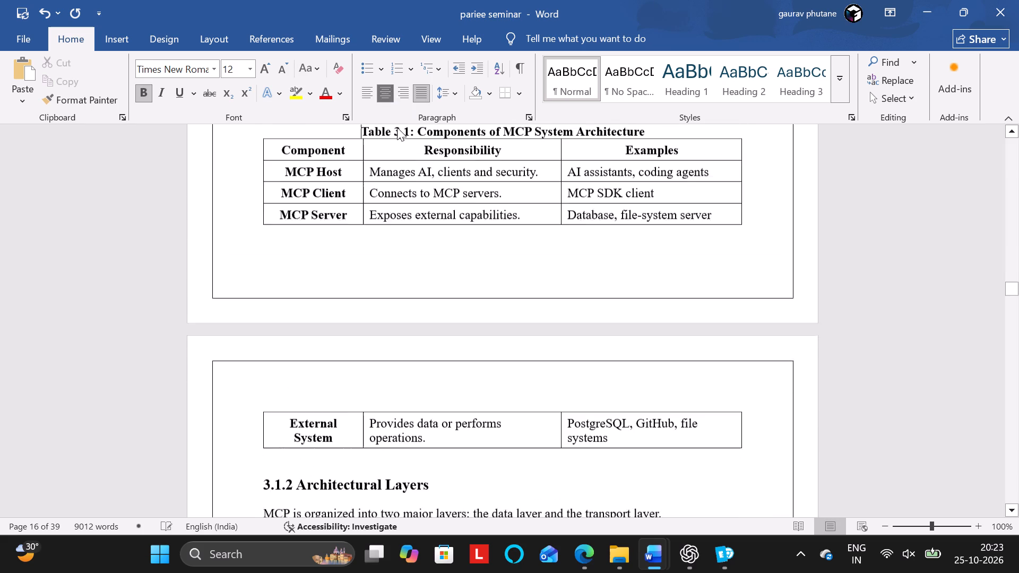
Review the layout of section 3.1.1 and how Table 3.1 sits across the page break.
scroll(438, 193, "up", 1)
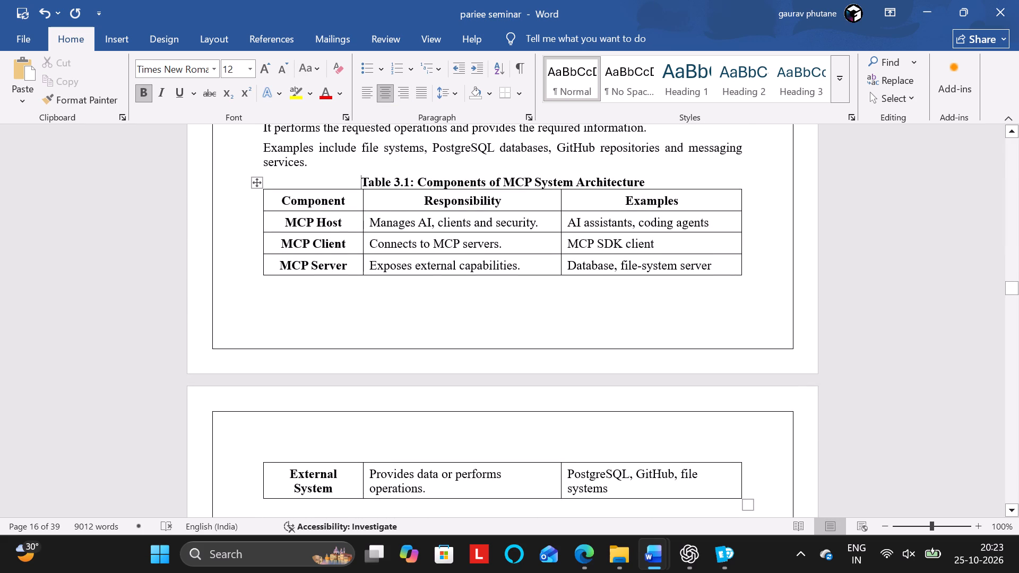
scroll(438, 193, "up", 4)
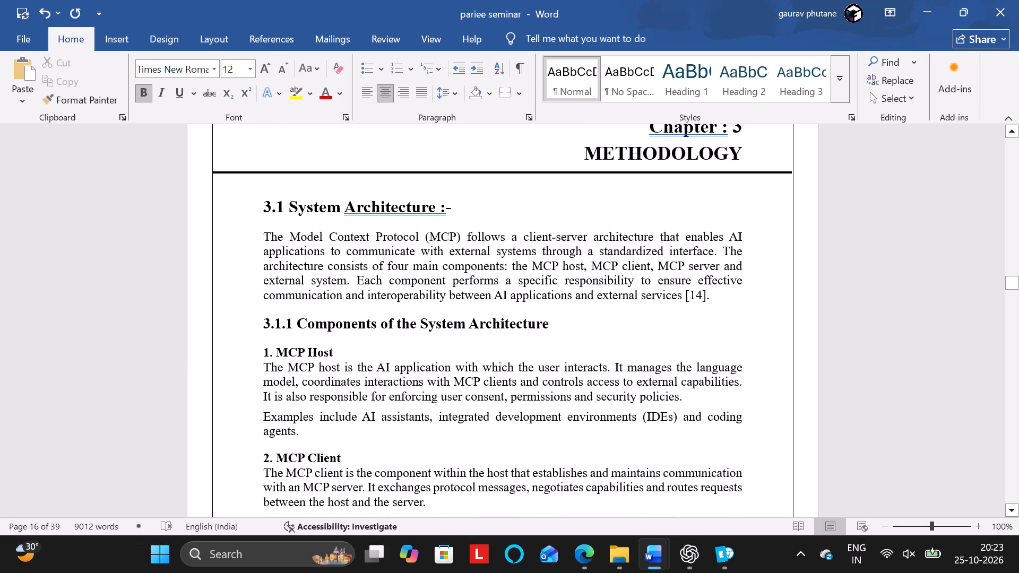
left_click(318, 323)
scroll(318, 323, "down", 1)
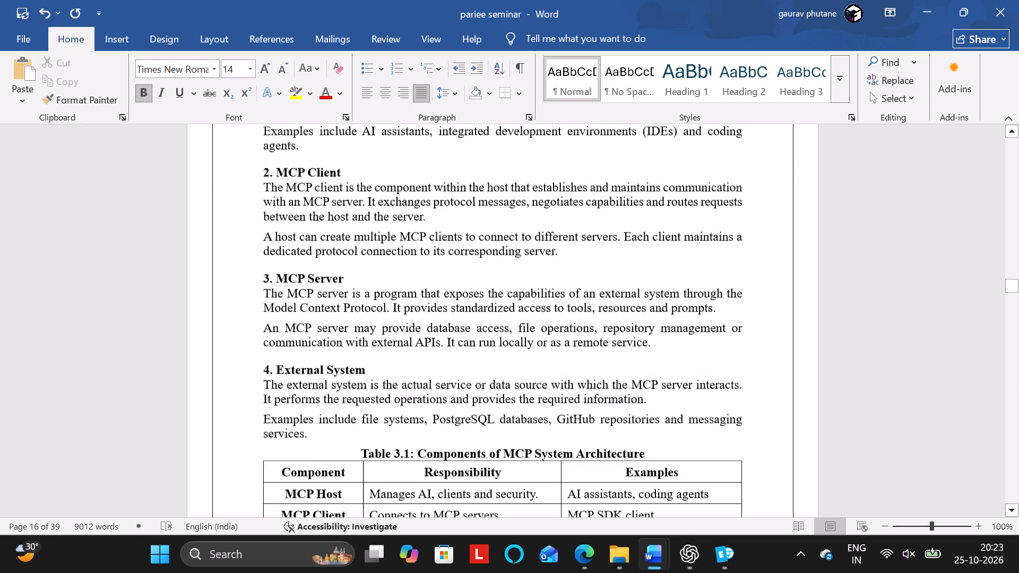
scroll(318, 323, "down", 2)
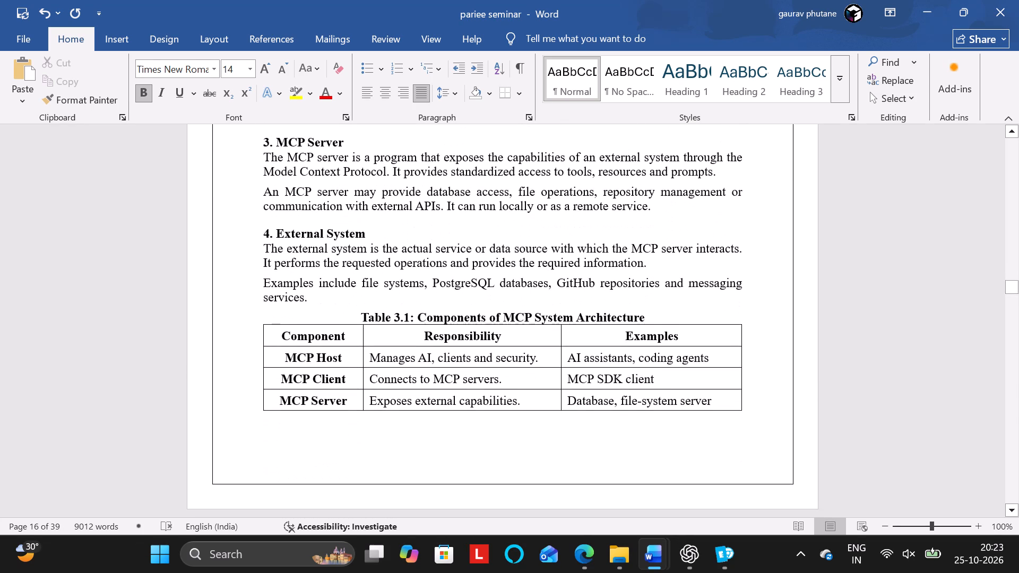
scroll(318, 323, "down", 2)
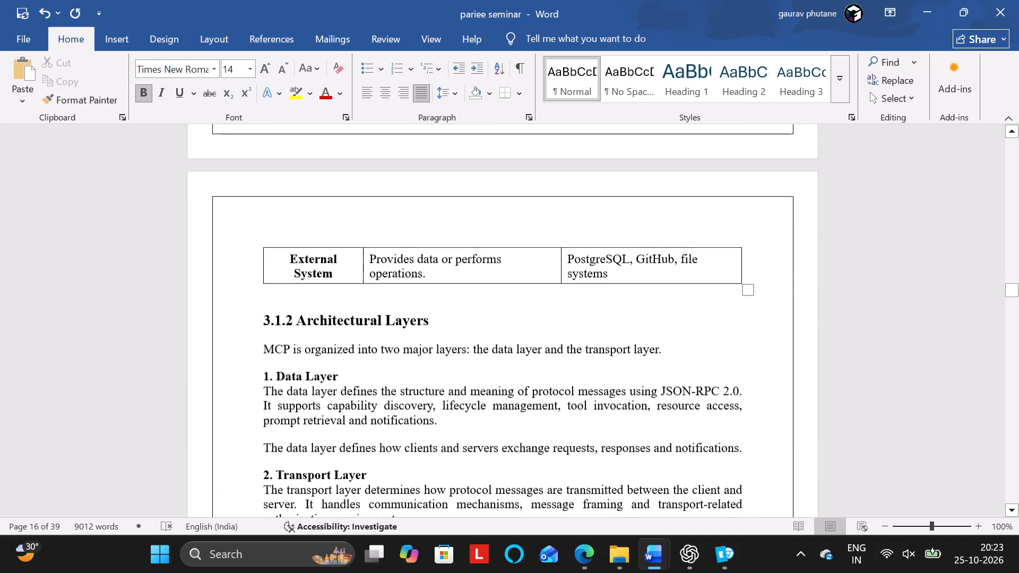
scroll(318, 323, "up", 3)
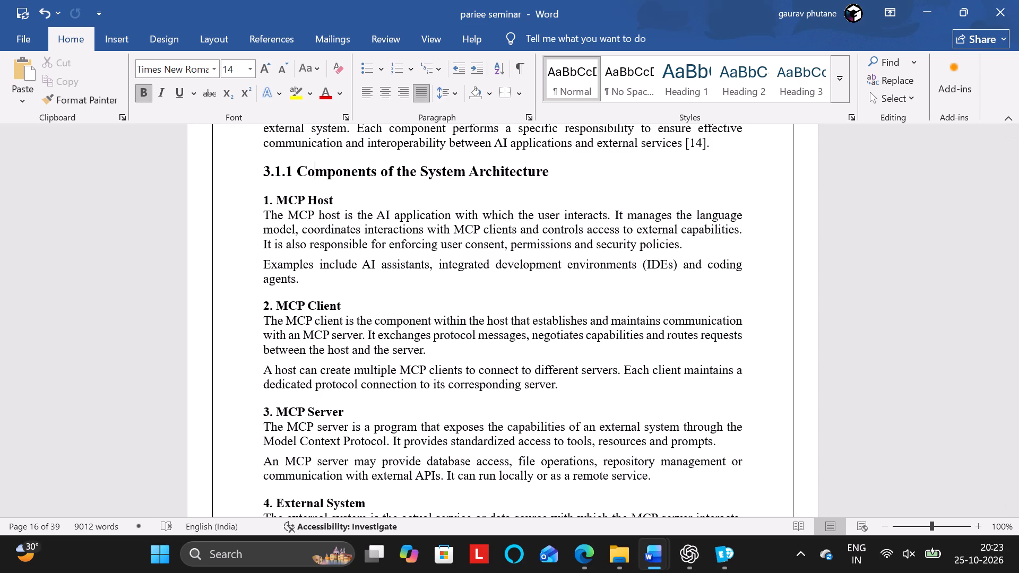
scroll(318, 323, "down", 2)
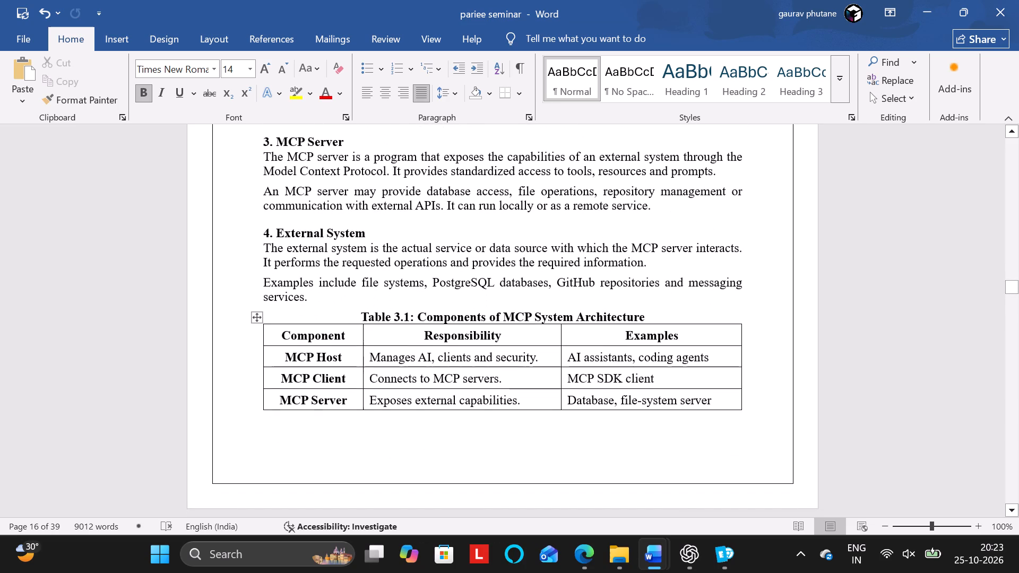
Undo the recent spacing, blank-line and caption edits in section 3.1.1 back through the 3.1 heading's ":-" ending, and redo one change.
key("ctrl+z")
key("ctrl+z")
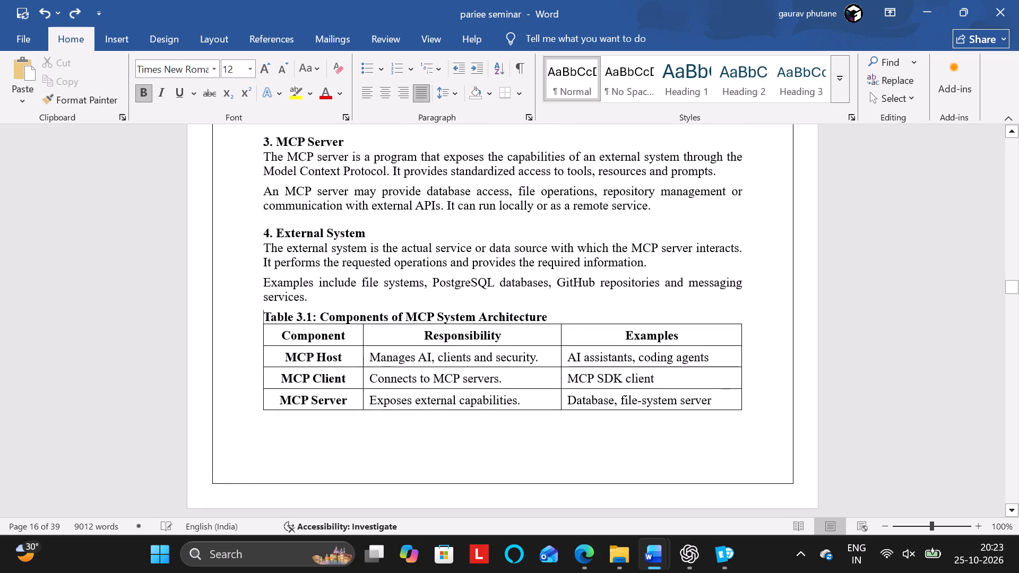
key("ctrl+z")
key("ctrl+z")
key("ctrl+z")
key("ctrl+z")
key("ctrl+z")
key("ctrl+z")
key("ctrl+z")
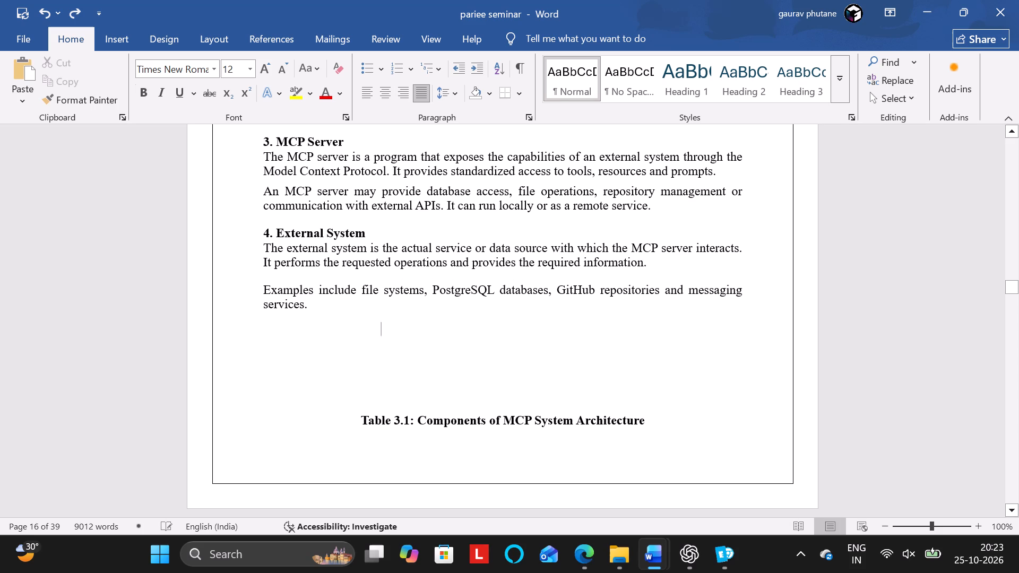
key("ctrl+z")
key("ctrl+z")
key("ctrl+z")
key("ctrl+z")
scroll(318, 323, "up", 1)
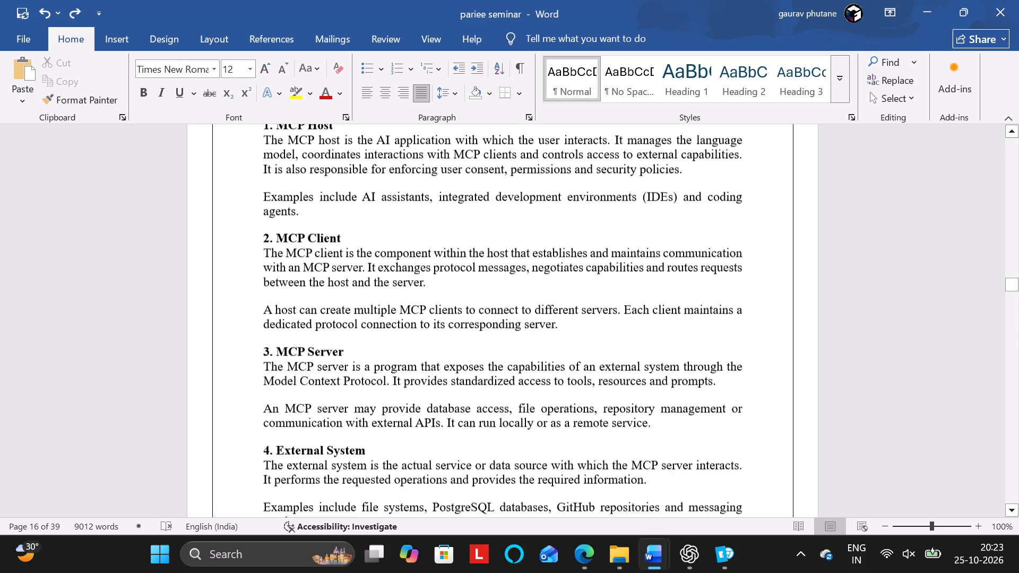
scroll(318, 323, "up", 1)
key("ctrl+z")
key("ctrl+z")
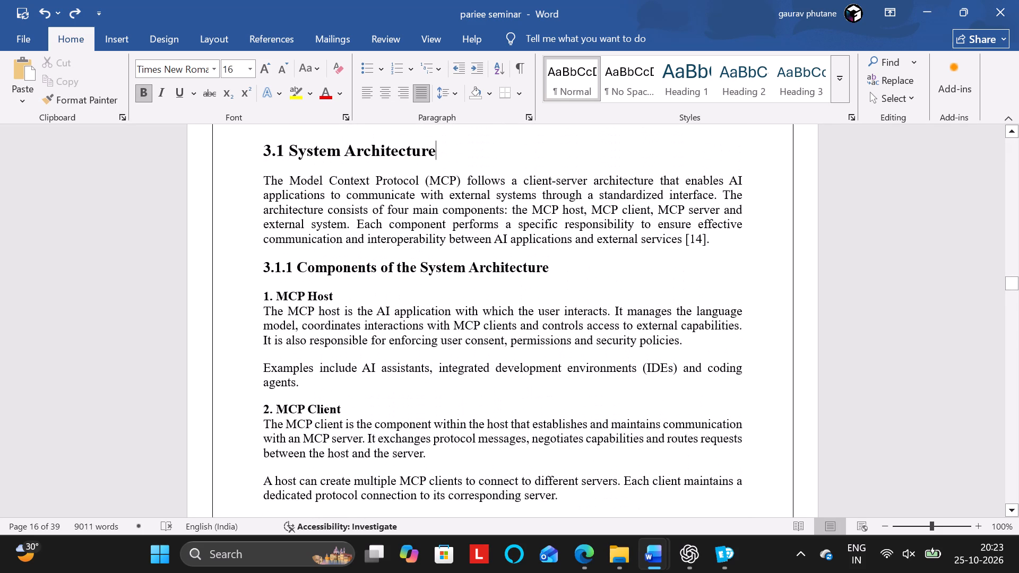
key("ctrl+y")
Review the page layout from section 3.1.1 through 3.1.3, including the "3.1.2 Architectural Layers" heading's formatting.
scroll(318, 323, "down", 1)
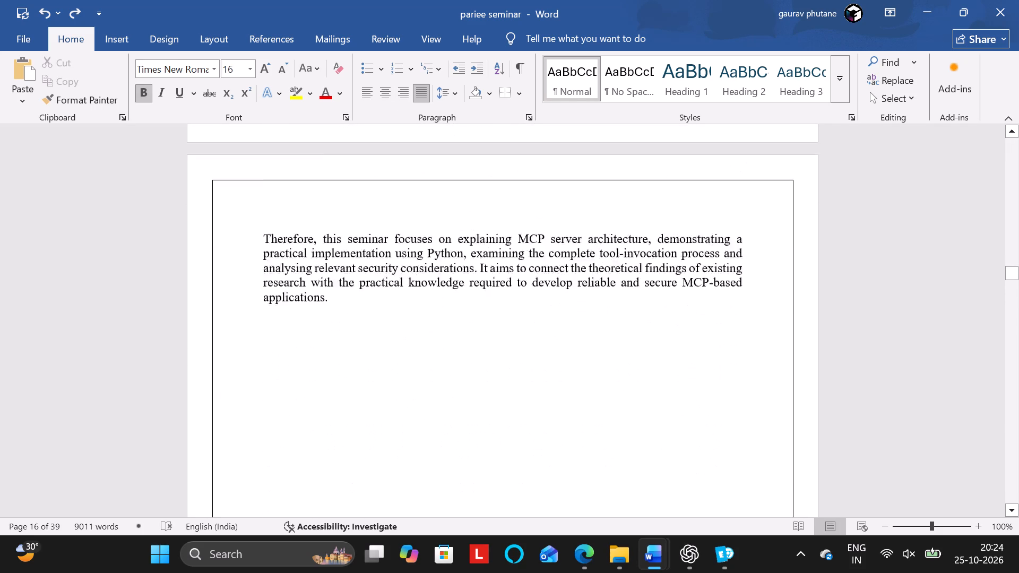
scroll(318, 323, "down", 4)
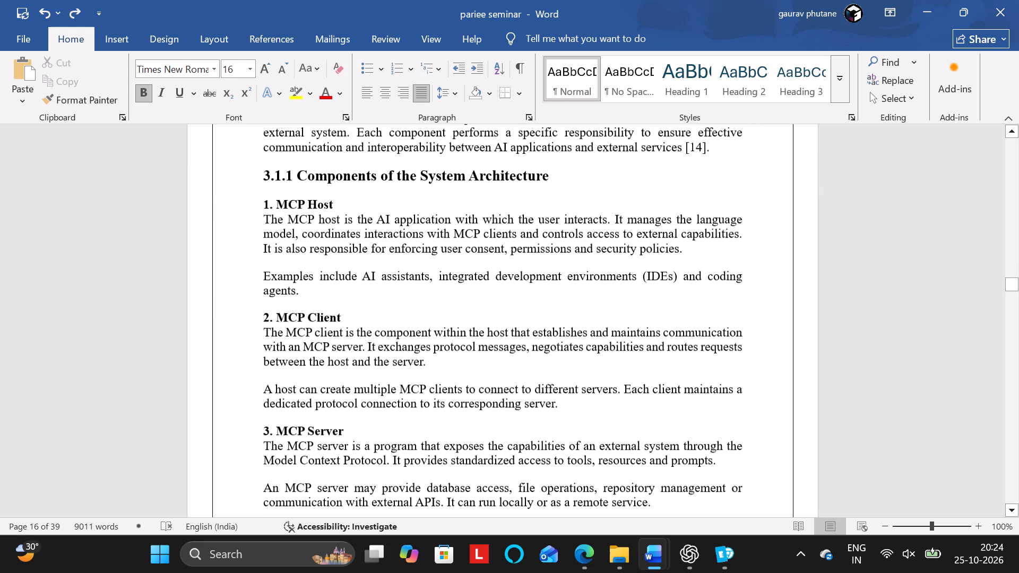
scroll(318, 323, "down", 4)
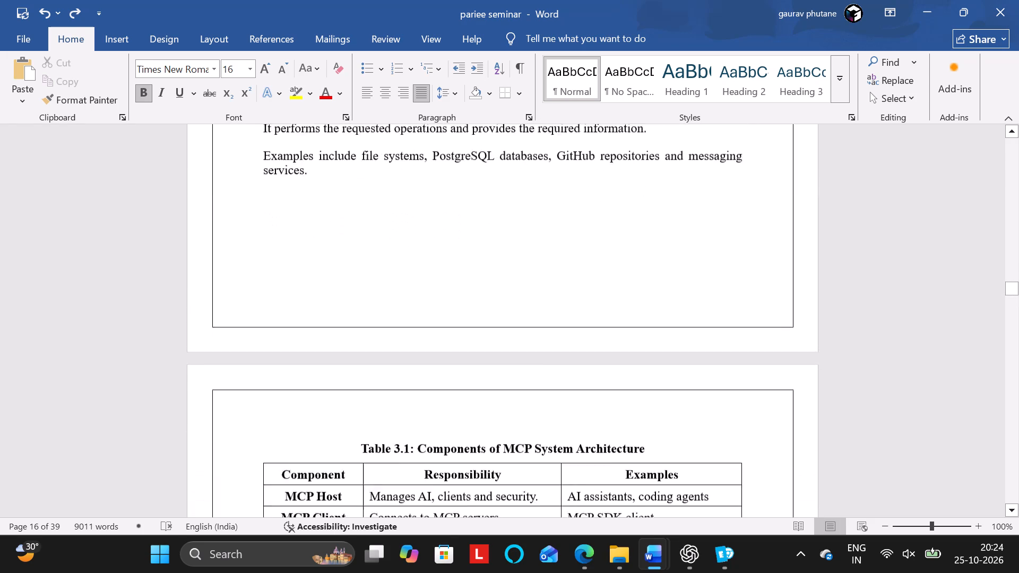
scroll(318, 323, "down", 1)
left_click(410, 215)
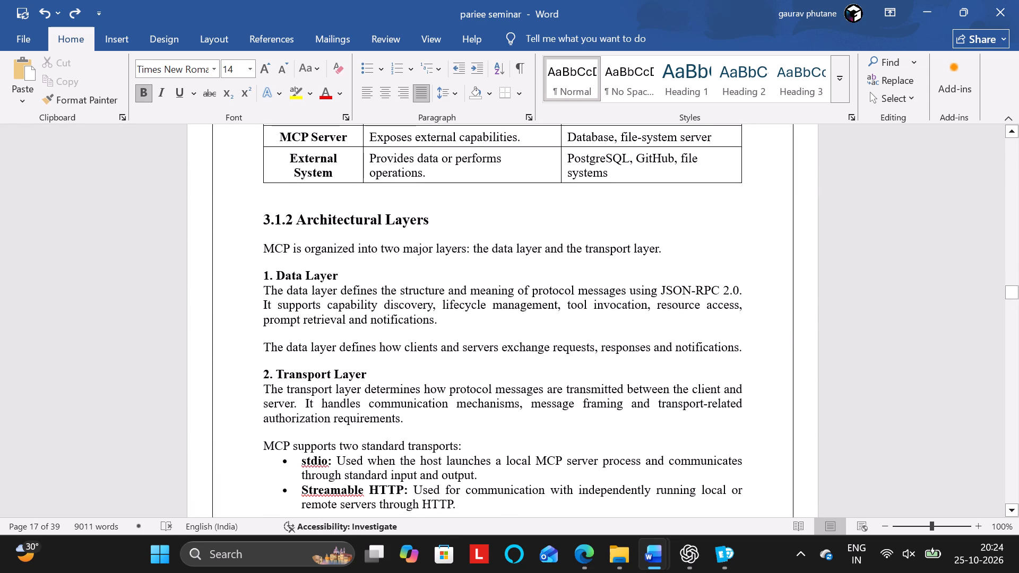
scroll(298, 244, "down", 1)
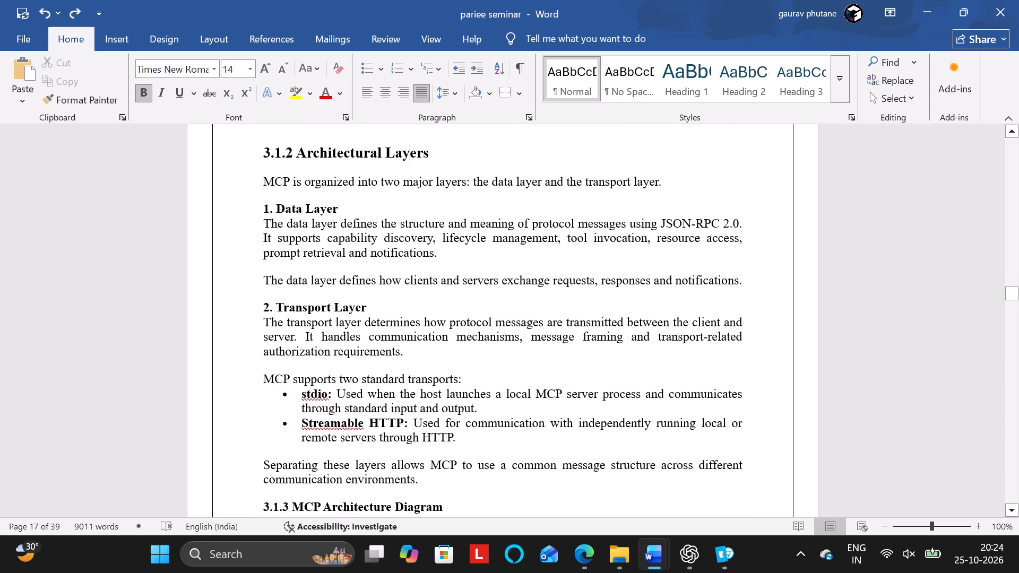
scroll(298, 244, "down", 2)
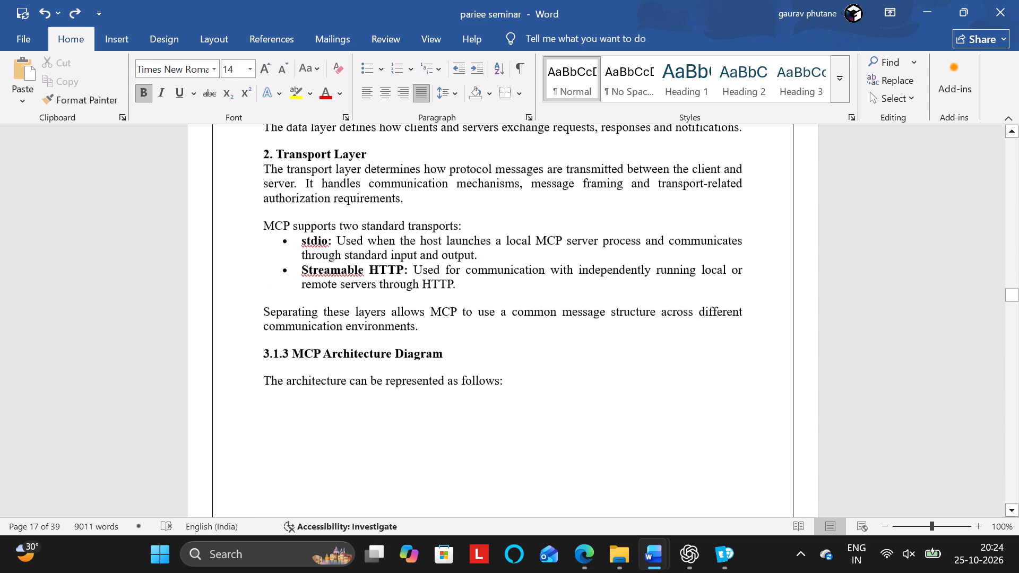
scroll(298, 244, "down", 2)
scroll(298, 244, "up", 1)
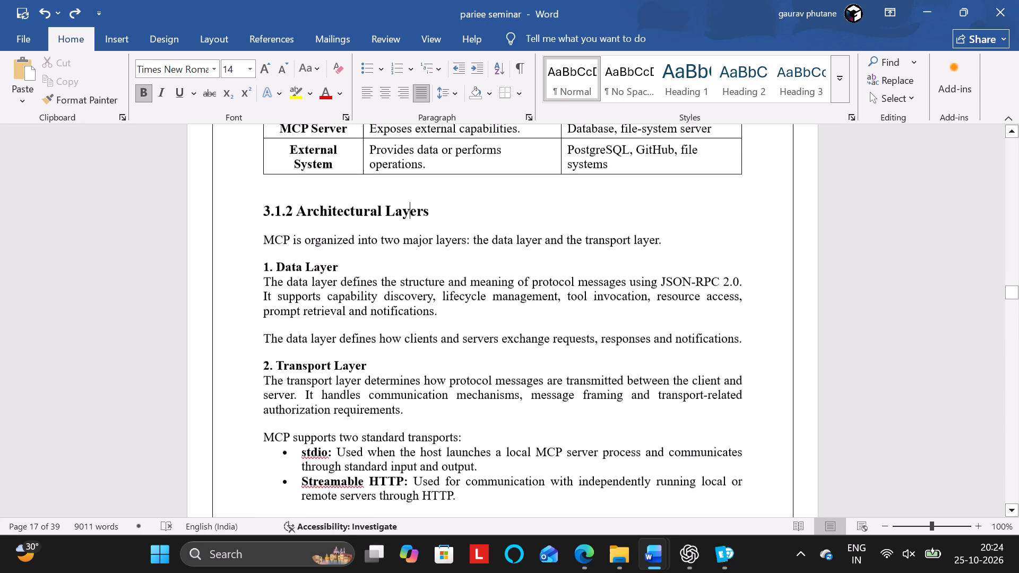
Increase the "3.1.3 MCP Architecture Diagram" heading to 14 pt to match the 3.1.2 heading.
scroll(298, 244, "up", 1)
left_click(337, 227)
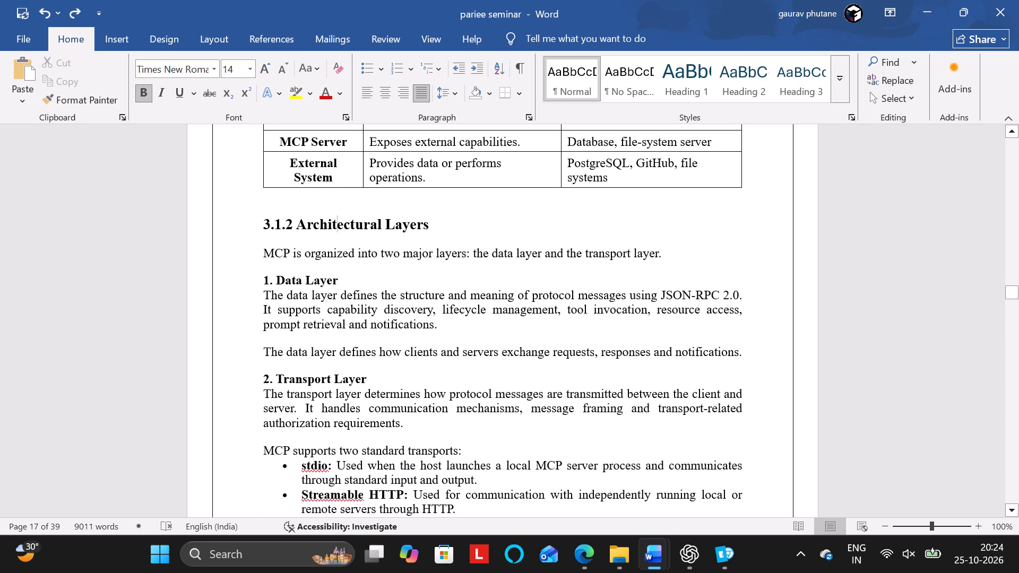
scroll(337, 227, "down", 1)
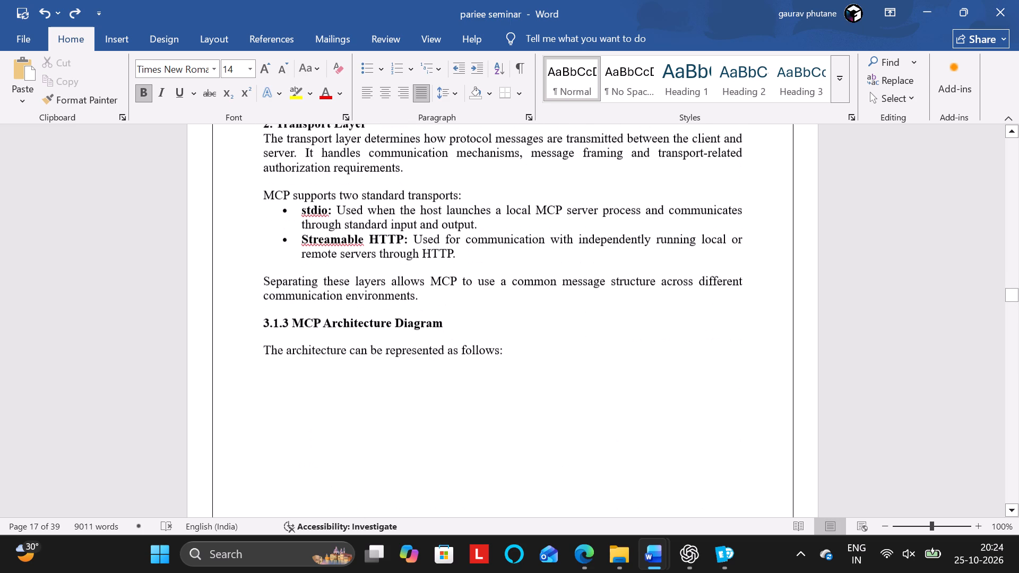
left_click_drag(454, 319, 260, 326)
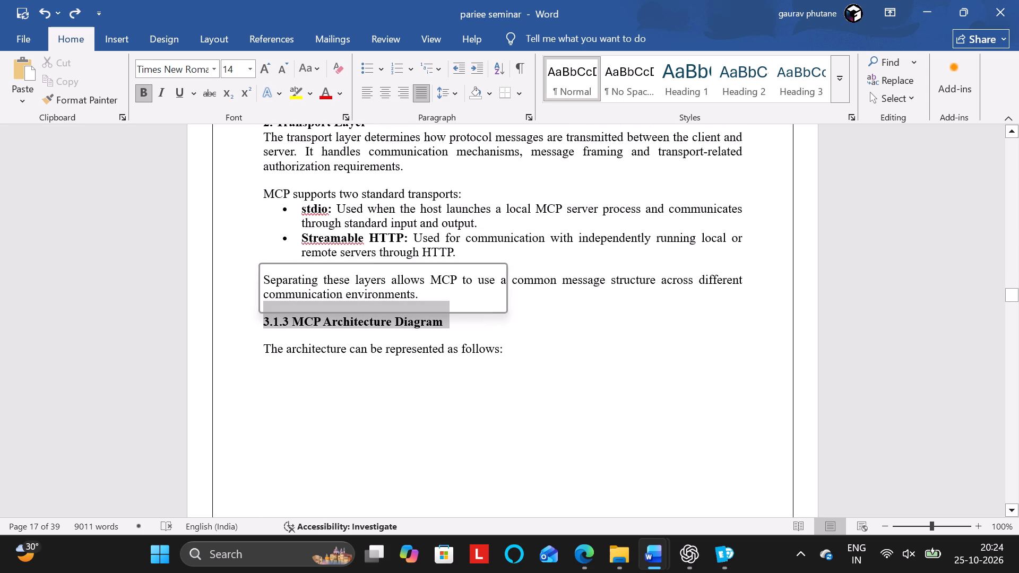
left_click(267, 62)
Review the layout from the 3.1.3 heading past Figure 3.1 to section 3.2.1, including the 3.2.1 heading's font size.
scroll(439, 383, "down", 1)
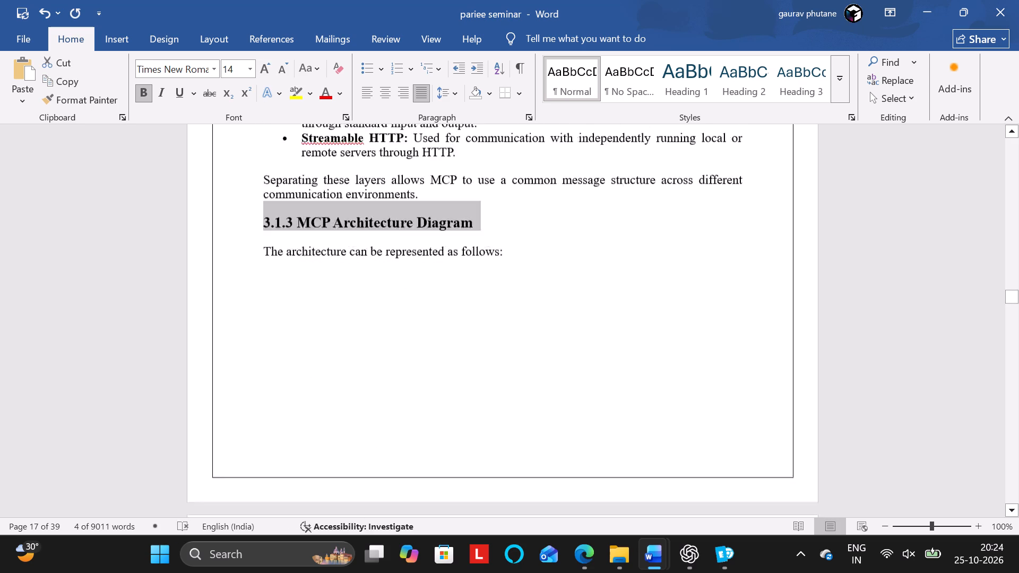
scroll(439, 383, "down", 3)
scroll(543, 350, "down", 1)
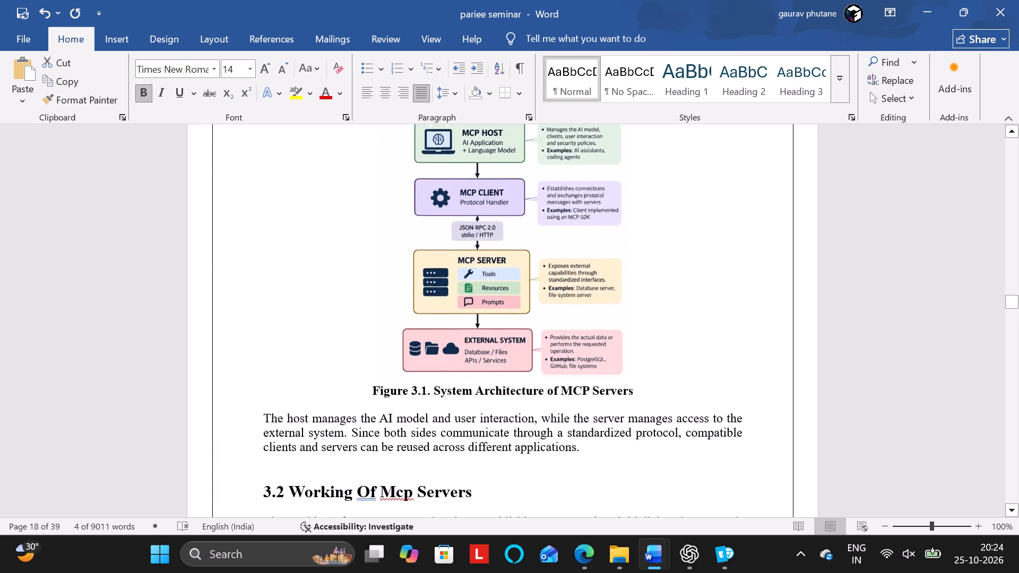
scroll(543, 350, "down", 1)
left_click(557, 266)
scroll(557, 266, "up", 1)
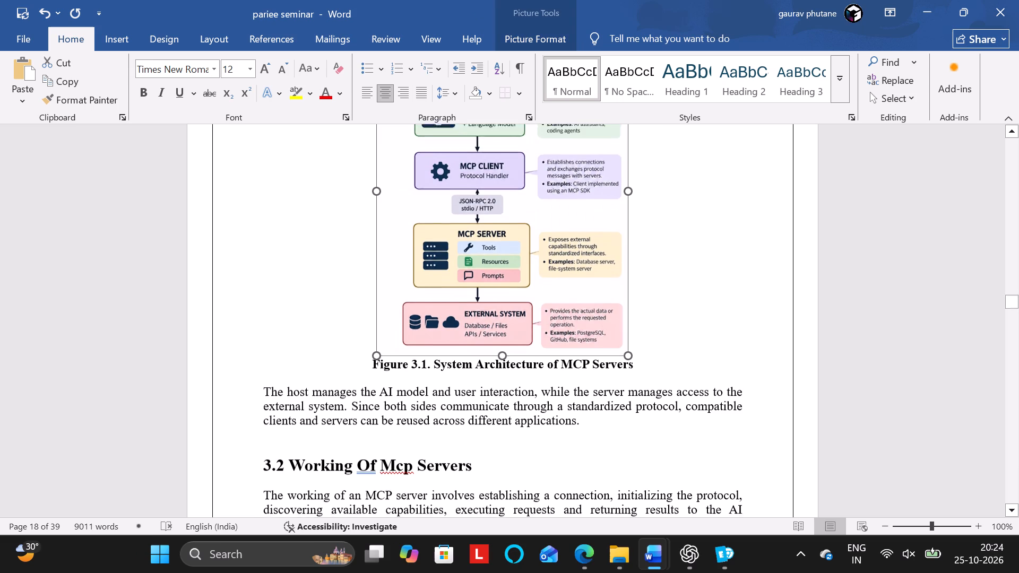
scroll(557, 266, "up", 1)
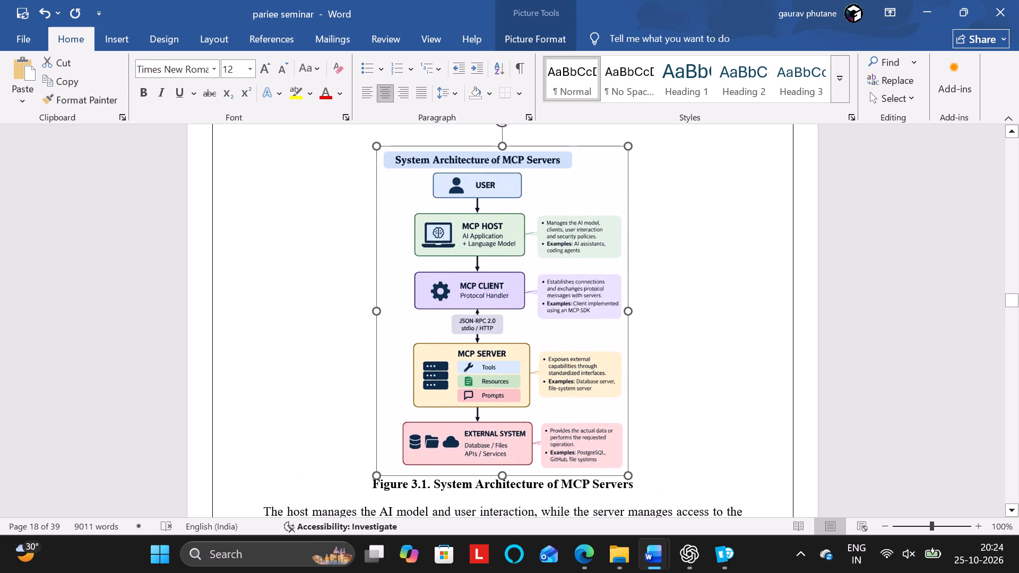
scroll(557, 266, "down", 1)
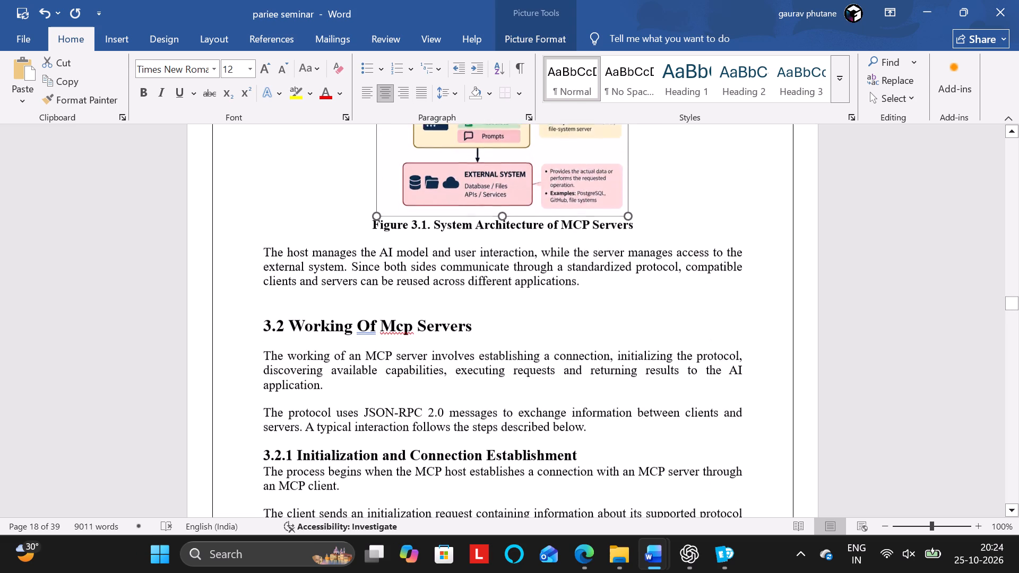
scroll(557, 266, "down", 1)
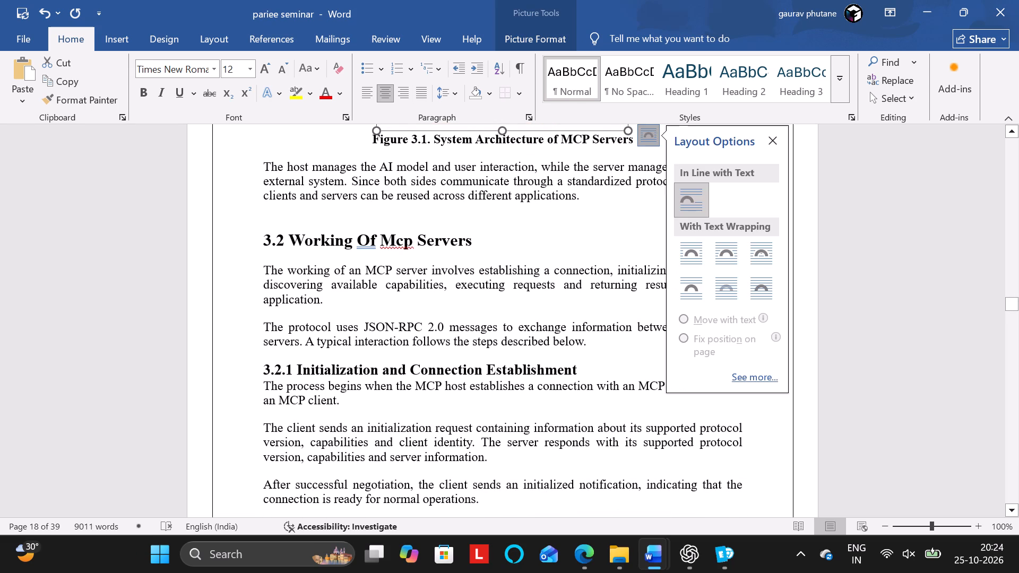
scroll(327, 239, "down", 1)
left_click(413, 322)
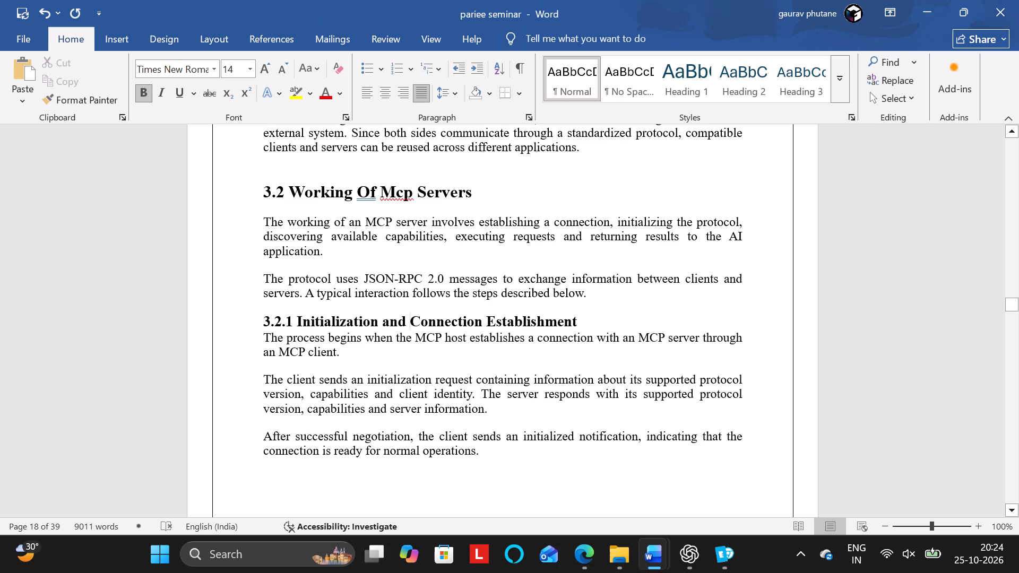
Append " :-" to the end of the "3.2 Working Of Mcp Servers" heading.
left_click(497, 190)
key("space")
type(":-")
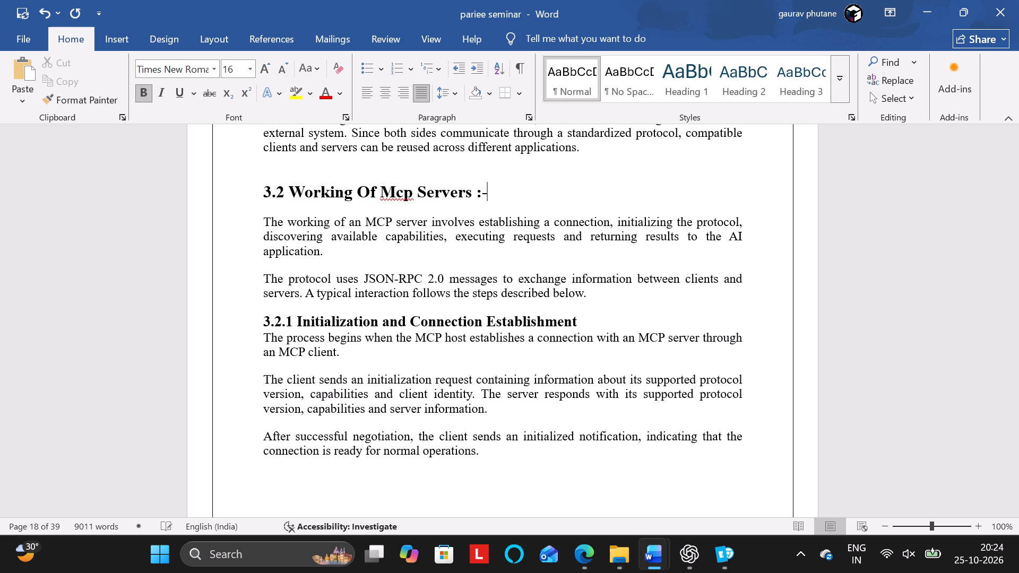
Check the font sizes of the 3.2.1 and 3.2.2 headings and review the layout of sections 3.2.2 to 3.2.4.
scroll(453, 279, "down", 1)
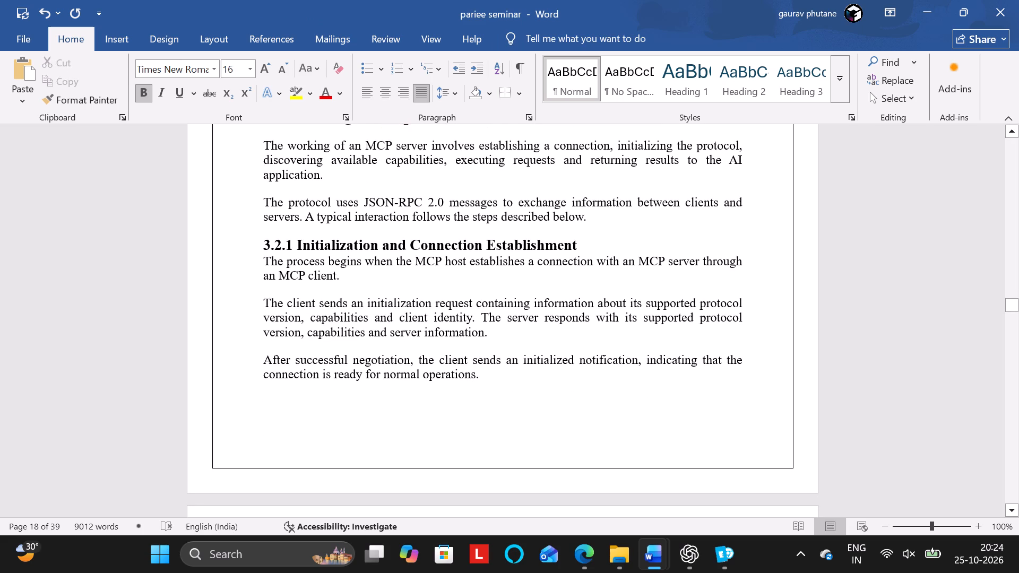
left_click(488, 252)
scroll(488, 252, "down", 2)
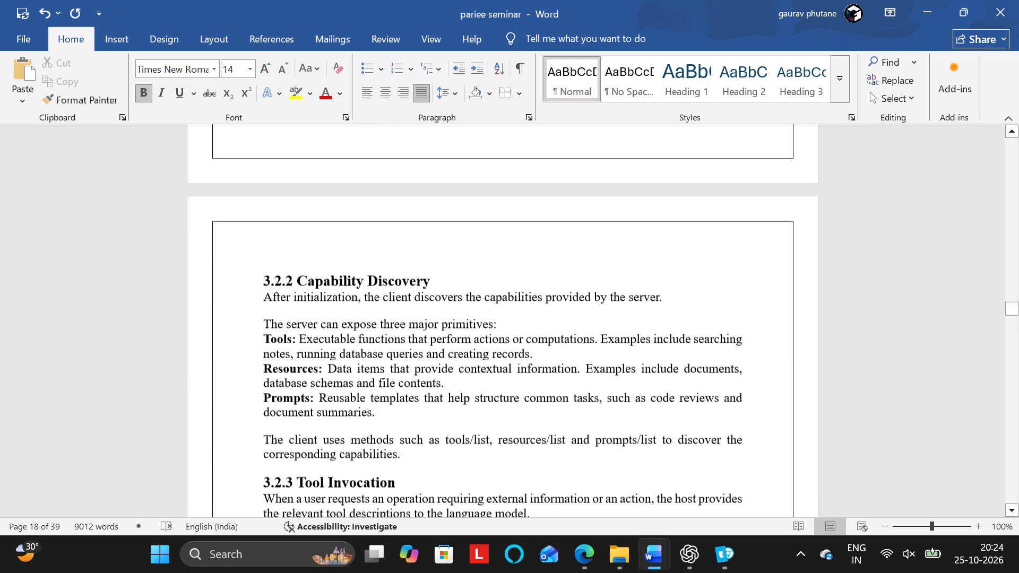
left_click(352, 256)
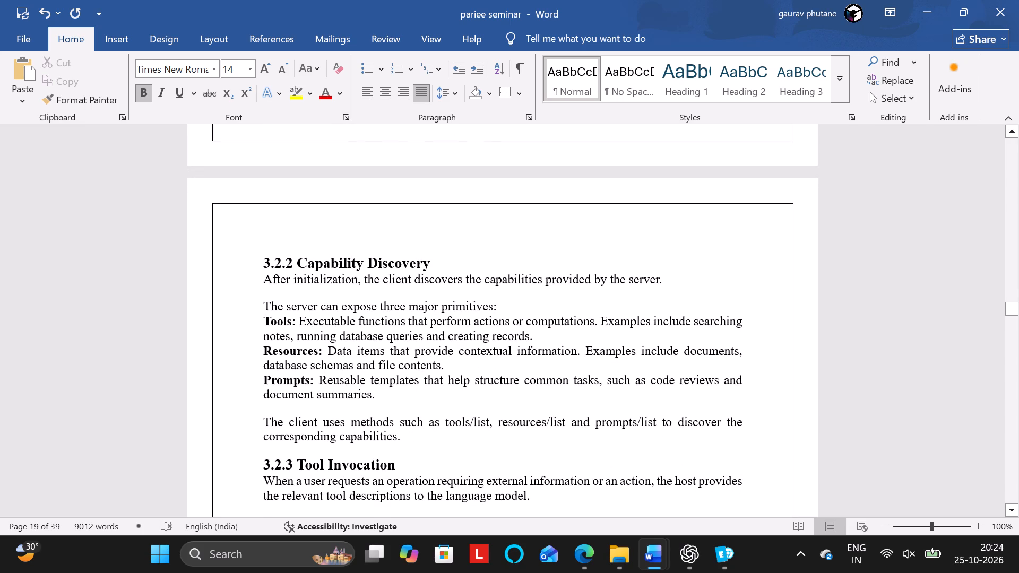
scroll(455, 307, "down", 2)
scroll(344, 362, "down", 1)
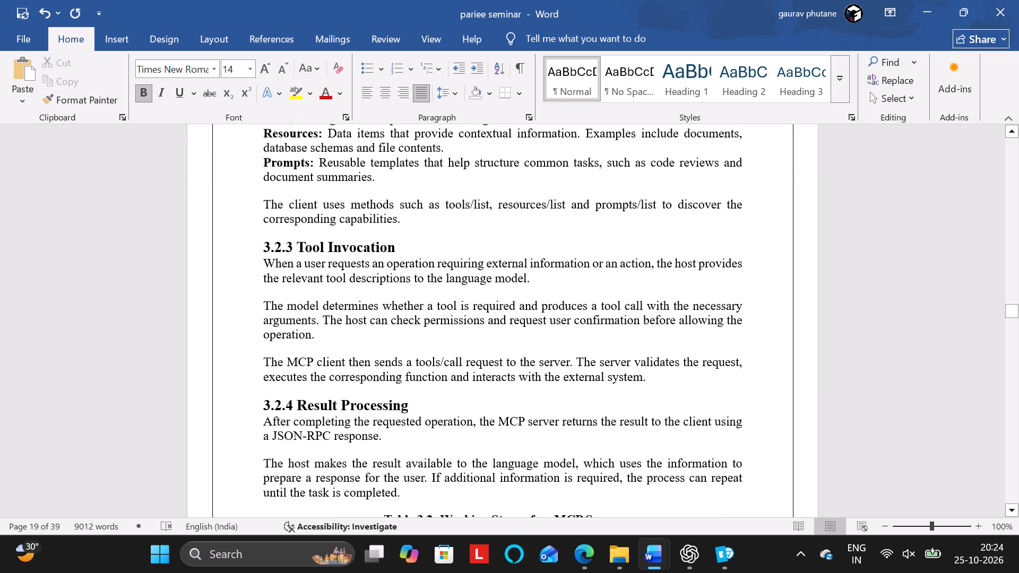
scroll(344, 362, "down", 2)
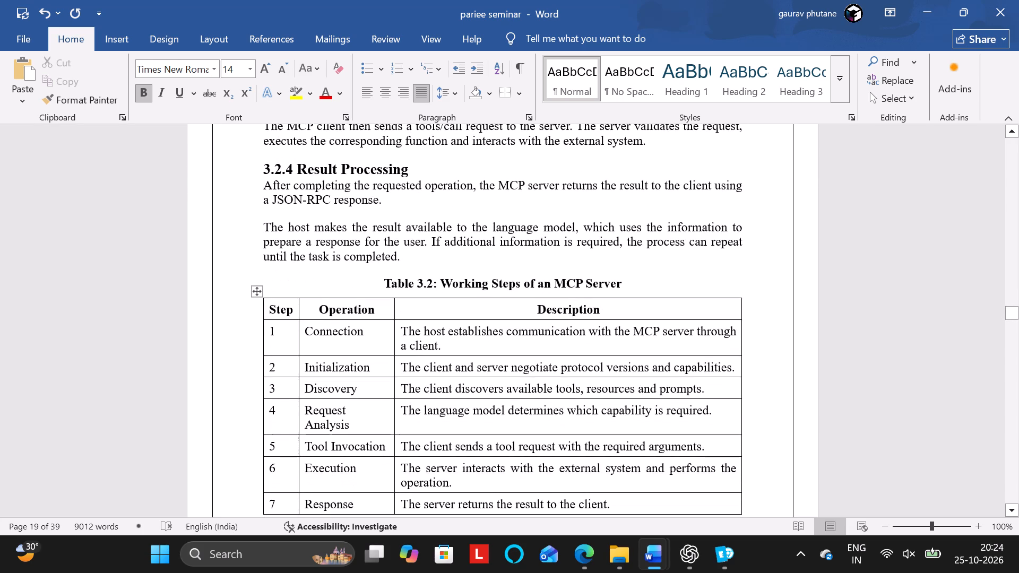
scroll(517, 347, "down", 1)
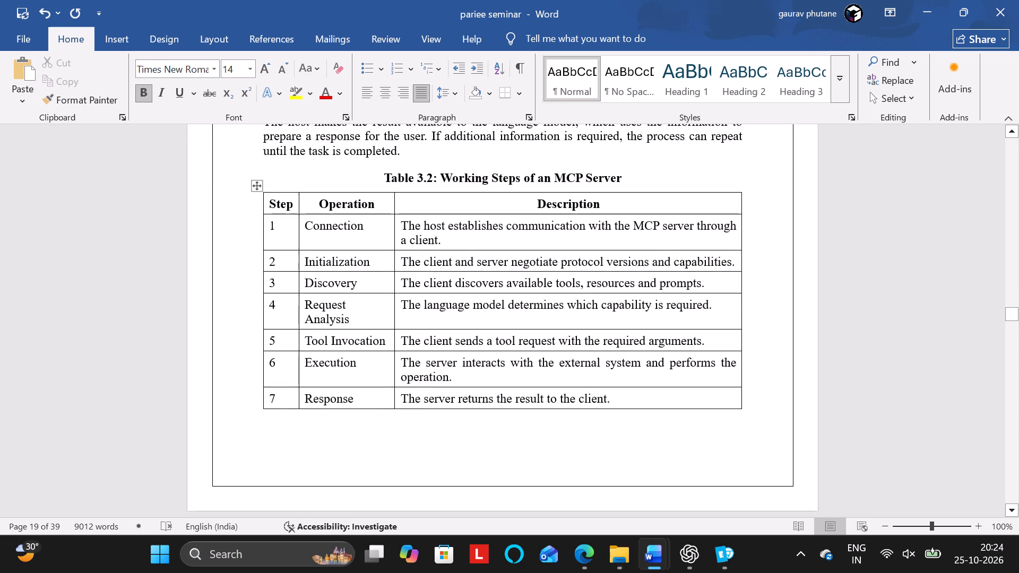
Examine how Table 3.2 sits across the page break and how the preceding sections fill that page.
scroll(517, 347, "down", 1)
scroll(517, 347, "up", 1)
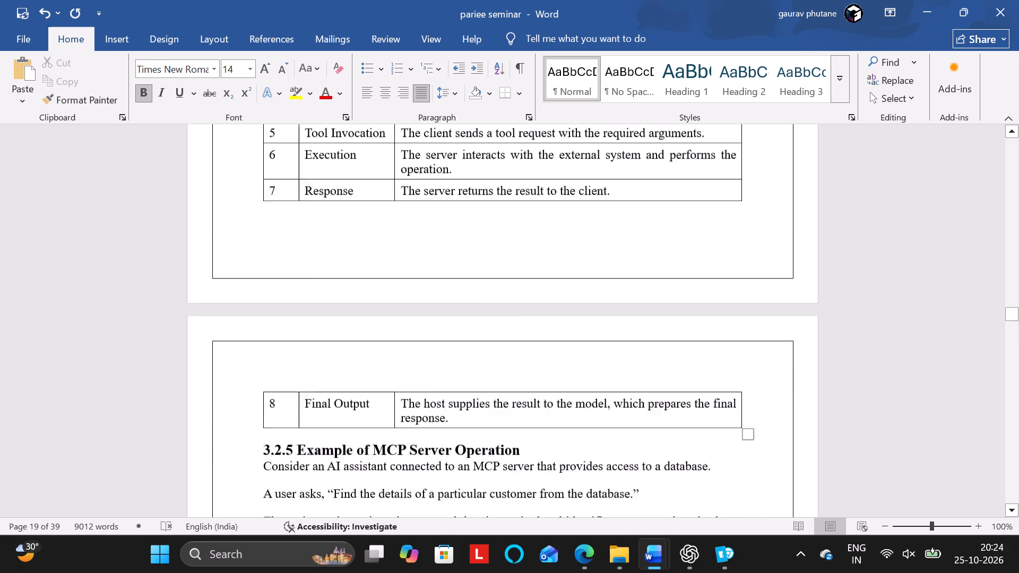
scroll(517, 347, "up", 3)
scroll(517, 347, "right", 1)
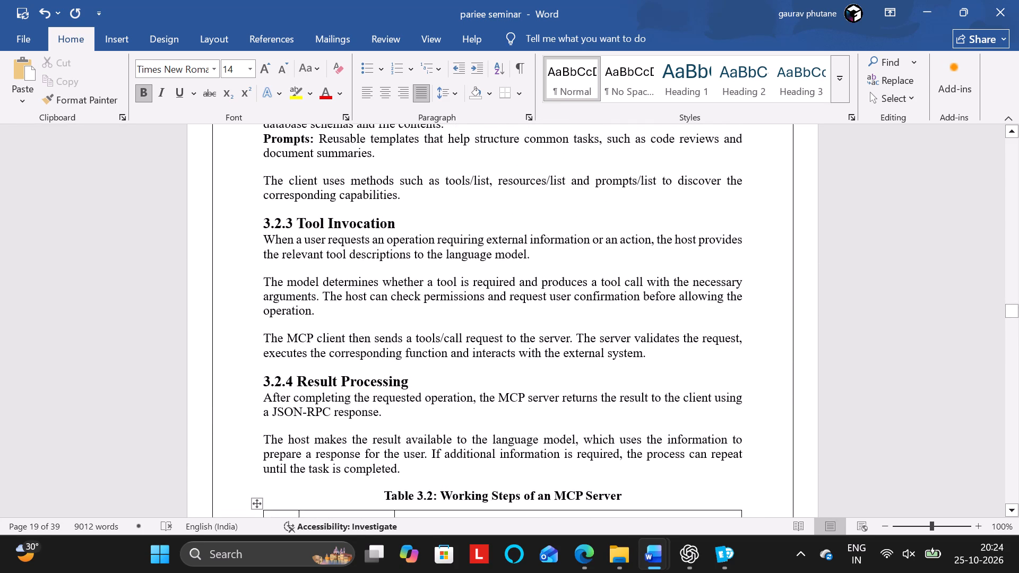
scroll(517, 347, "right", 2)
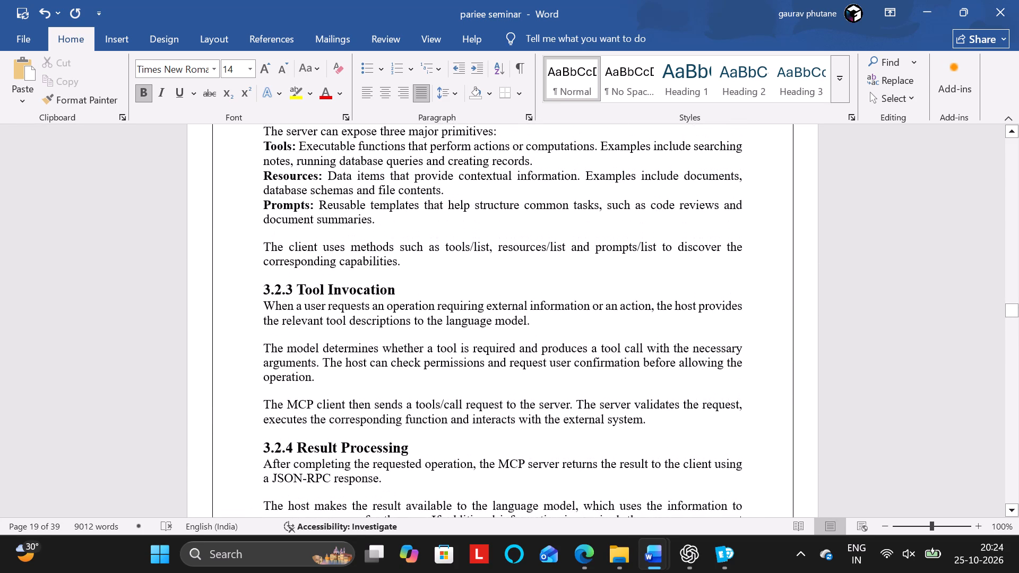
scroll(517, 347, "right", 1)
scroll(517, 347, "down", 2)
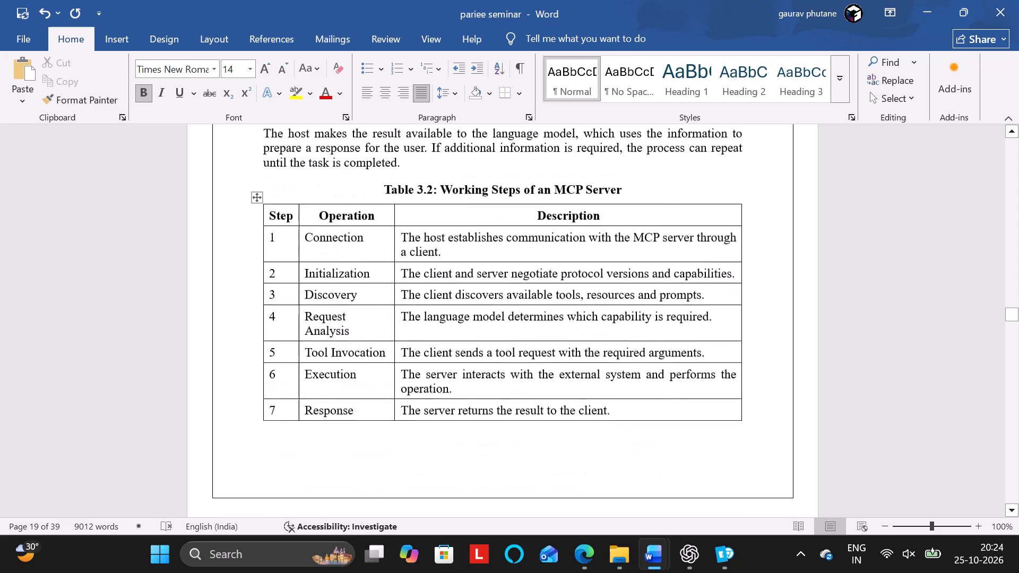
scroll(517, 347, "down", 1)
scroll(517, 347, "up", 3)
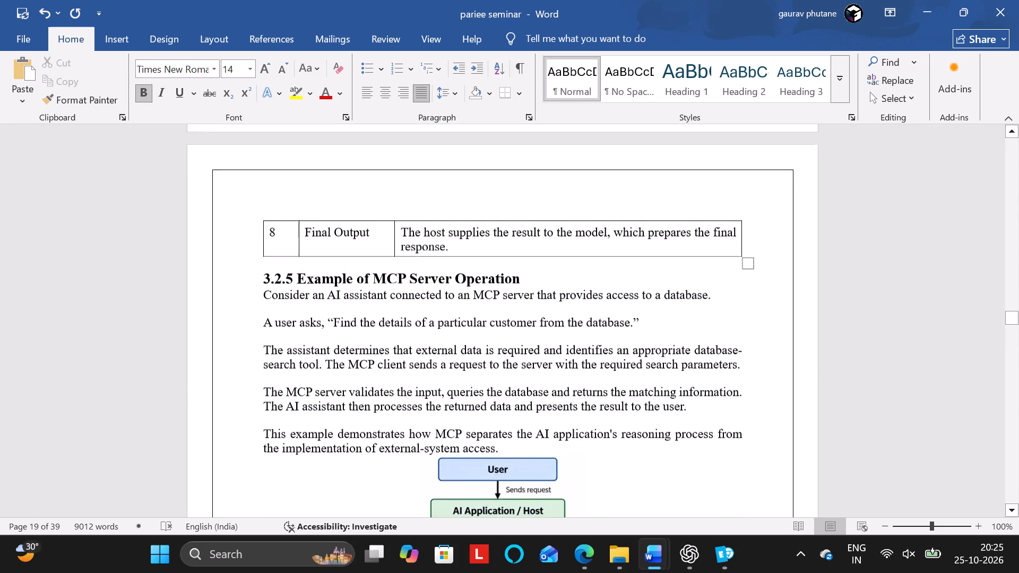
scroll(517, 347, "up", 1)
scroll(517, 347, "down", 1)
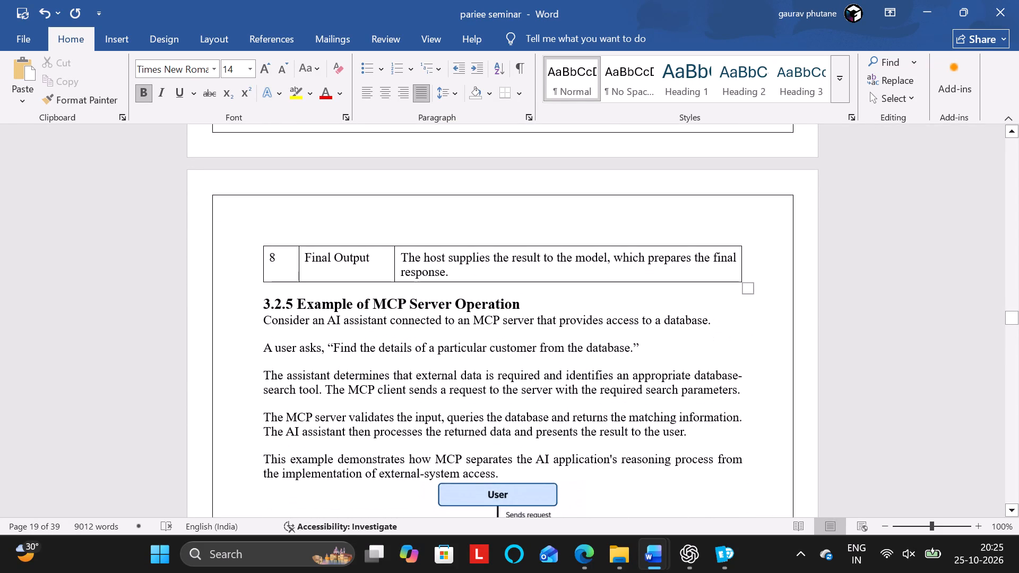
Review the layout of section 3.2.5 and the placement of Figure 3.2 with its caption.
scroll(517, 347, "down", 2)
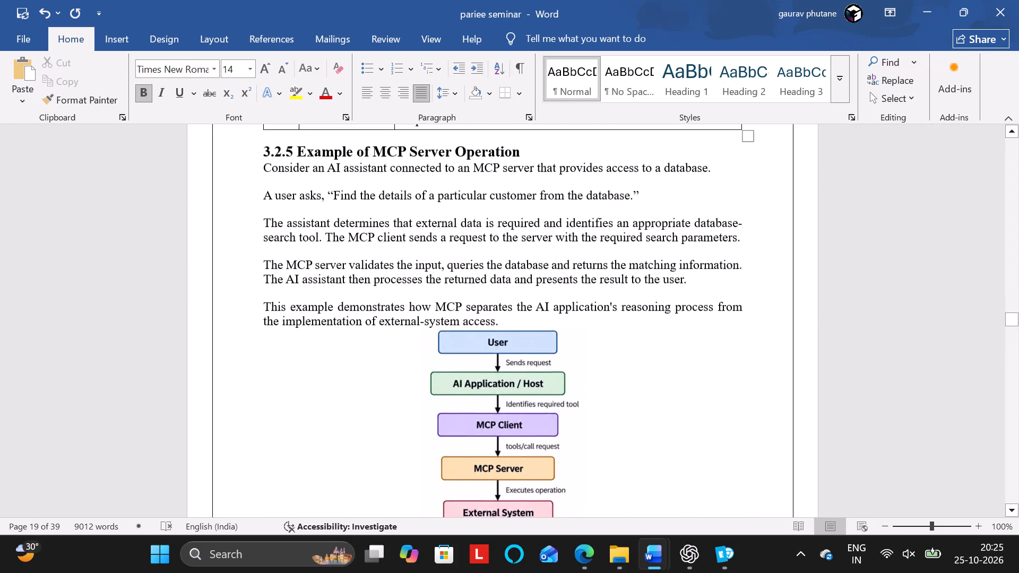
scroll(517, 347, "down", 1)
scroll(517, 347, "up", 1)
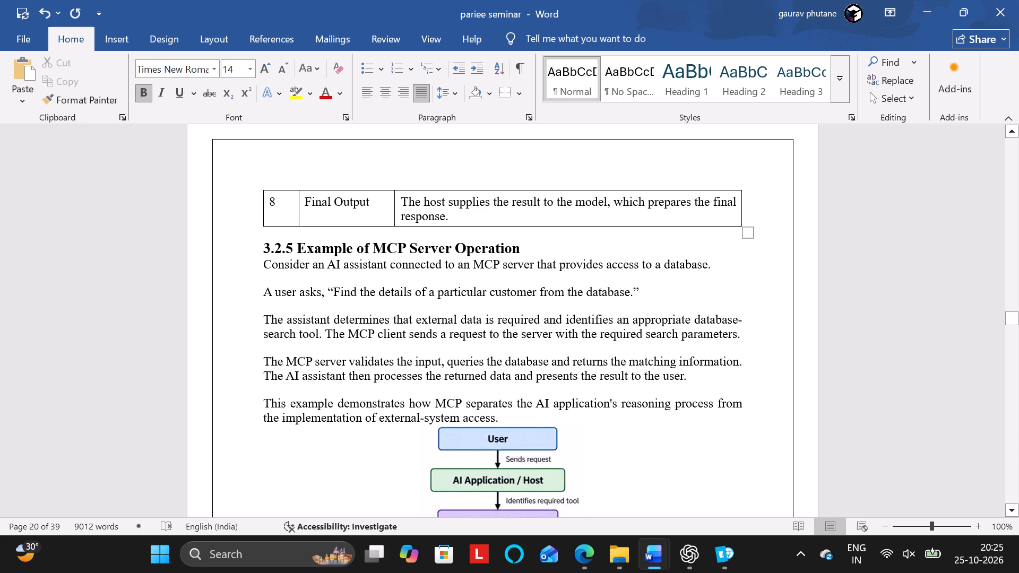
scroll(517, 347, "down", 3)
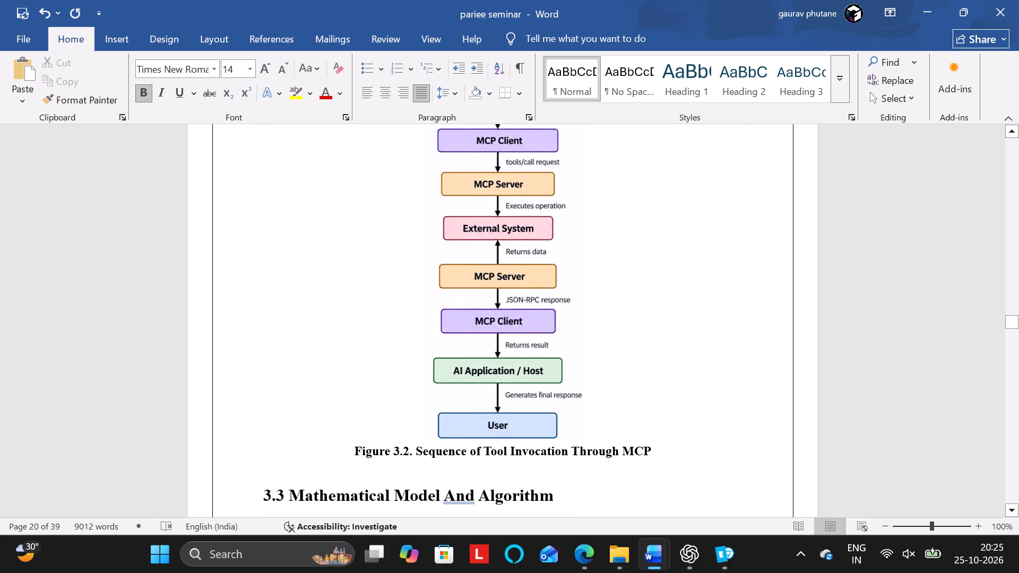
scroll(517, 347, "down", 1)
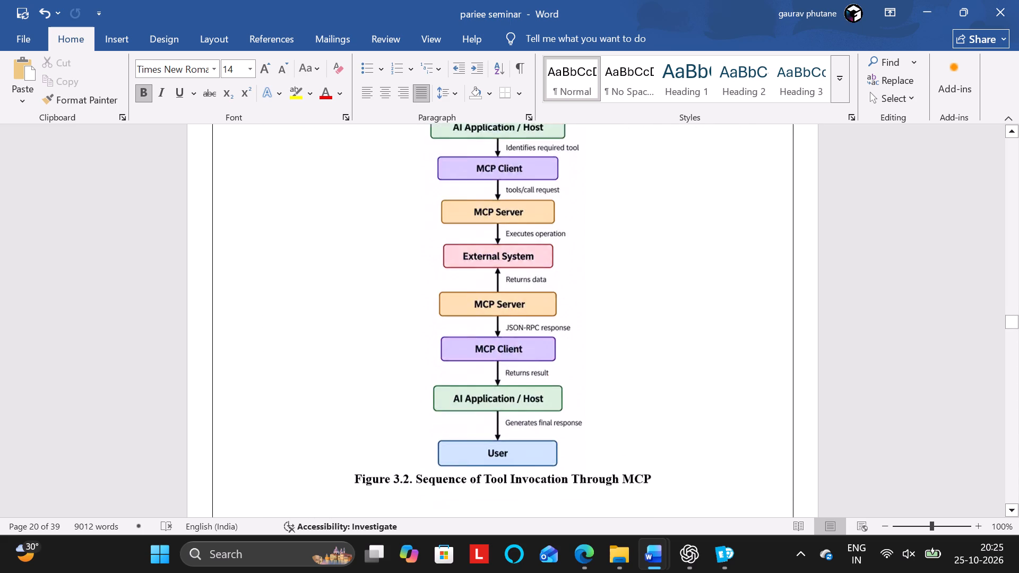
scroll(517, 347, "down", 1)
scroll(517, 347, "up", 1)
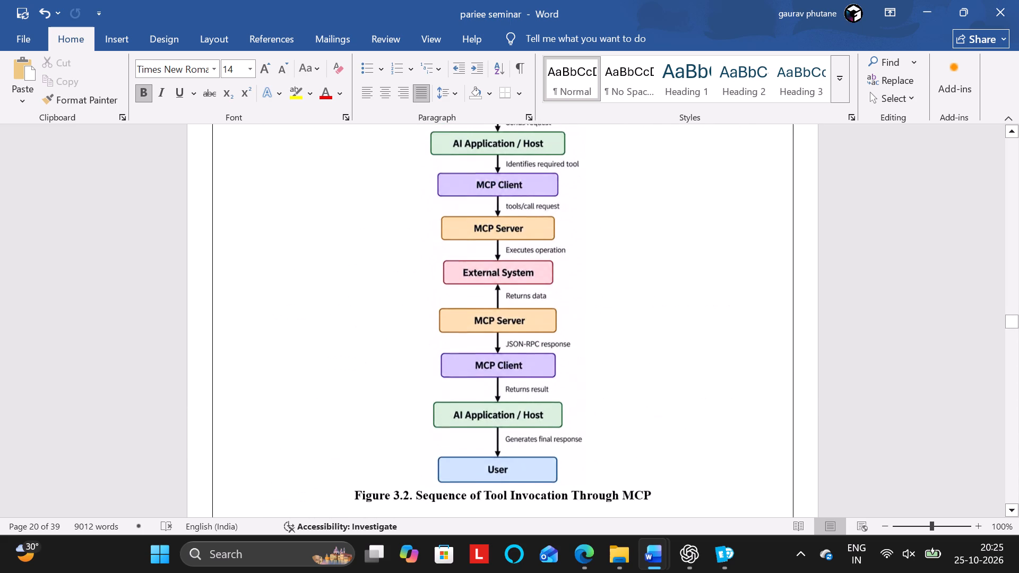
scroll(517, 347, "up", 1)
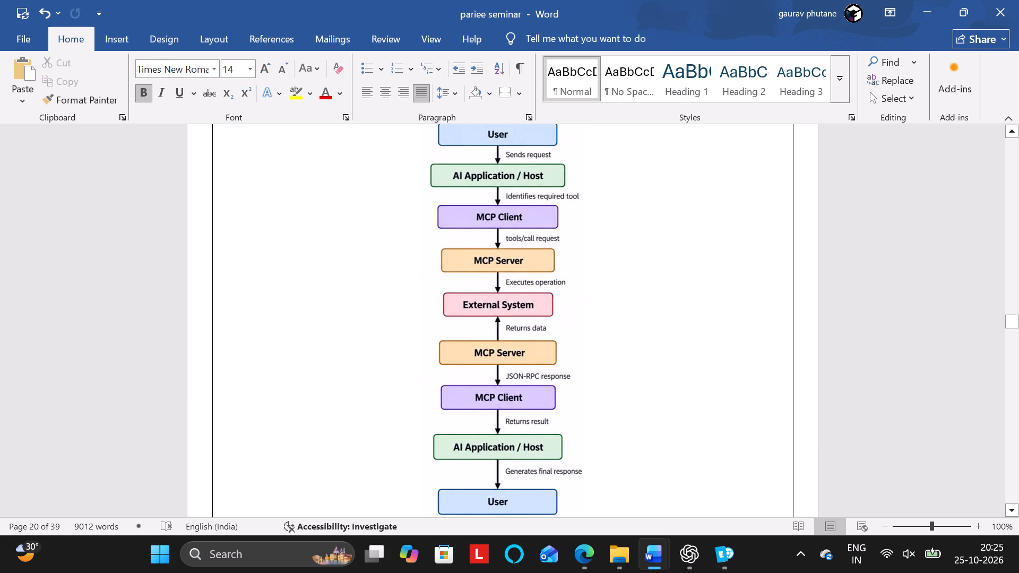
Append " :-" to the end of the "3.3 Mathematical Model And Algorithm" heading.
scroll(517, 347, "down", 1)
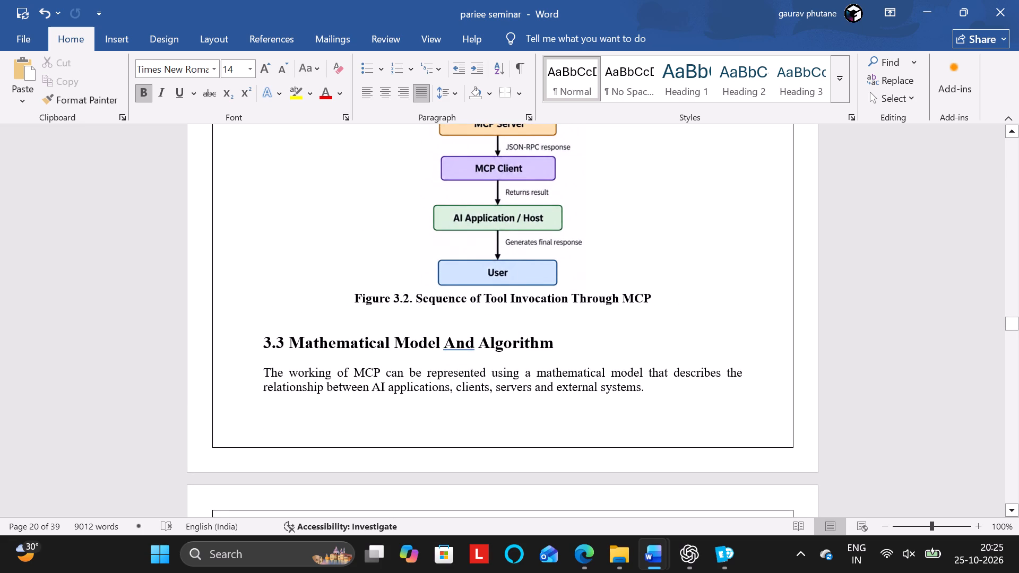
left_click(559, 327)
left_click(564, 348)
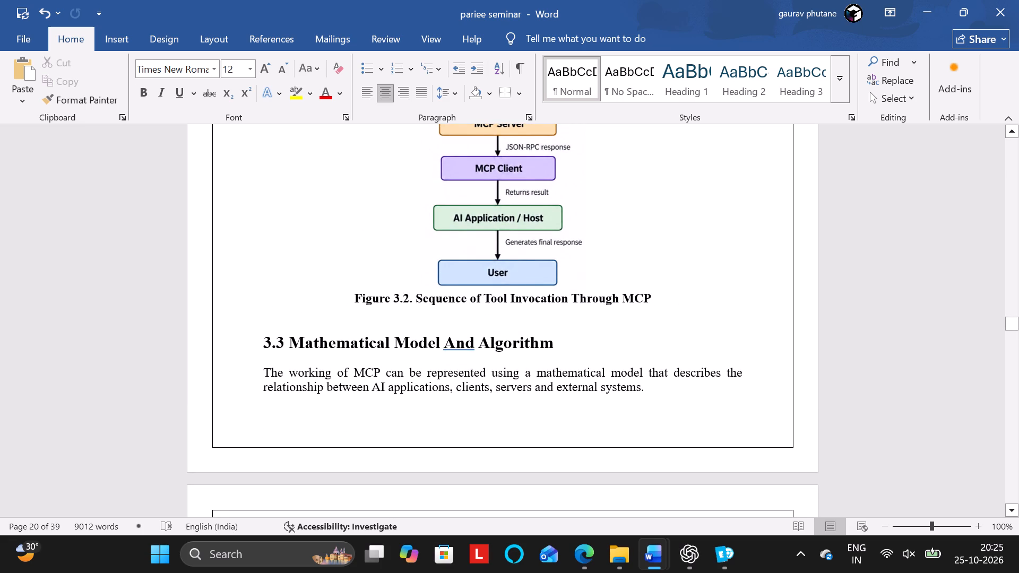
key("space")
type(":-")
Check the font size of the 3.3.1 Mathematical Model heading and review the layout of its formulas and examples.
scroll(564, 348, "down", 1)
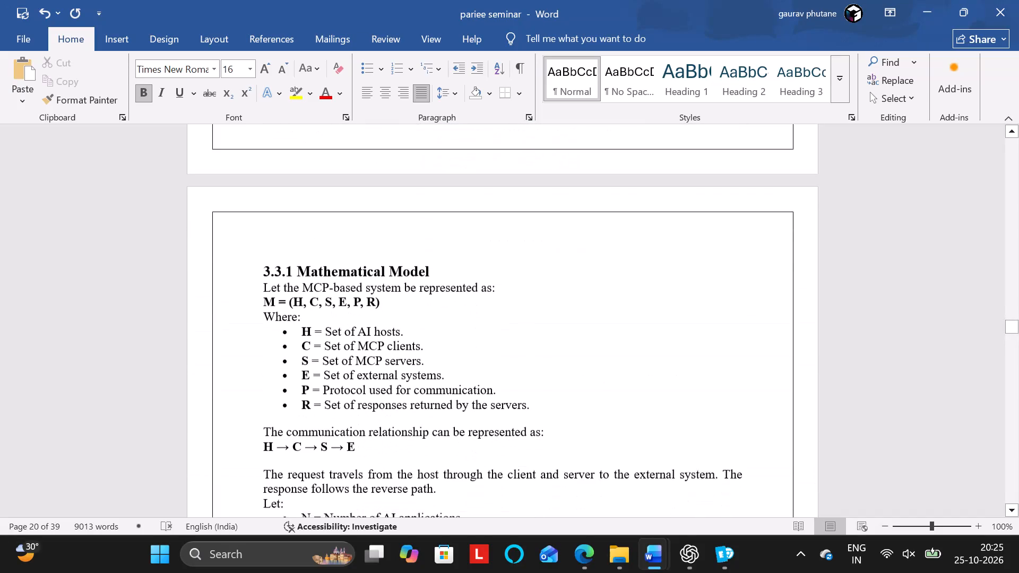
scroll(564, 348, "down", 1)
left_click(365, 220)
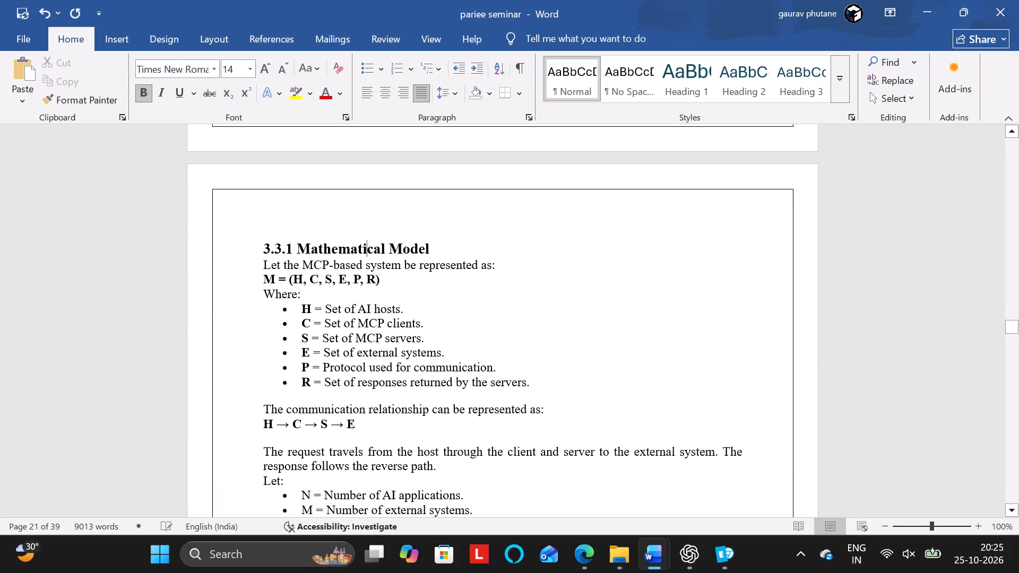
scroll(365, 220, "down", 1)
scroll(454, 216, "down", 1)
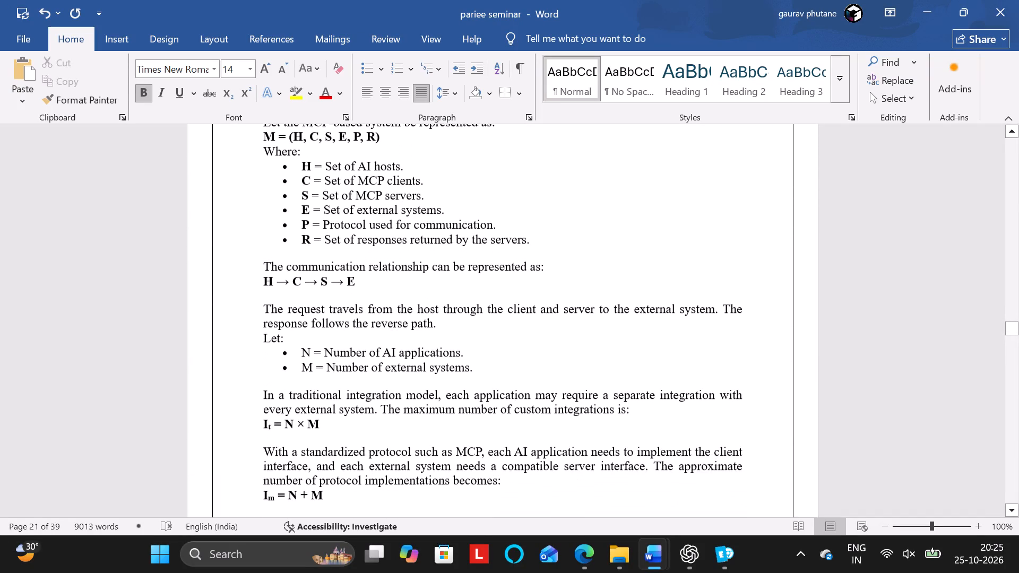
scroll(454, 216, "down", 3)
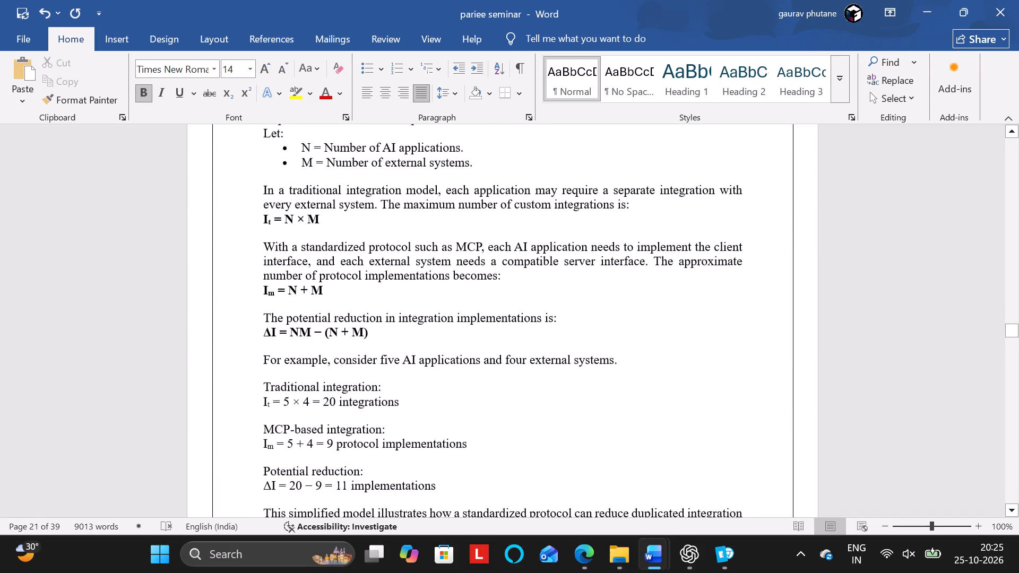
scroll(454, 216, "down", 2)
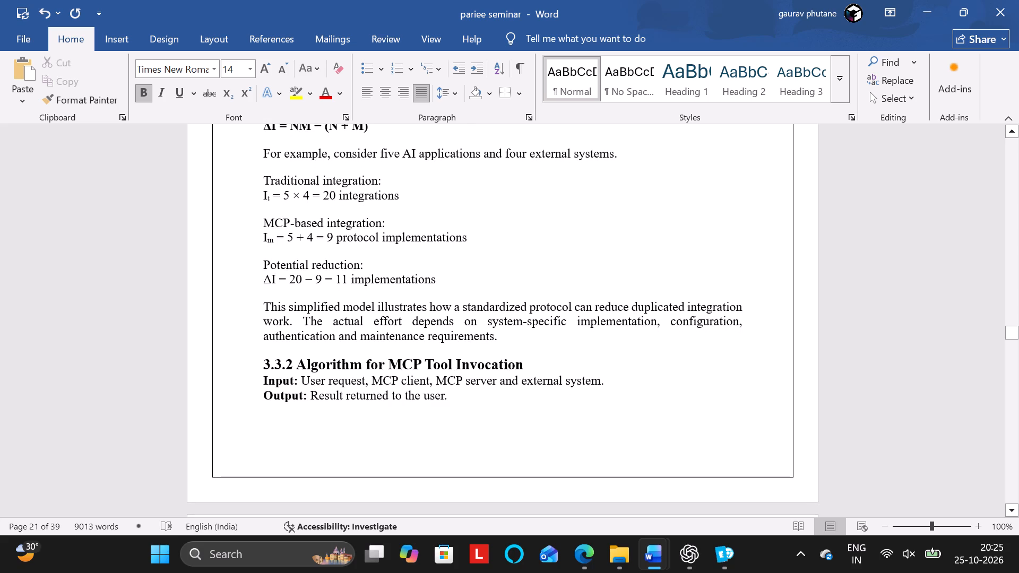
Add space after the "3.3.2 Algorithm for MCP Tool Invocation" heading.
left_click(387, 361)
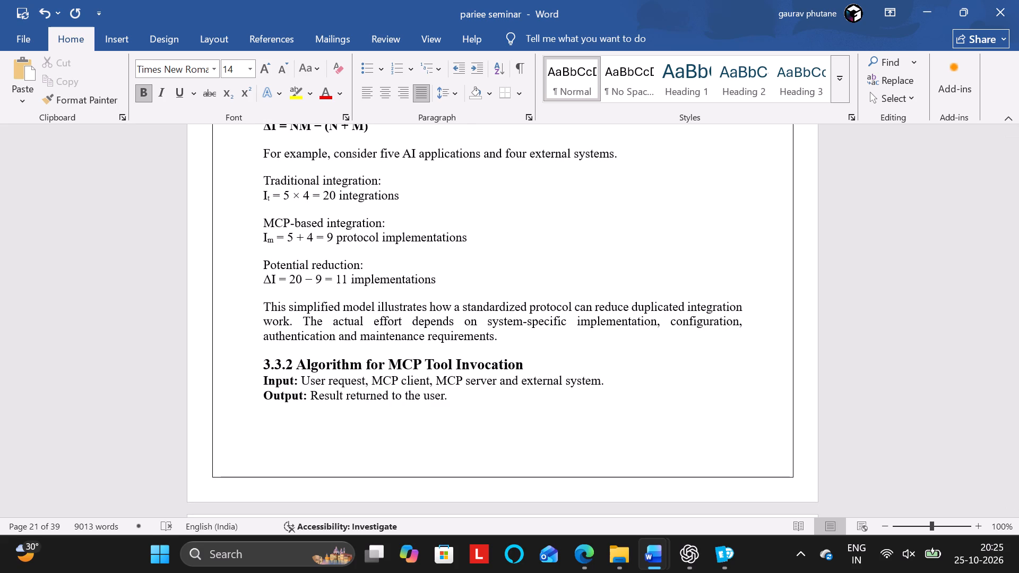
scroll(387, 361, "down", 1)
scroll(387, 361, "up", 1)
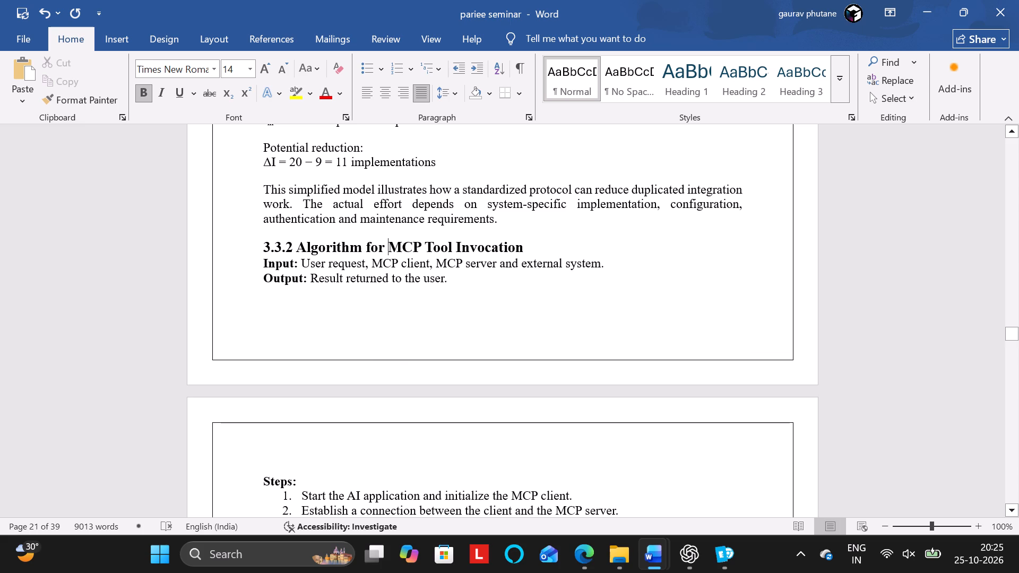
left_click(446, 95)
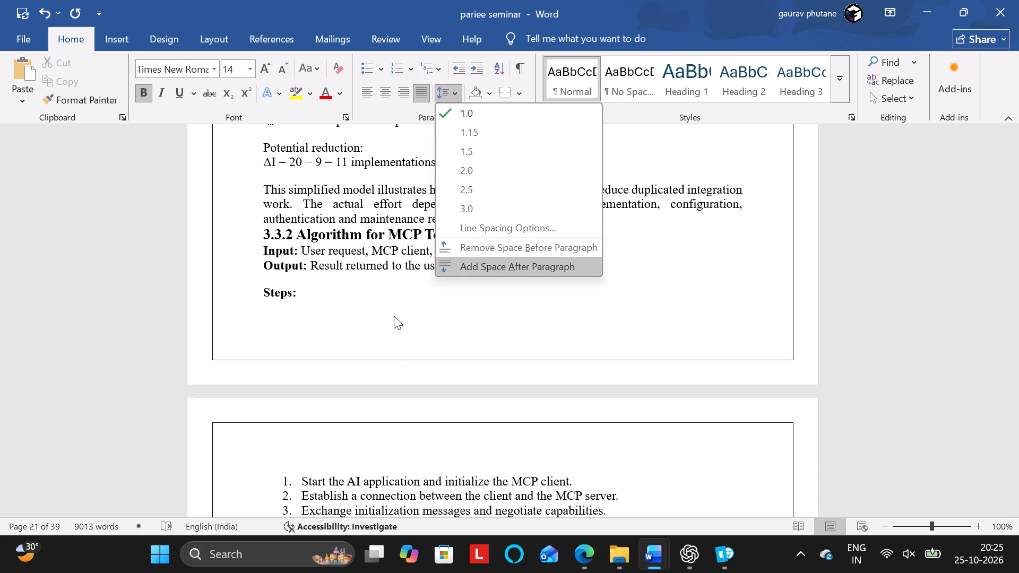
left_click(414, 324)
left_click(448, 89)
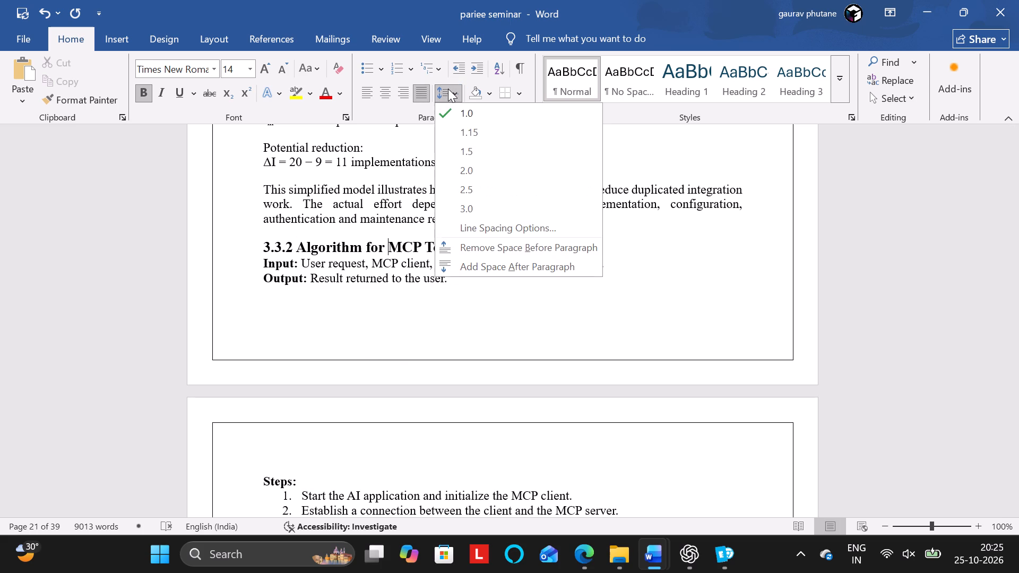
left_click(449, 267)
Examine how the Steps list, section 3.3.3 and the algorithm flowchart are laid out across the page breaks.
scroll(449, 267, "down", 1)
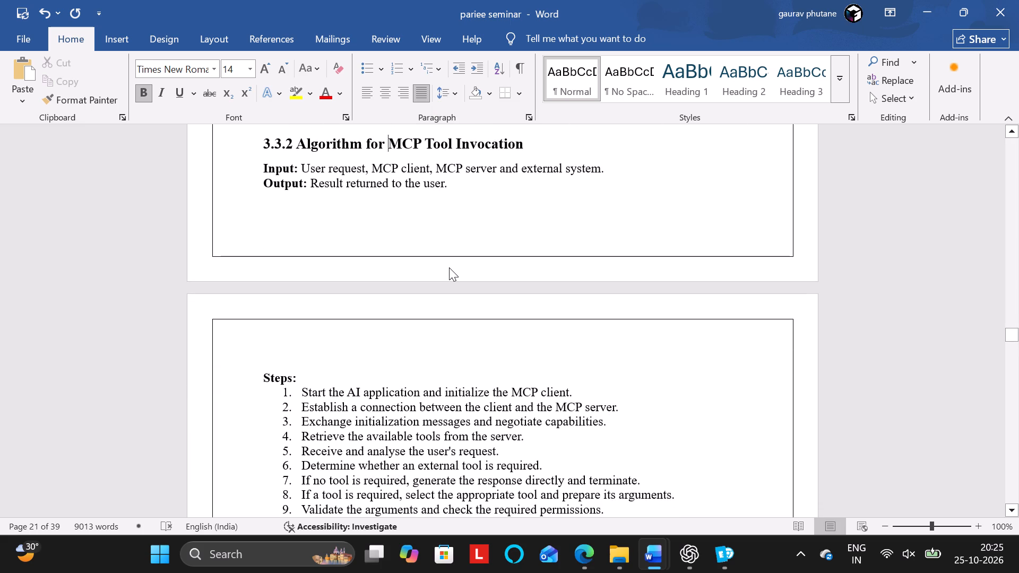
scroll(449, 267, "down", 1)
left_click(364, 291)
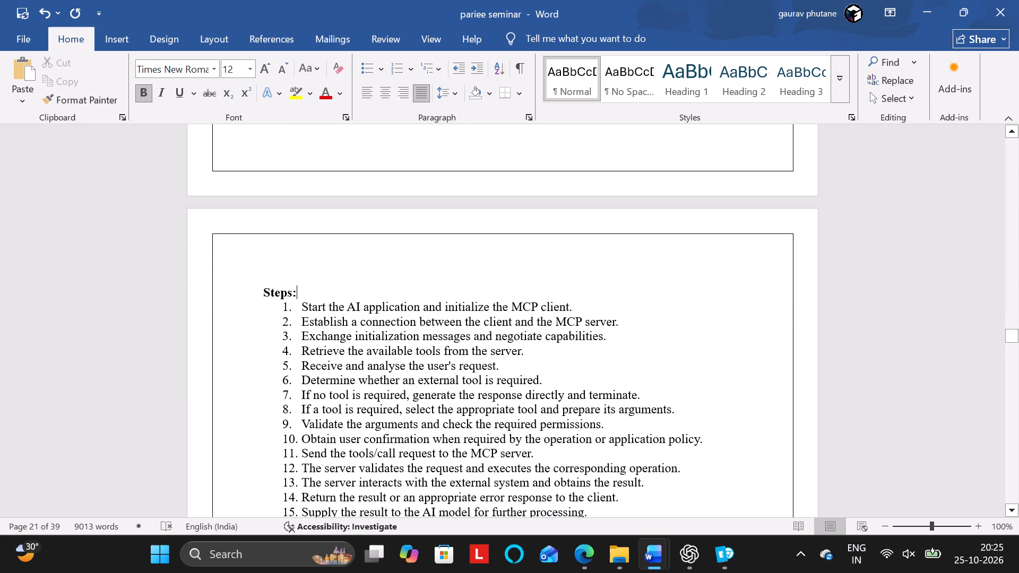
key("Up")
key("Down")
scroll(364, 291, "down", 1)
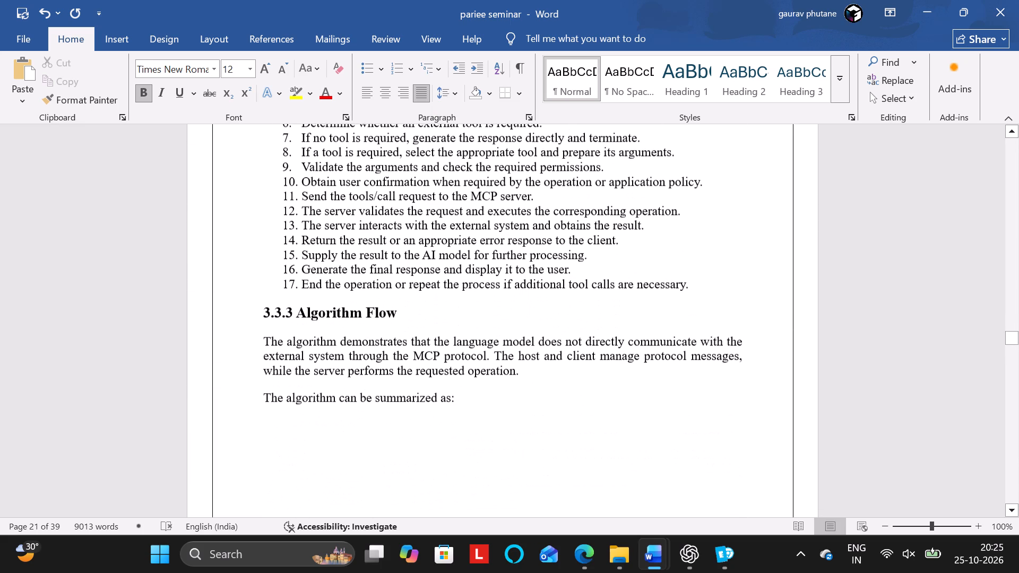
scroll(405, 312, "down", 5)
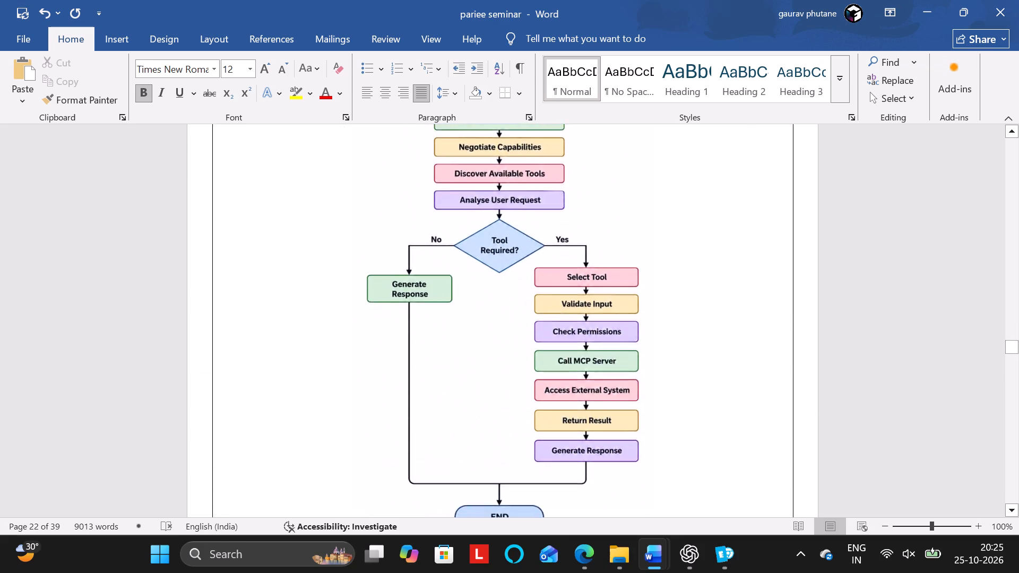
scroll(405, 312, "down", 1)
Reduce the height of the algorithm flowchart so that it and its caption fit on the page with section 3.3.3.
left_click(485, 298)
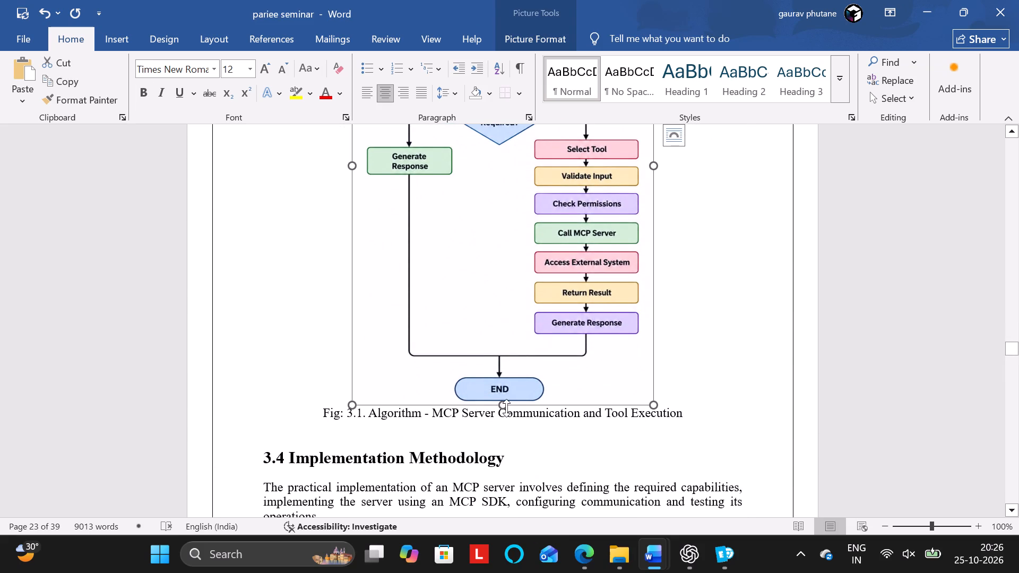
left_click_drag(504, 405, 495, 354)
scroll(495, 372, "down", 1)
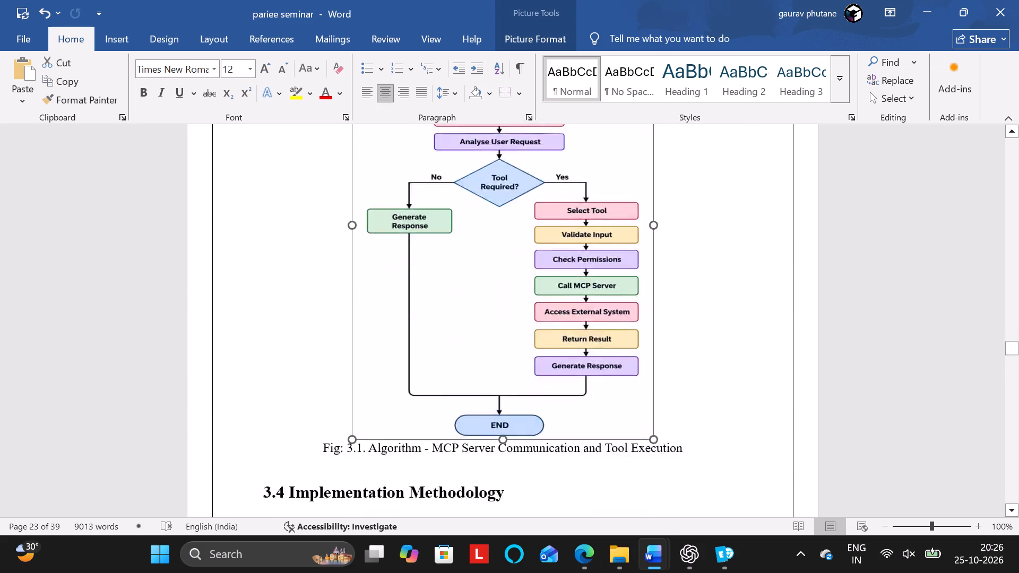
scroll(495, 372, "down", 1)
left_click_drag(502, 346, 497, 202)
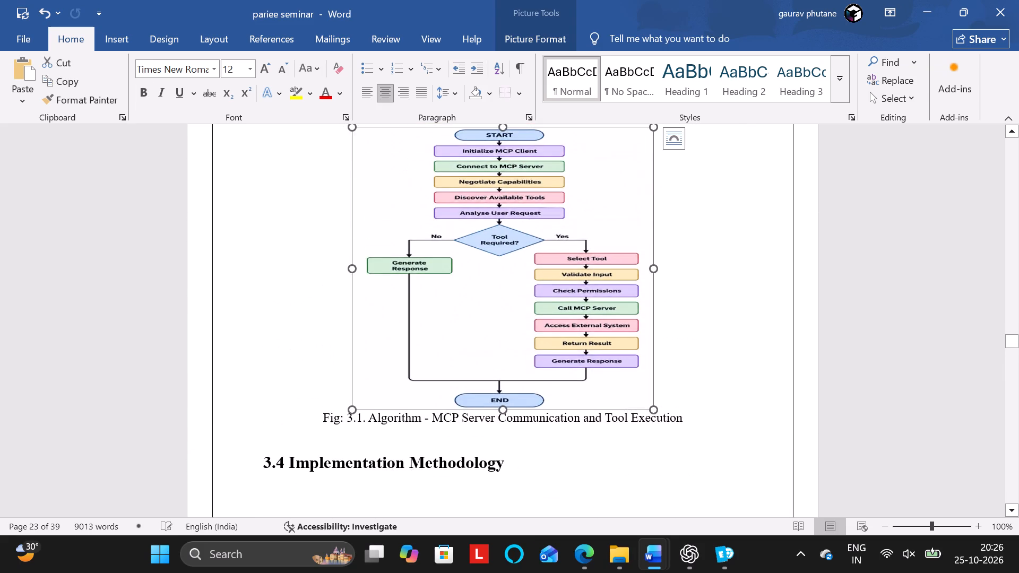
scroll(497, 202, "down", 1)
left_click_drag(502, 224, 502, 236)
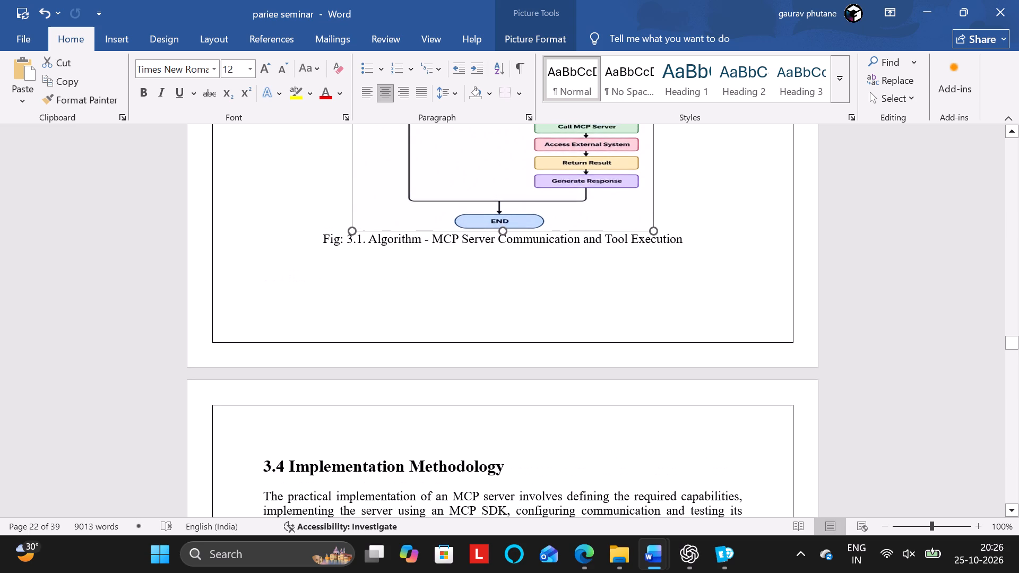
left_click_drag(502, 236, 506, 271)
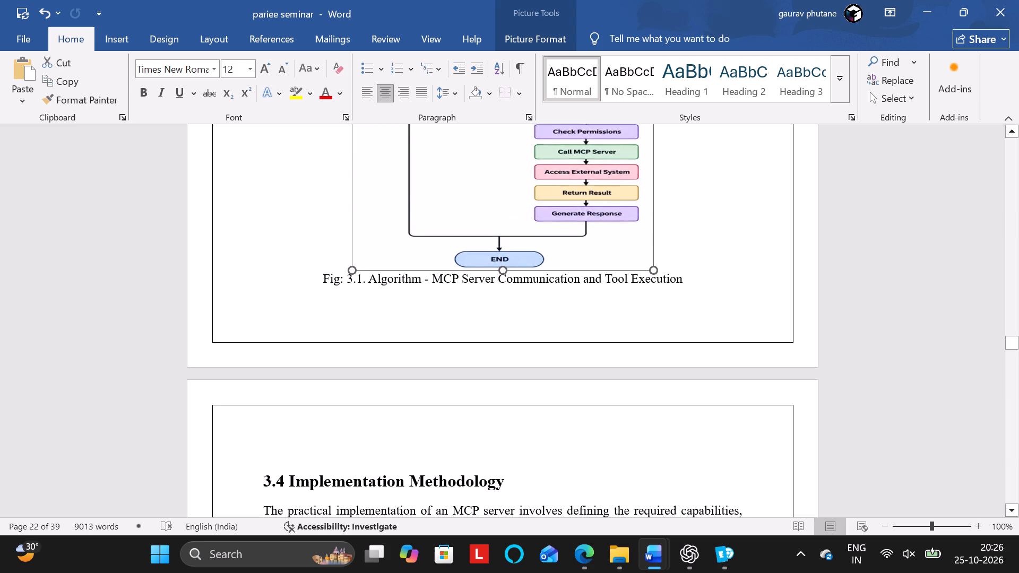
left_click_drag(506, 271, 504, 272)
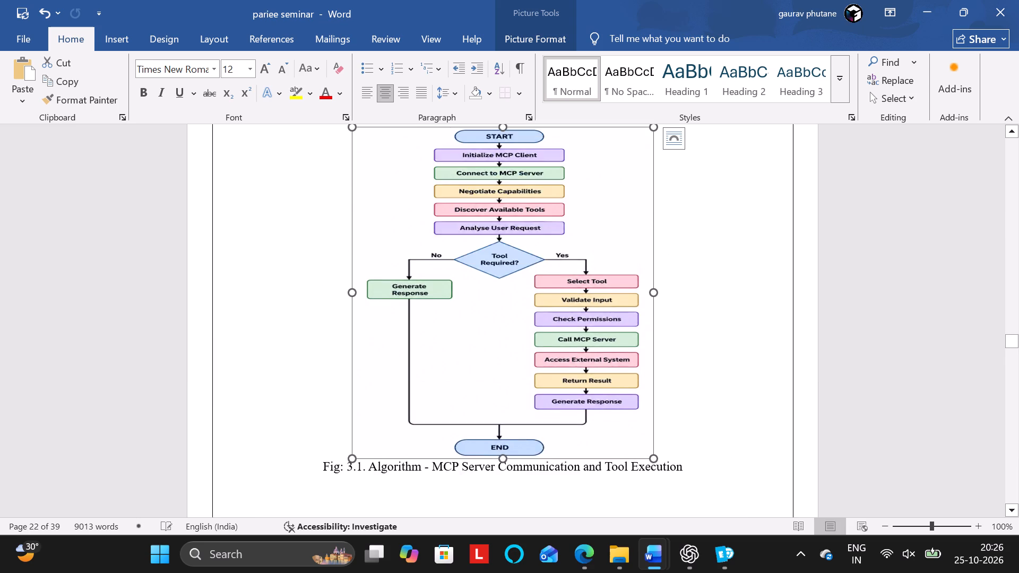
Delete the blank line above the "3.4 Implementation Methodology" heading.
scroll(483, 297, "down", 1)
left_click(395, 342)
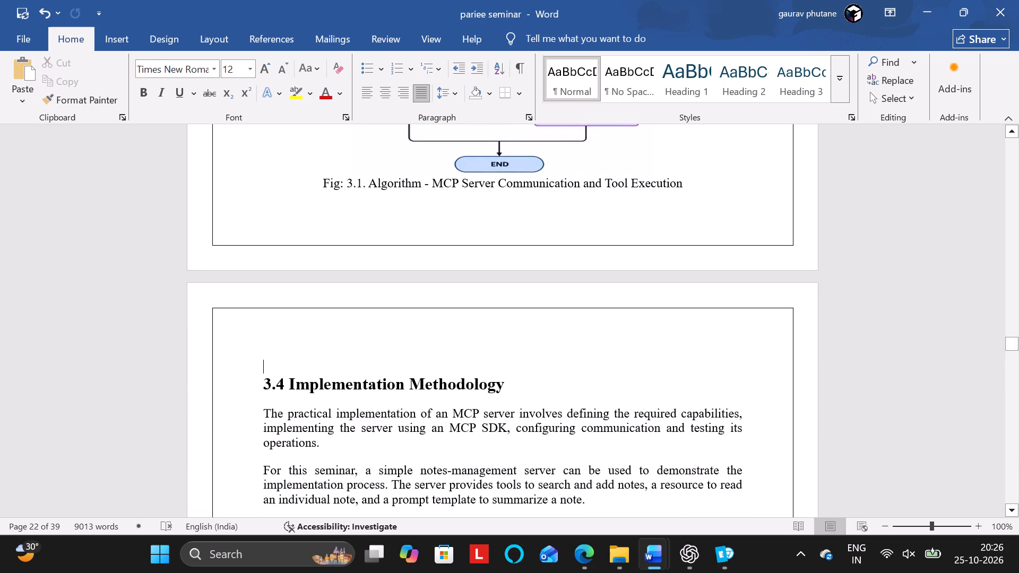
key("BackSpace")
Remove the space before the algorithm flowchart's paragraph.
scroll(395, 342, "up", 2)
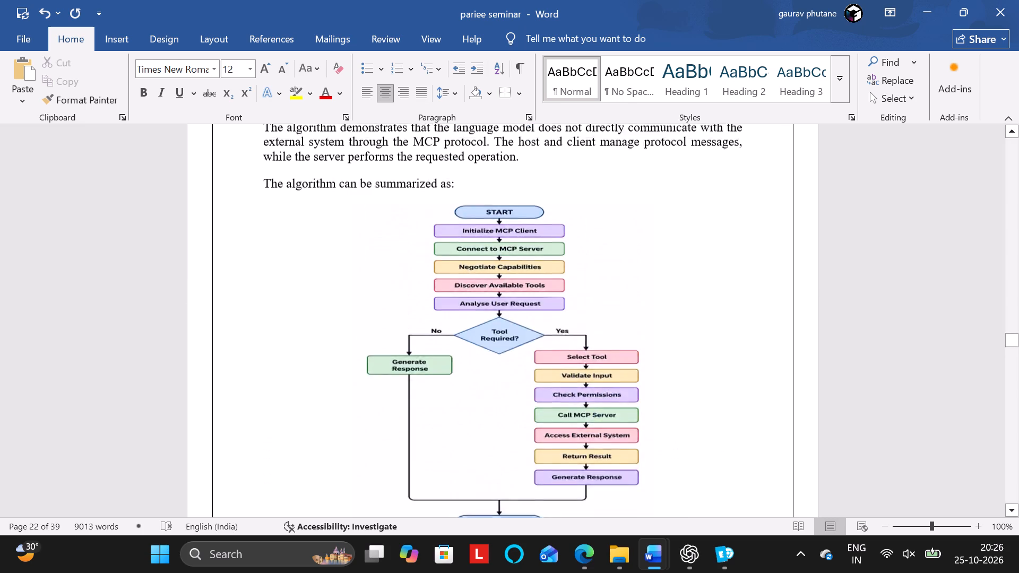
scroll(395, 342, "up", 1)
left_click(545, 314)
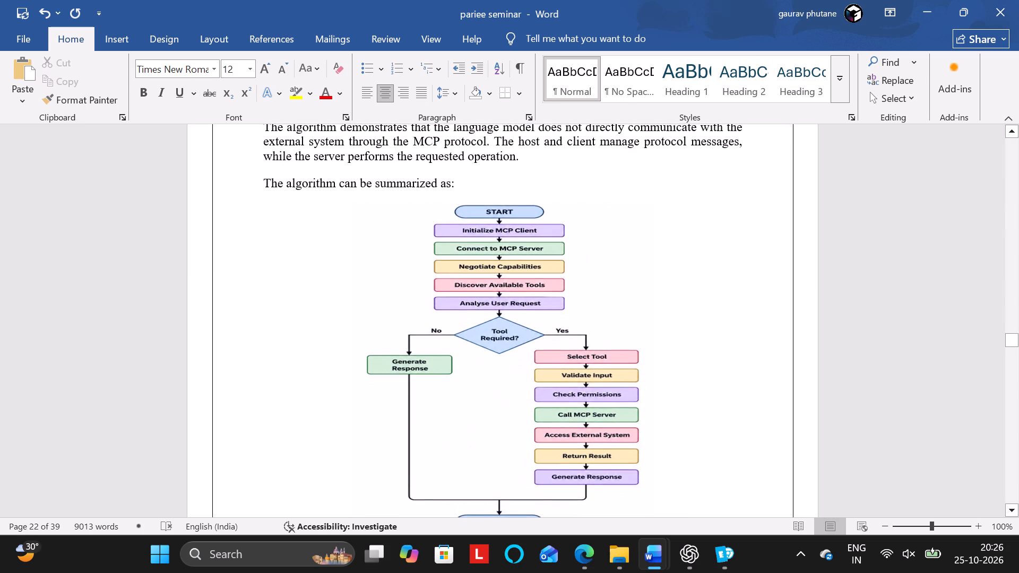
left_click(446, 98)
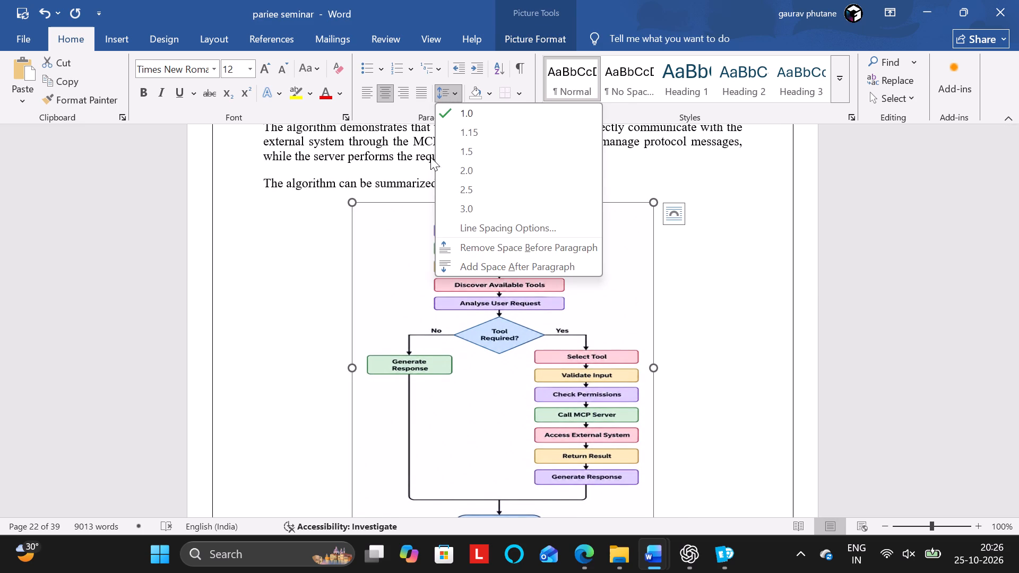
left_click(457, 242)
Stretch the algorithm flowchart slightly taller while keeping its caption on the same page.
scroll(457, 242, "down", 1)
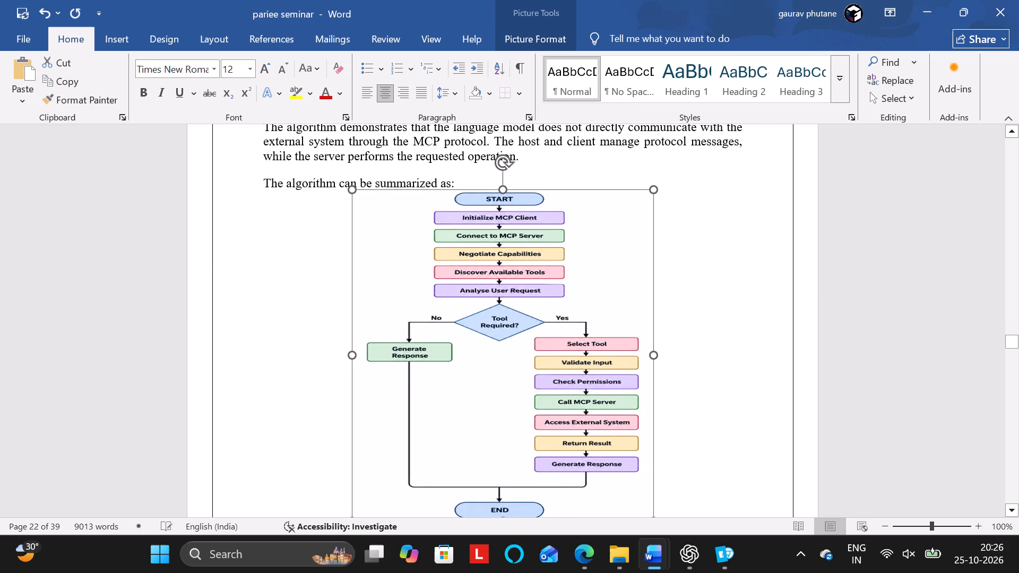
scroll(457, 242, "down", 1)
scroll(531, 238, "up", 1)
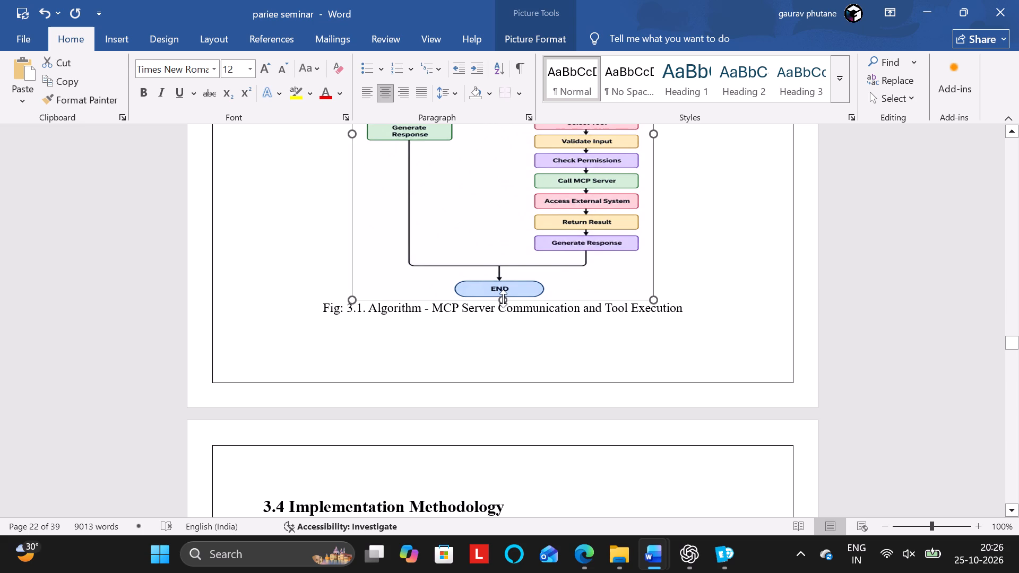
left_click_drag(503, 299, 505, 319)
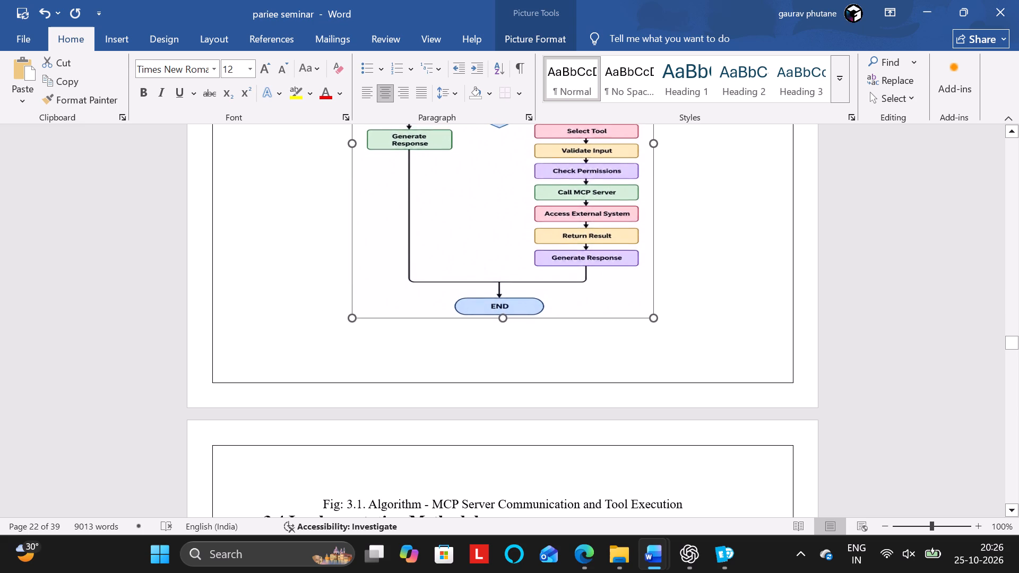
left_click_drag(505, 319, 504, 311)
left_click(682, 283)
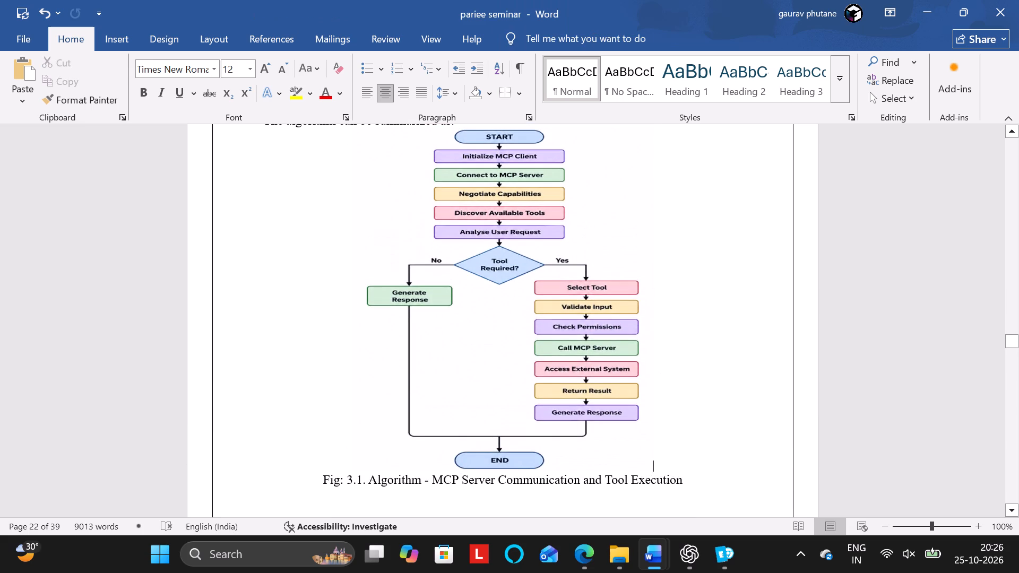
Set the spacing before the paragraph "The algorithm can be summarized as:" to 3 pt.
scroll(682, 283, "up", 1)
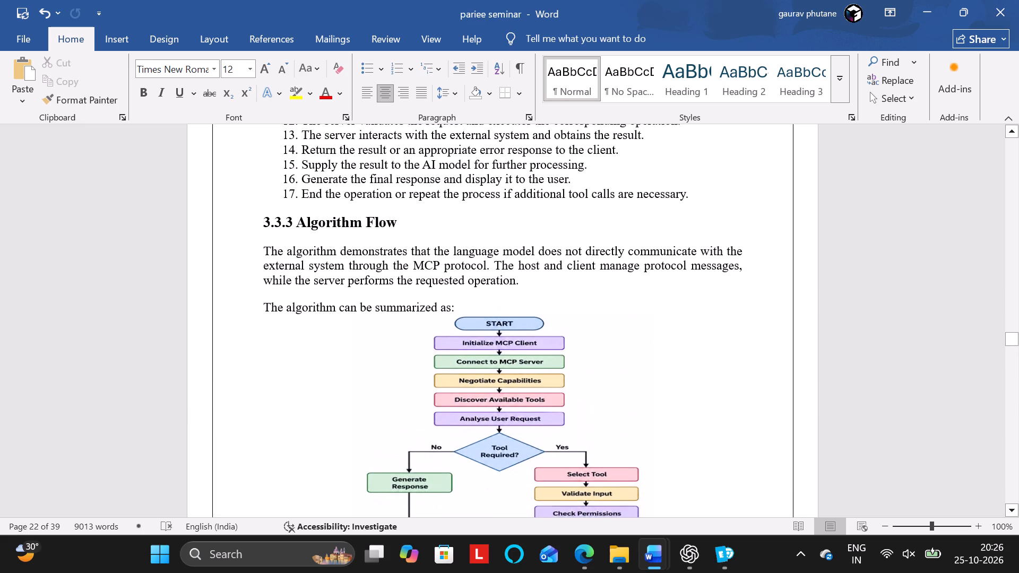
left_click(398, 304)
left_click(442, 85)
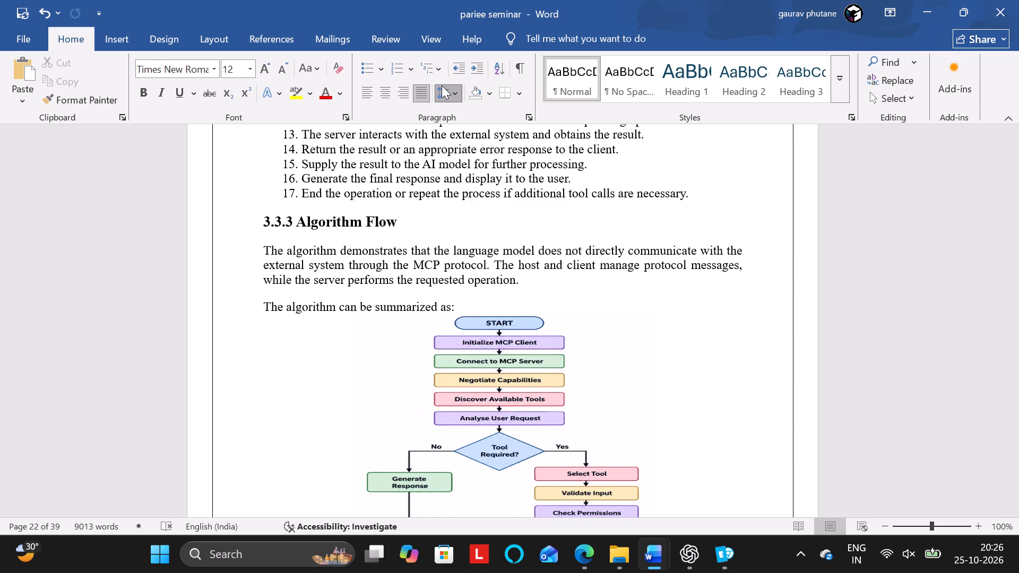
left_click(452, 247)
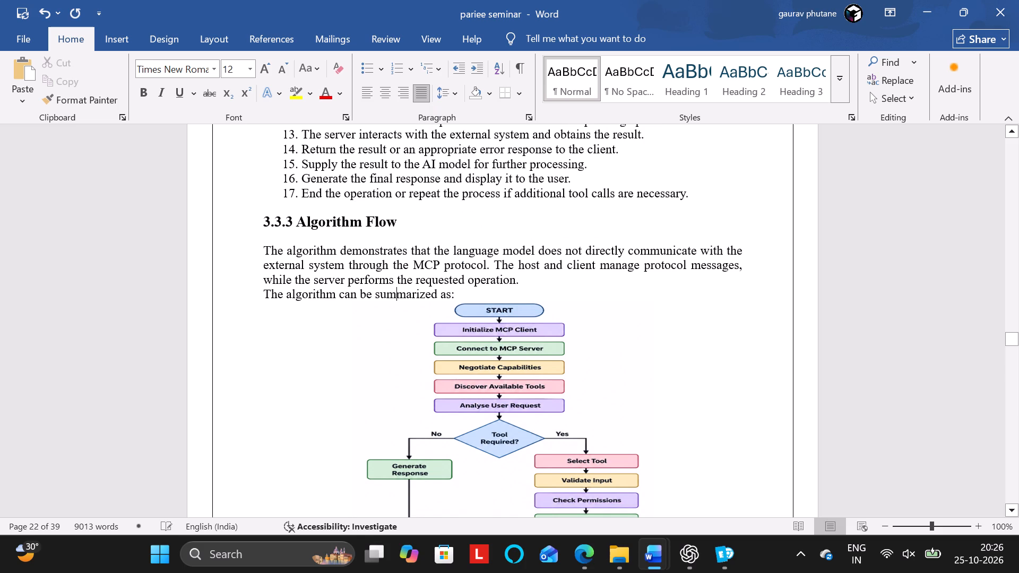
left_click(457, 101)
left_click(474, 224)
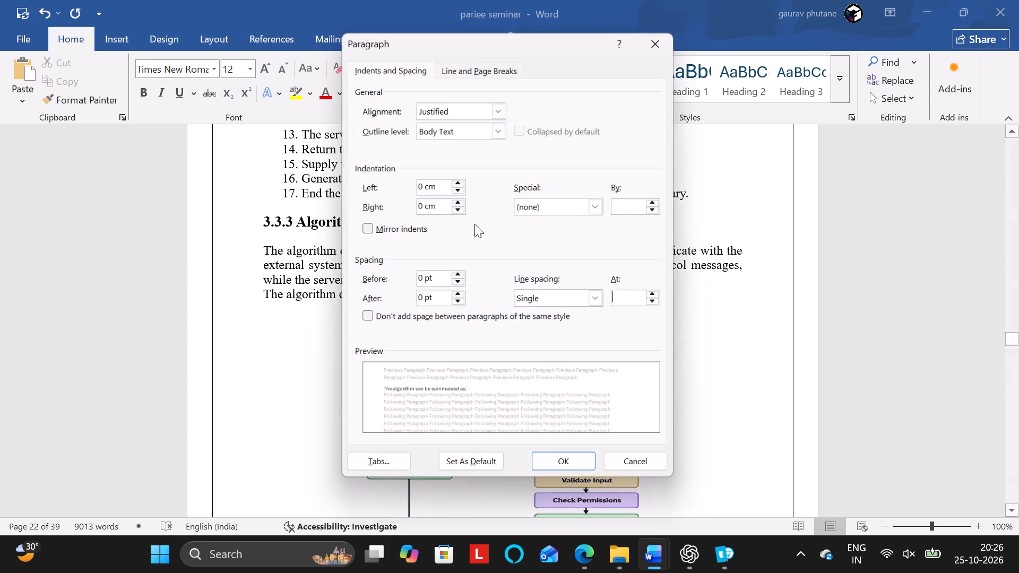
left_click(421, 282)
key("BackSpace")
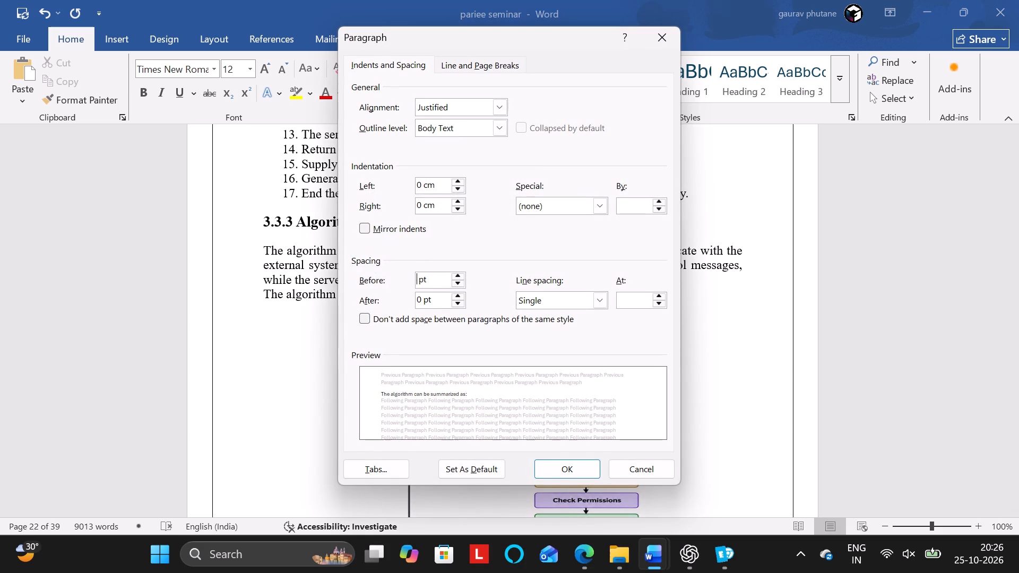
key("3")
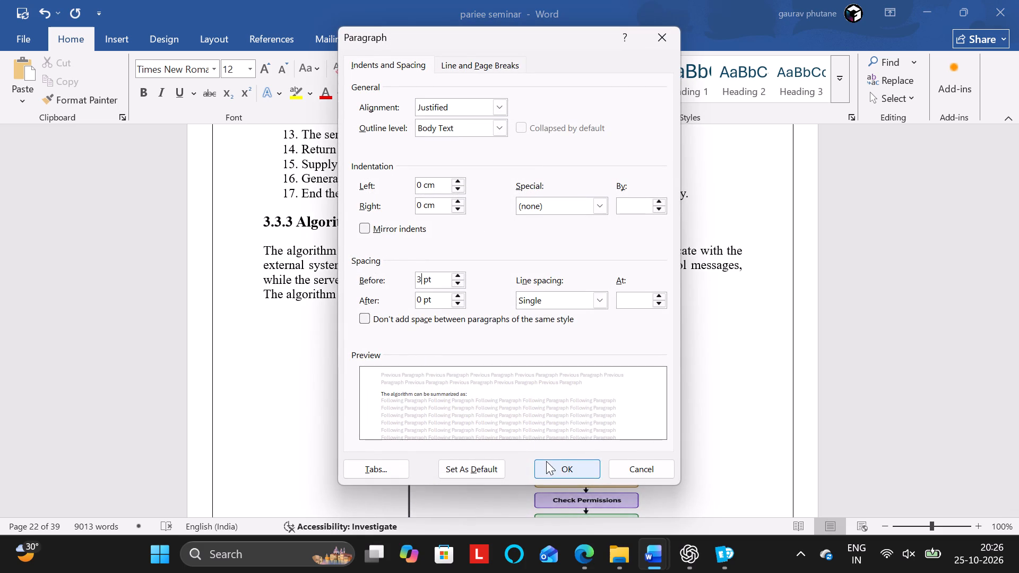
left_click(545, 464)
Set the spacing before the algorithm flowchart's paragraph to 3 pt.
left_click(534, 390)
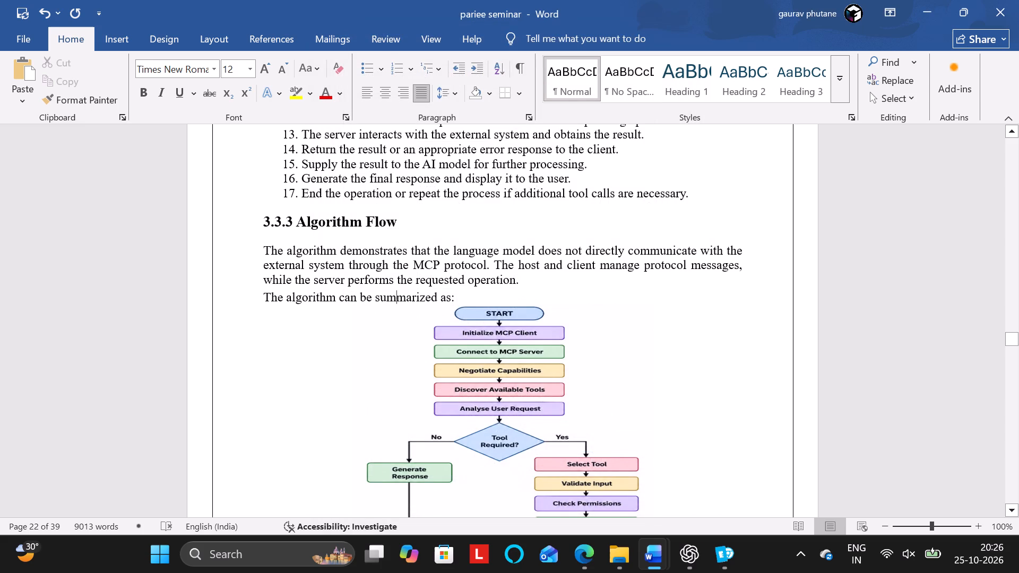
left_click(452, 95)
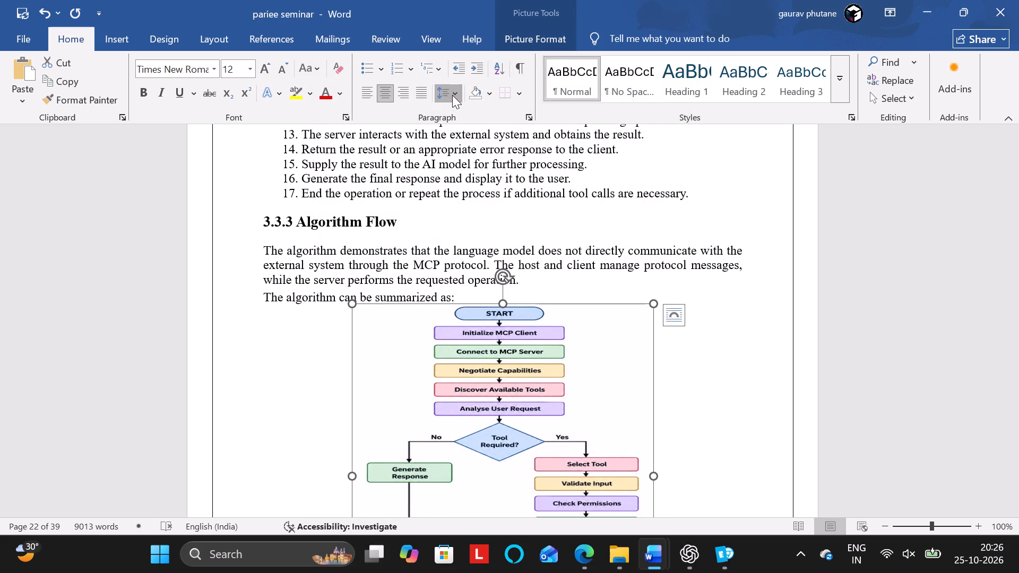
left_click(488, 223)
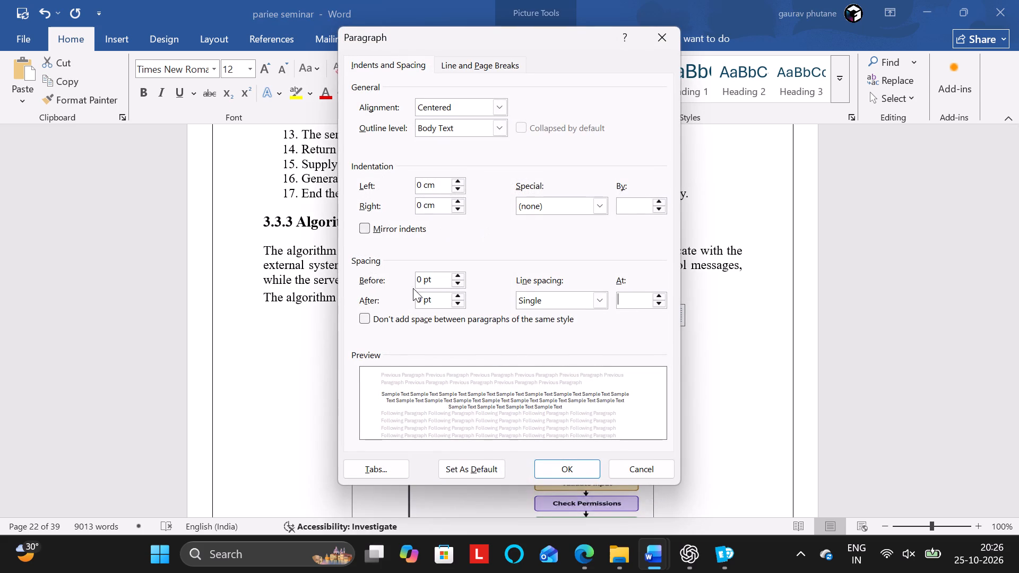
left_click(419, 283)
key("Right")
key("3")
left_click(551, 468)
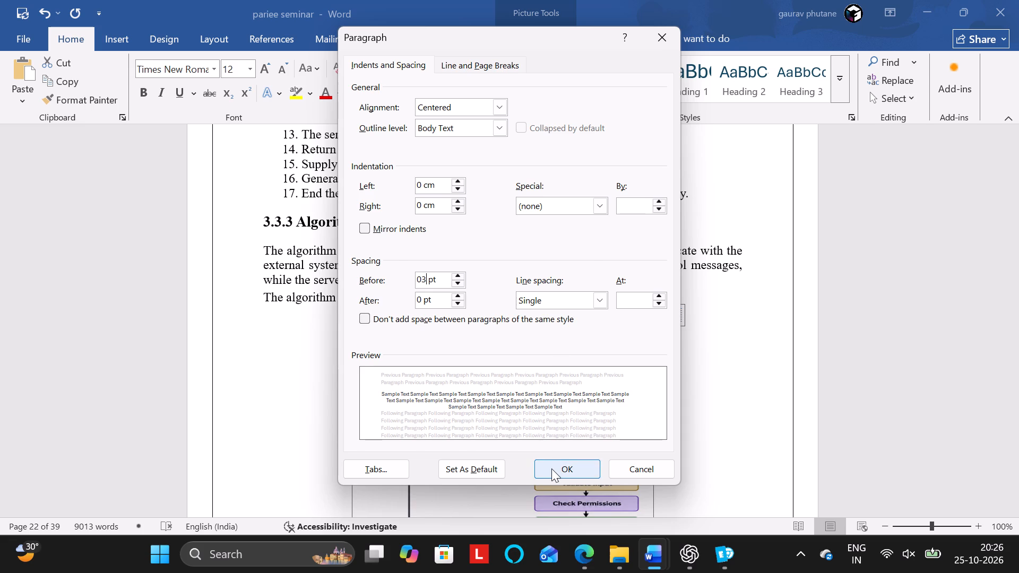
Stretch the algorithm flowchart slightly taller, keeping its Fig: 3.1 caption on the same page.
scroll(551, 468, "down", 3)
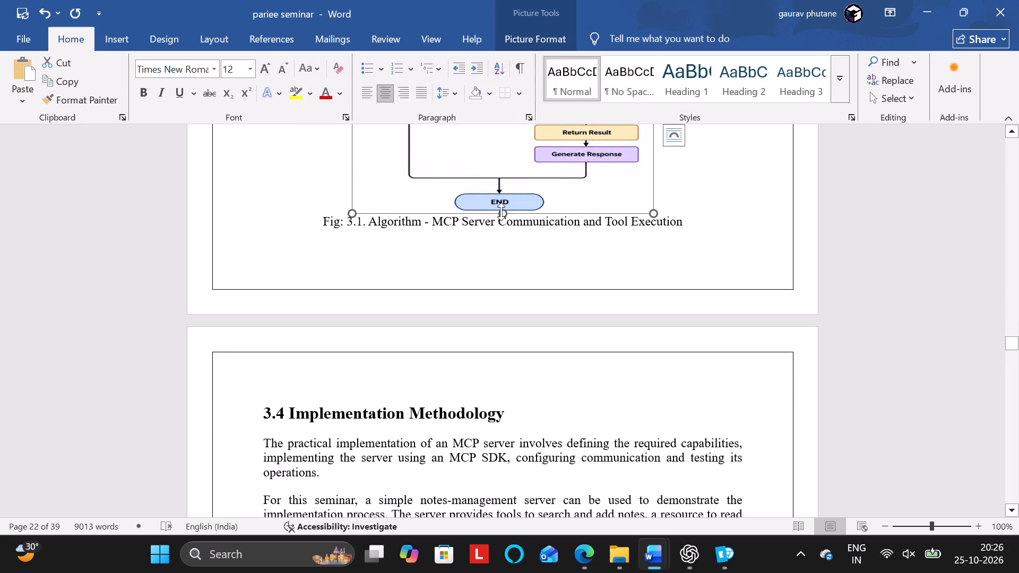
left_click_drag(501, 215, 501, 222)
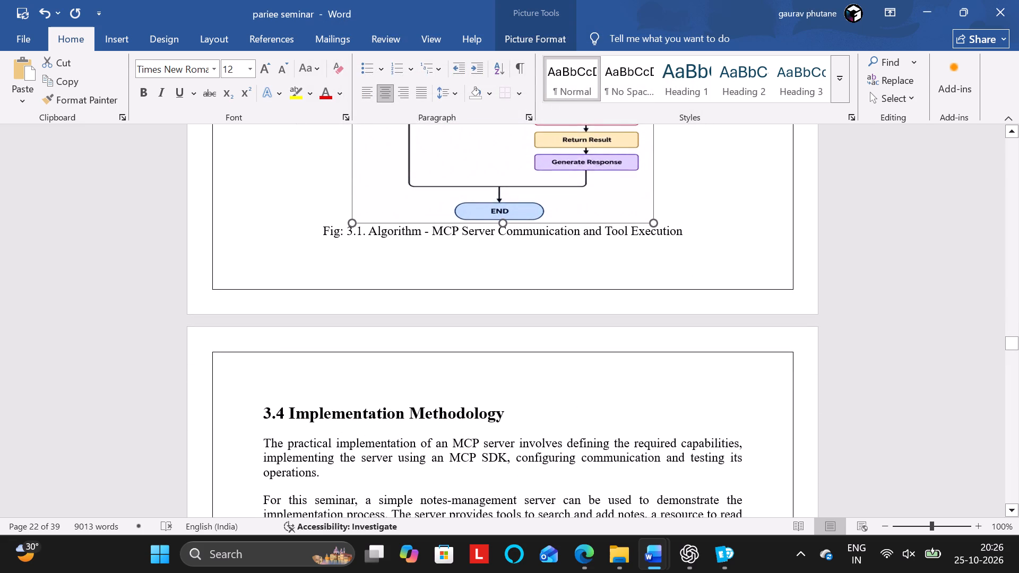
left_click_drag(501, 222, 502, 220)
left_click(684, 258)
Remove the space before the "Steps:" paragraph in the tool invocation algorithm.
scroll(684, 258, "up", 1)
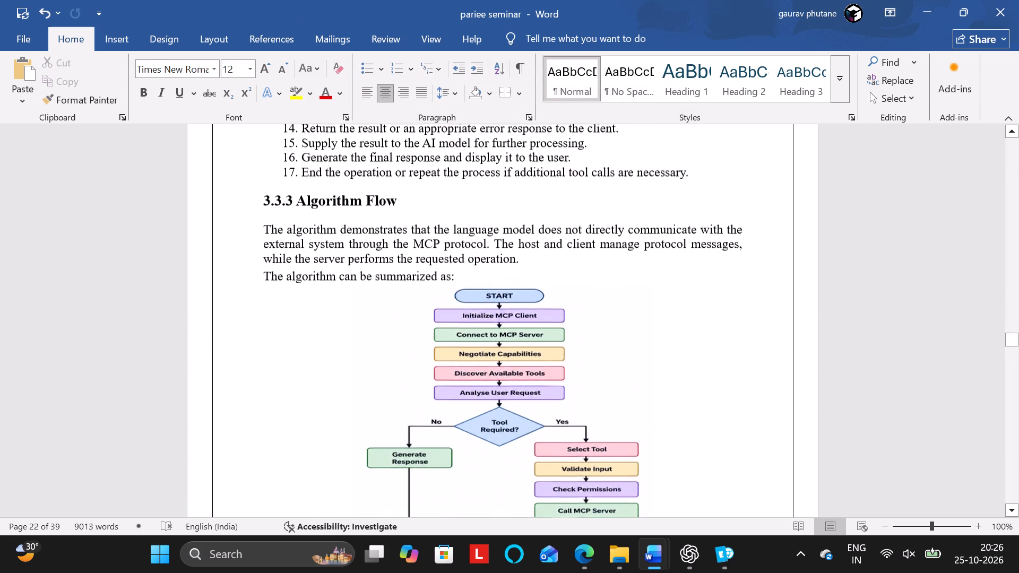
scroll(440, 224, "up", 1)
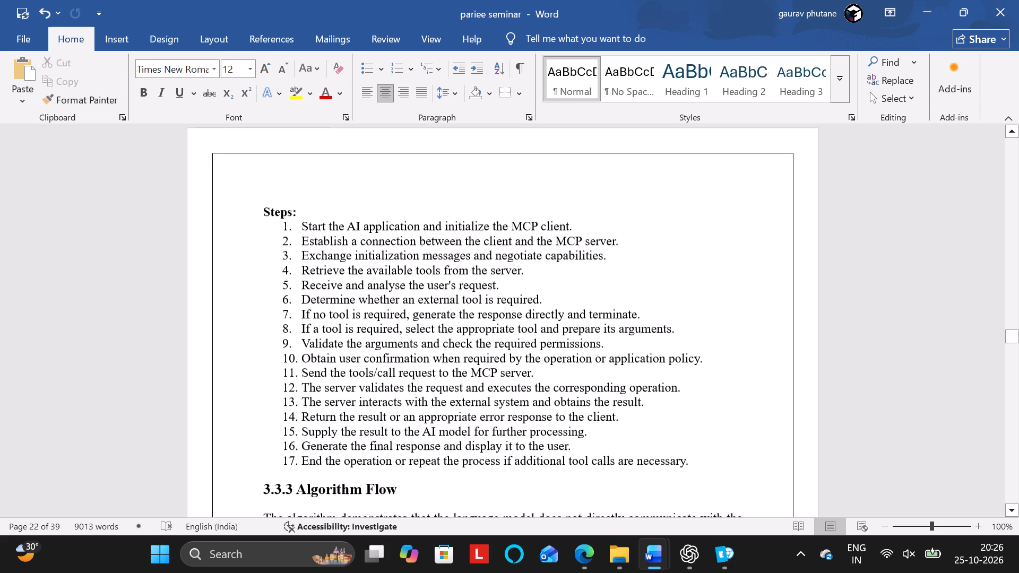
left_click(291, 212)
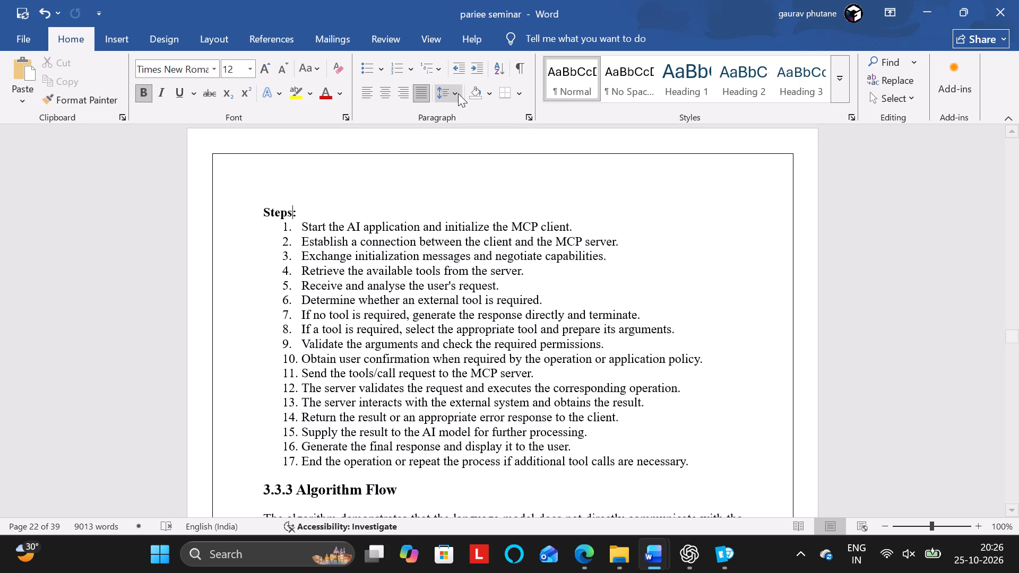
left_click(458, 93)
left_click(449, 242)
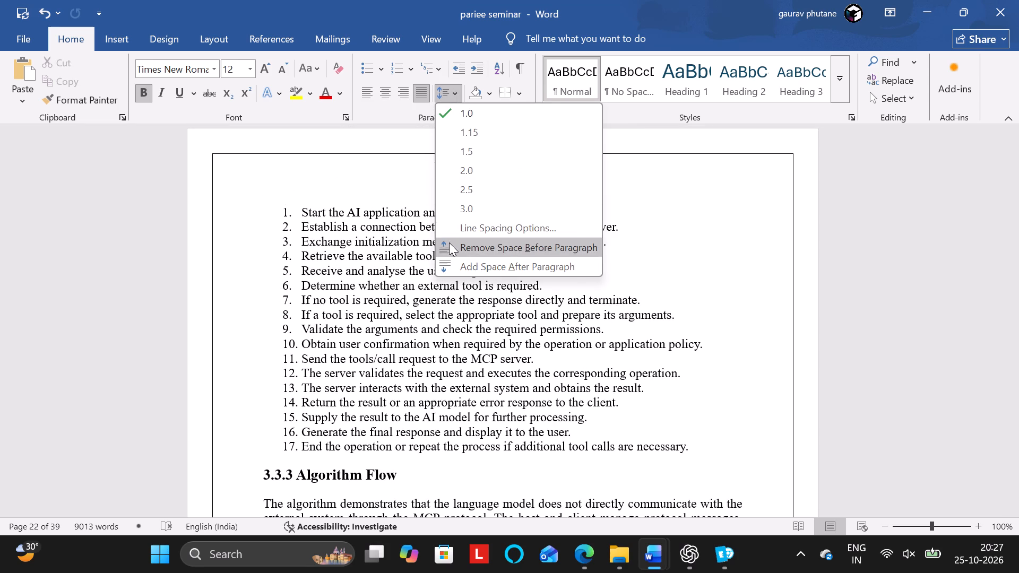
Insert a blank line above "Steps:" in section 3.3.2 to push it onto the page with its numbered list.
scroll(449, 242, "up", 1)
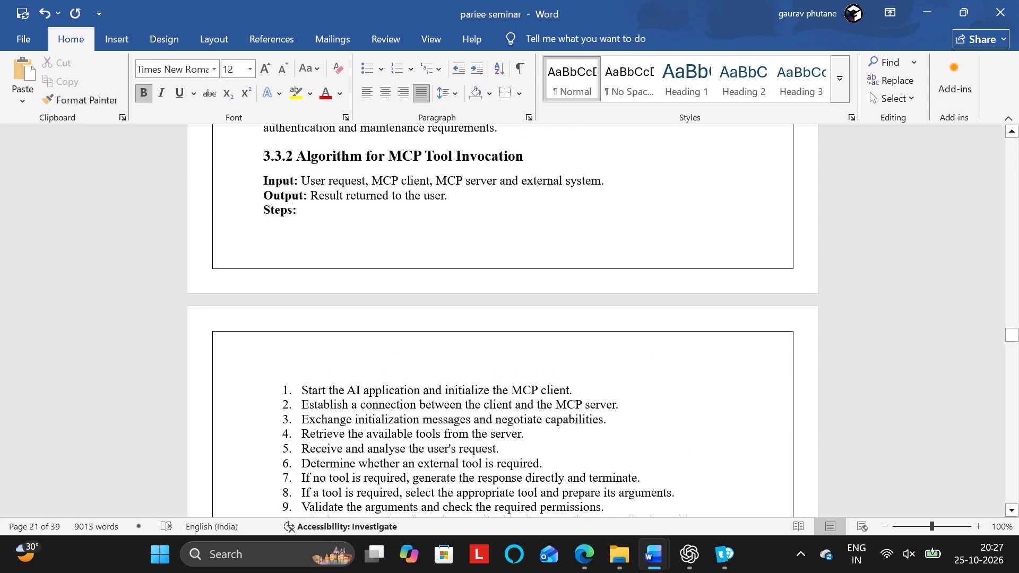
left_click(266, 213)
key("Return")
Stretch the algorithm flowchart a little taller again, keeping its caption on the same page.
scroll(266, 213, "down", 2)
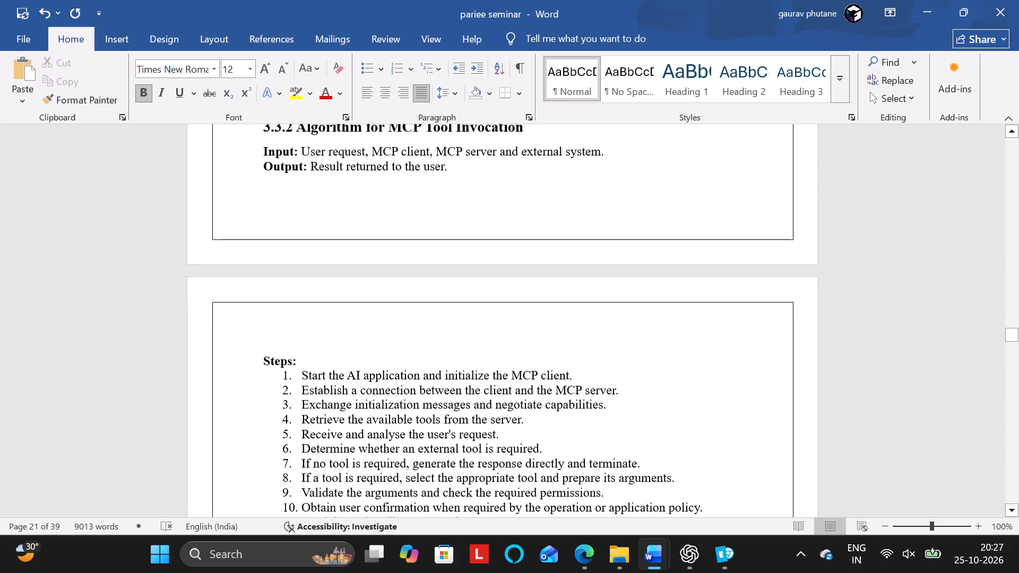
scroll(266, 213, "down", 2)
left_click(443, 187)
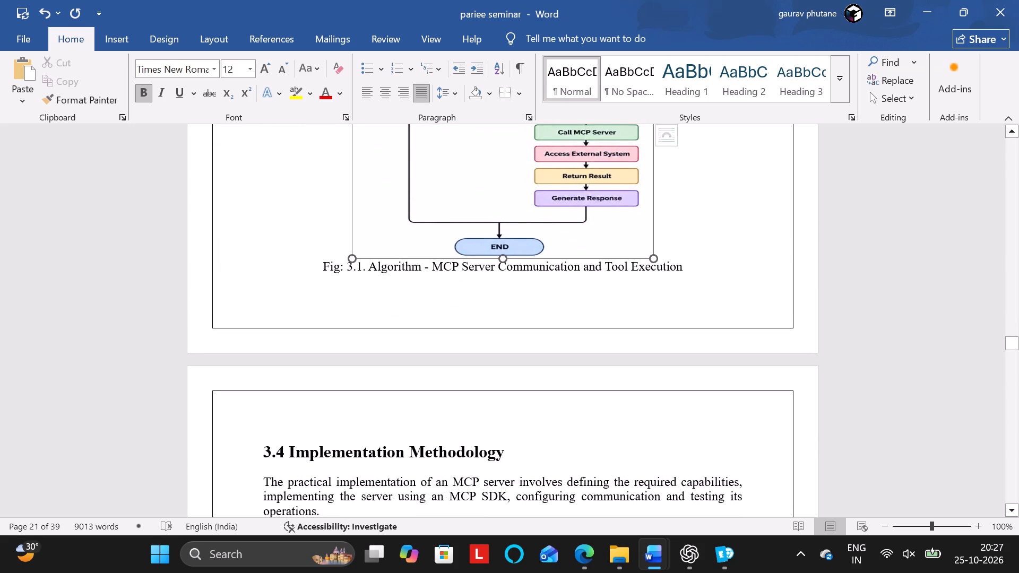
left_click(500, 259)
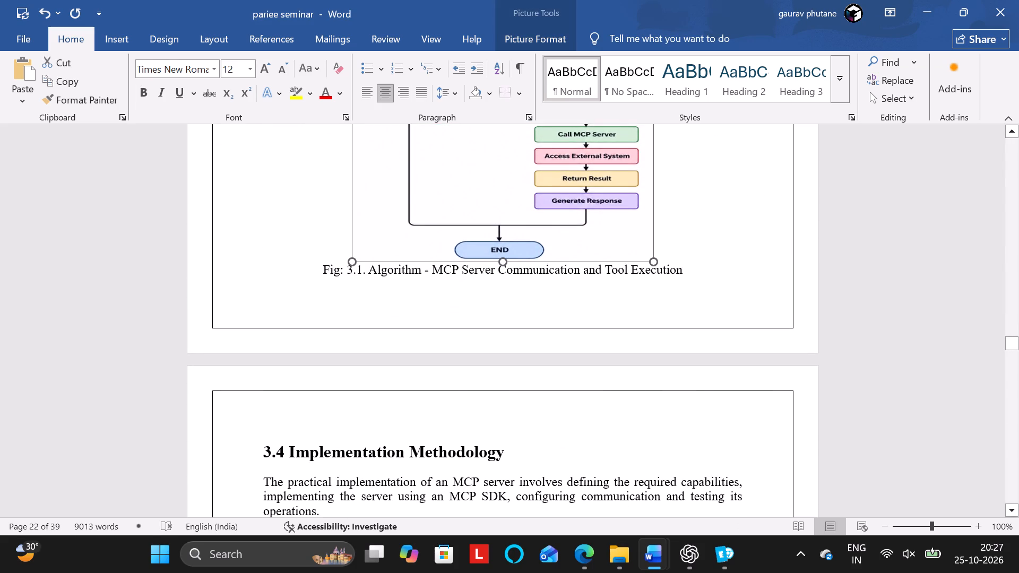
Add " :-" to the end of the "3.4 Implementation Methodology" heading.
scroll(713, 299, "down", 2)
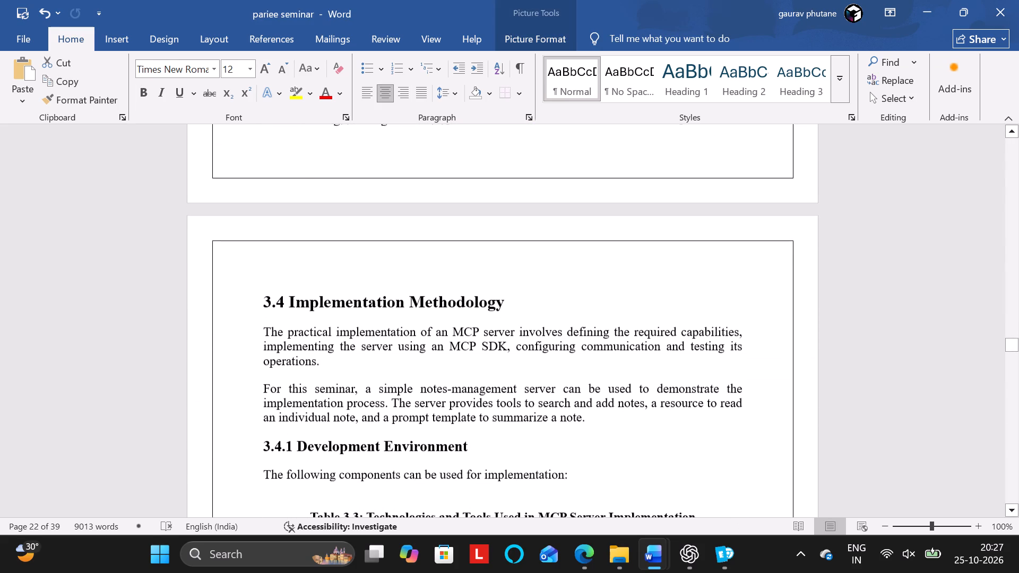
left_click(512, 295)
key("Up")
key("Down")
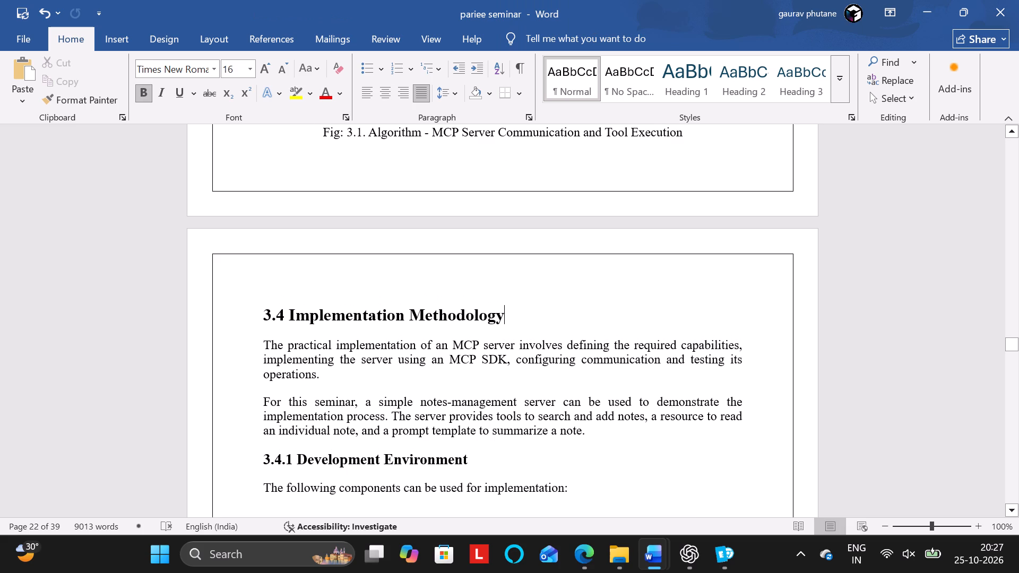
key("space")
type(":-")
Delete the blank line above the Table 3.3 caption in section 3.4.1.
scroll(512, 295, "down", 1)
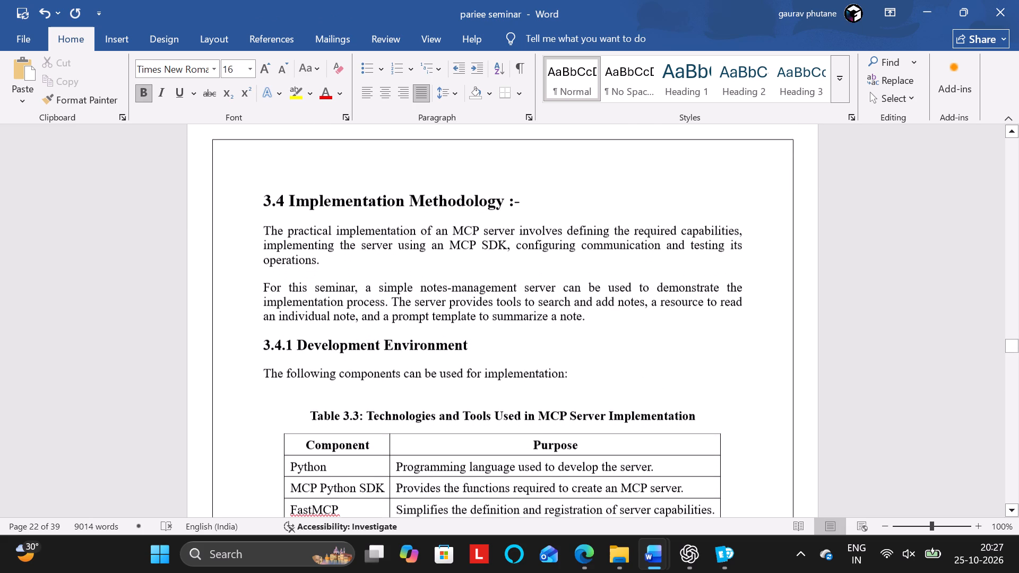
left_click(456, 338)
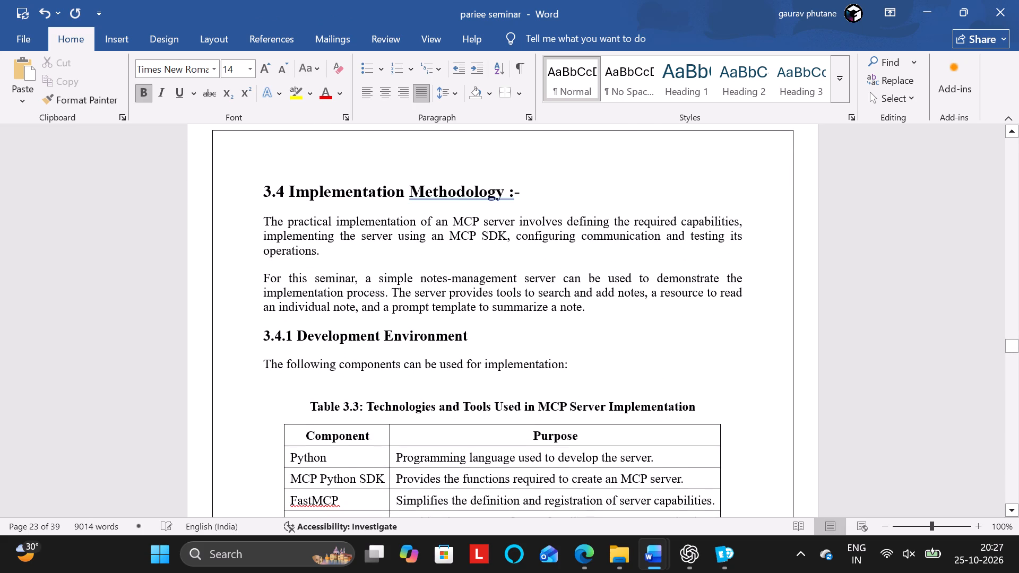
left_click(388, 406)
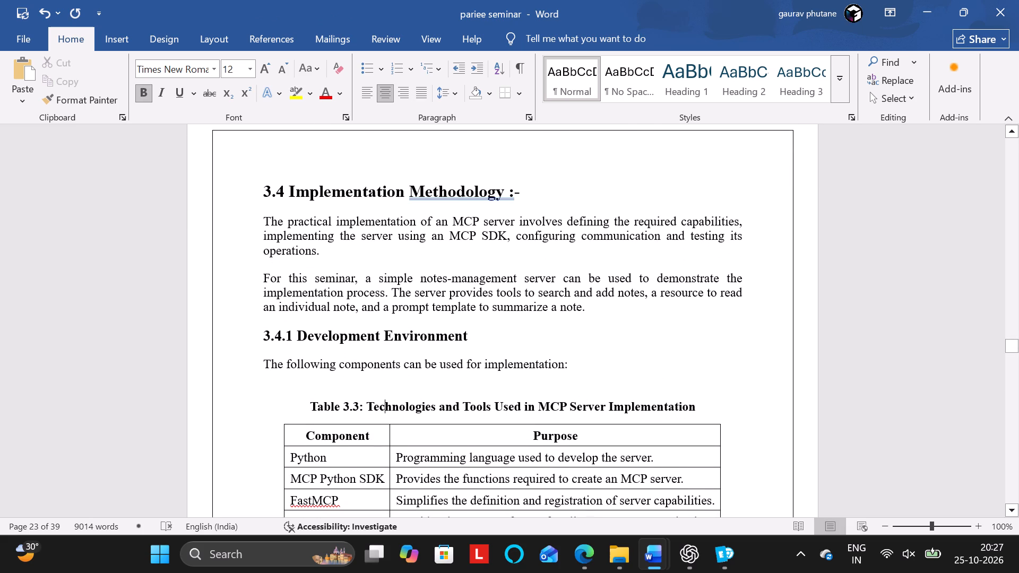
key("Up")
key("BackSpace")
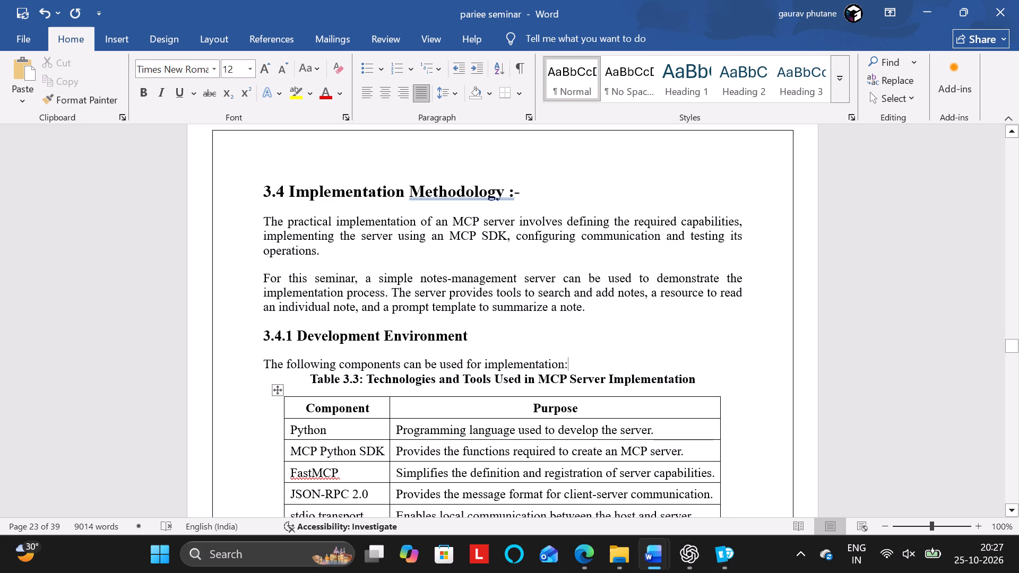
Add space before the Table 3.3 caption paragraph.
key("Down")
left_click(449, 88)
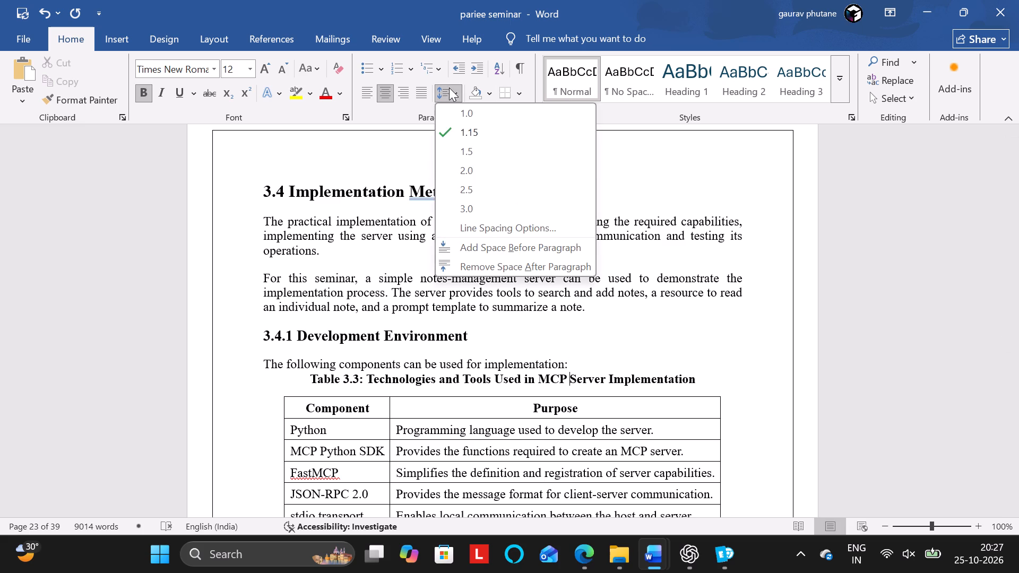
left_click(452, 247)
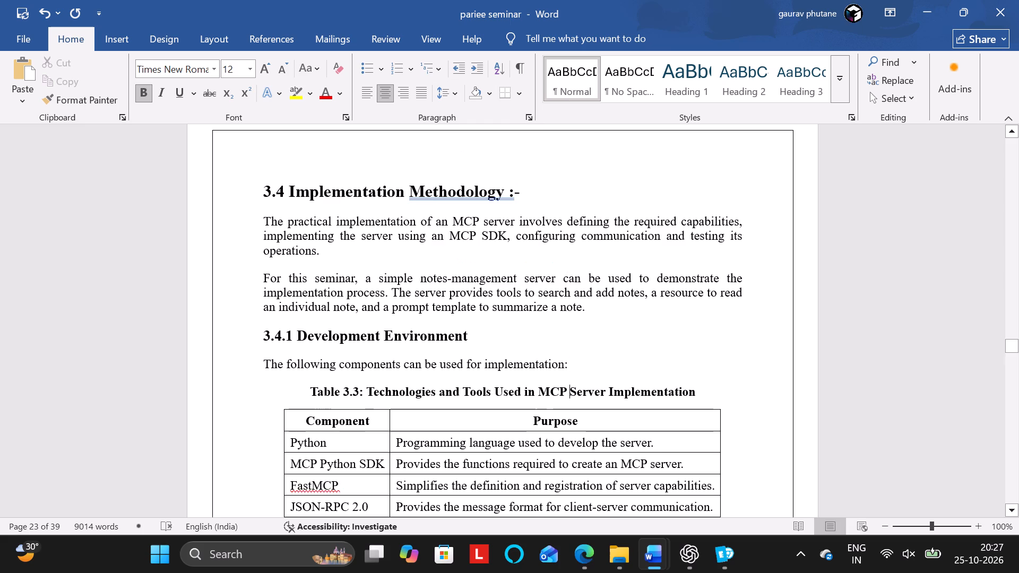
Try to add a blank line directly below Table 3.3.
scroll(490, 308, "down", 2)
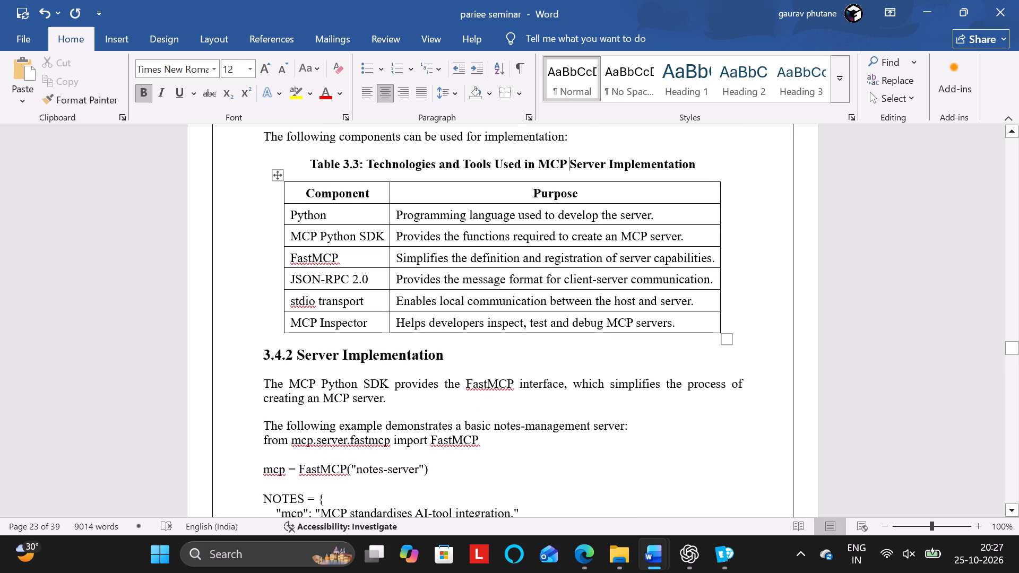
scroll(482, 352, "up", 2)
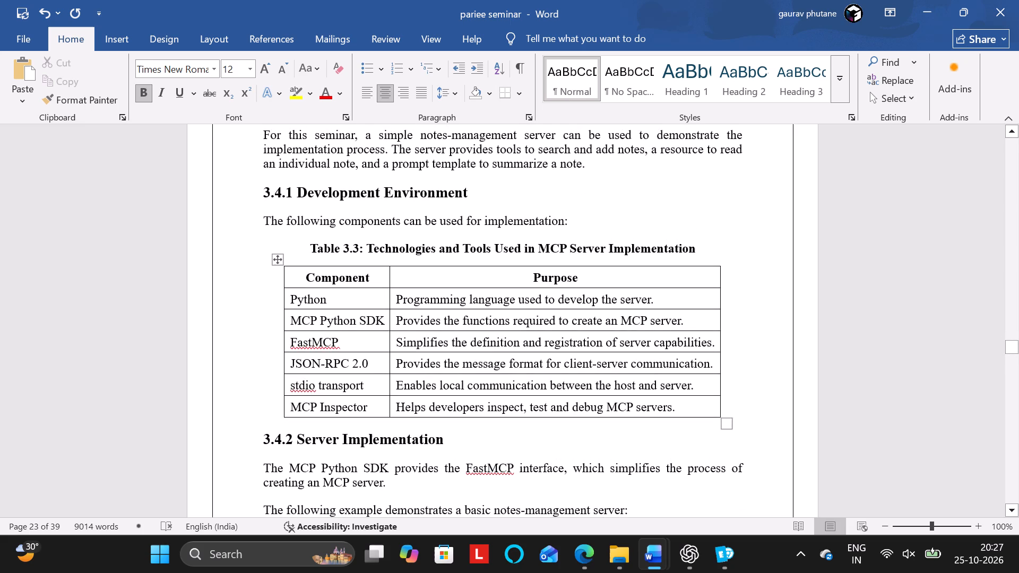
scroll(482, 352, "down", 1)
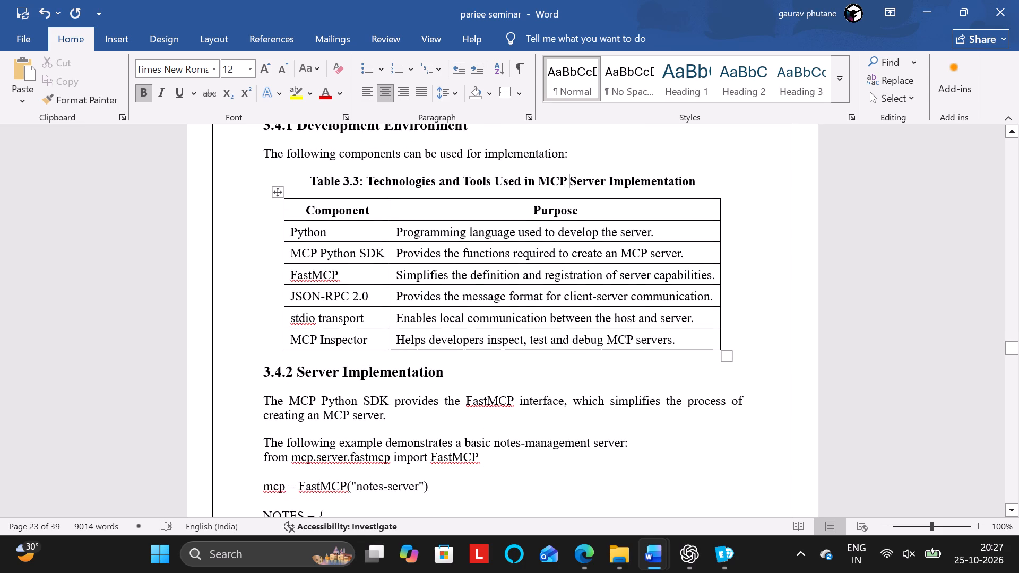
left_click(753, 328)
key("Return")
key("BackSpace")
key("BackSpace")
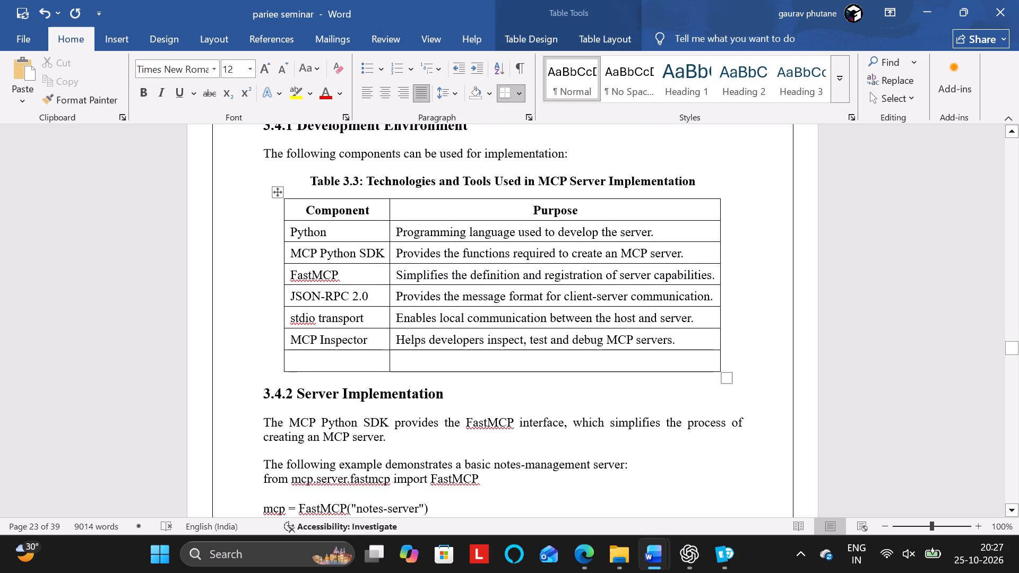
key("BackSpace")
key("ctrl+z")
Insert a blank 12 pt line between Table 3.3 and the "3.4.2 Server Implementation" heading, with no space before it.
key("Right")
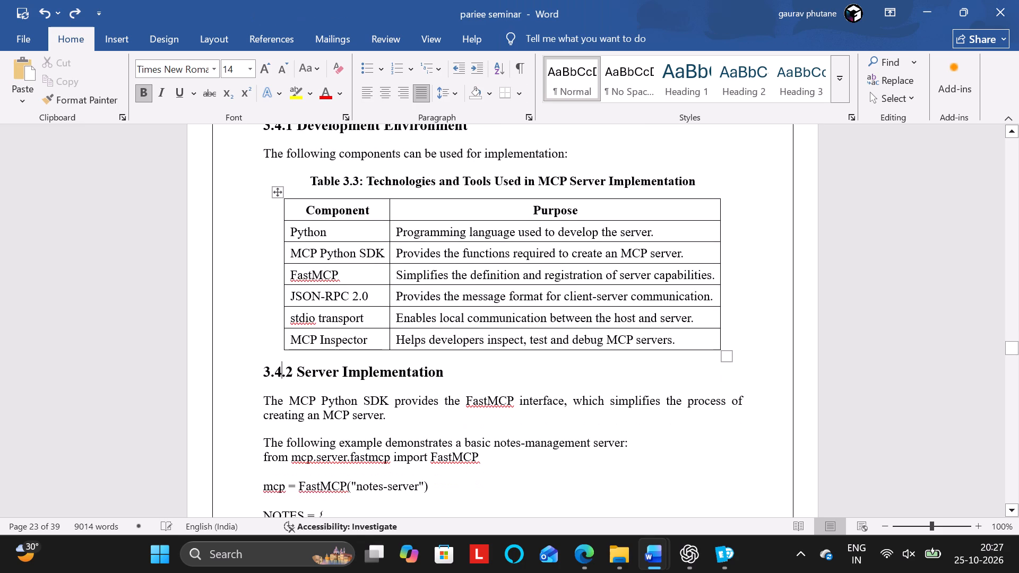
key("Return")
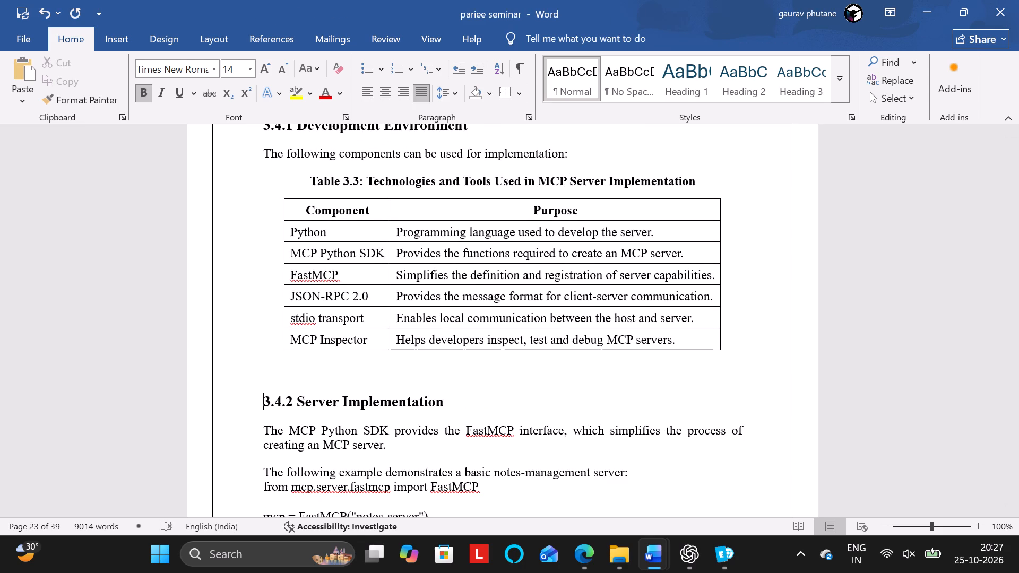
key("Up")
left_click(281, 70)
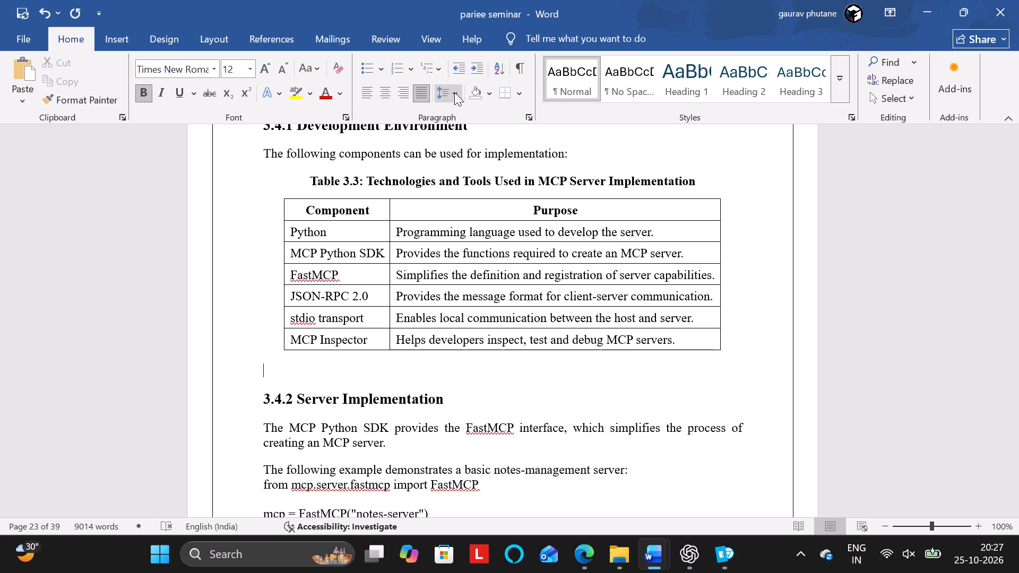
left_click(454, 92)
left_click(460, 245)
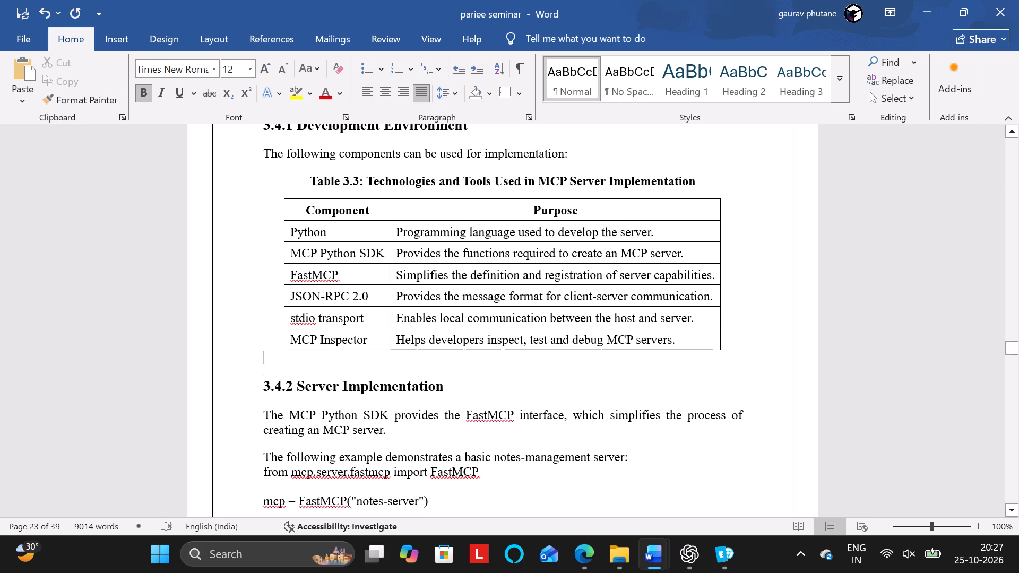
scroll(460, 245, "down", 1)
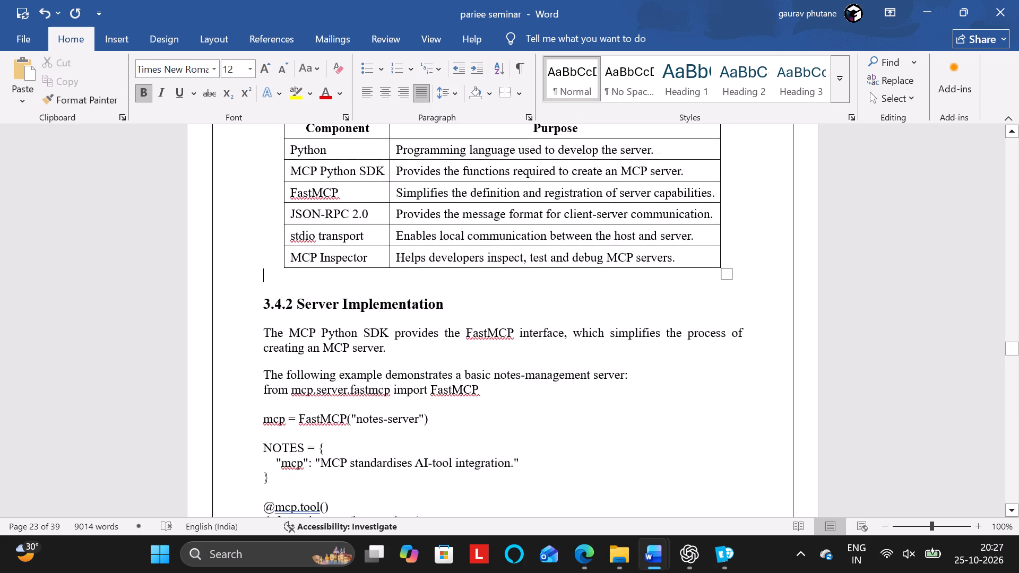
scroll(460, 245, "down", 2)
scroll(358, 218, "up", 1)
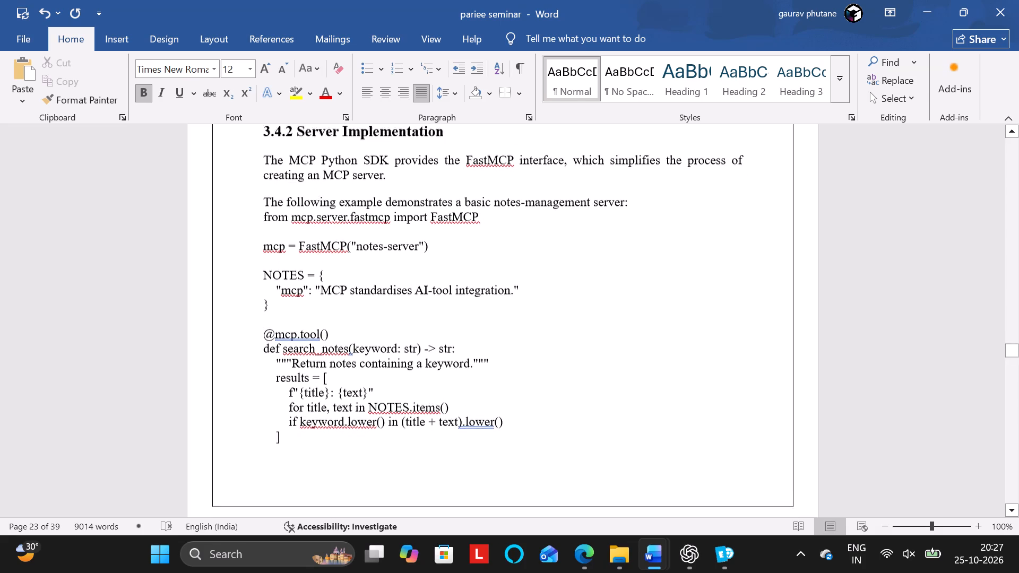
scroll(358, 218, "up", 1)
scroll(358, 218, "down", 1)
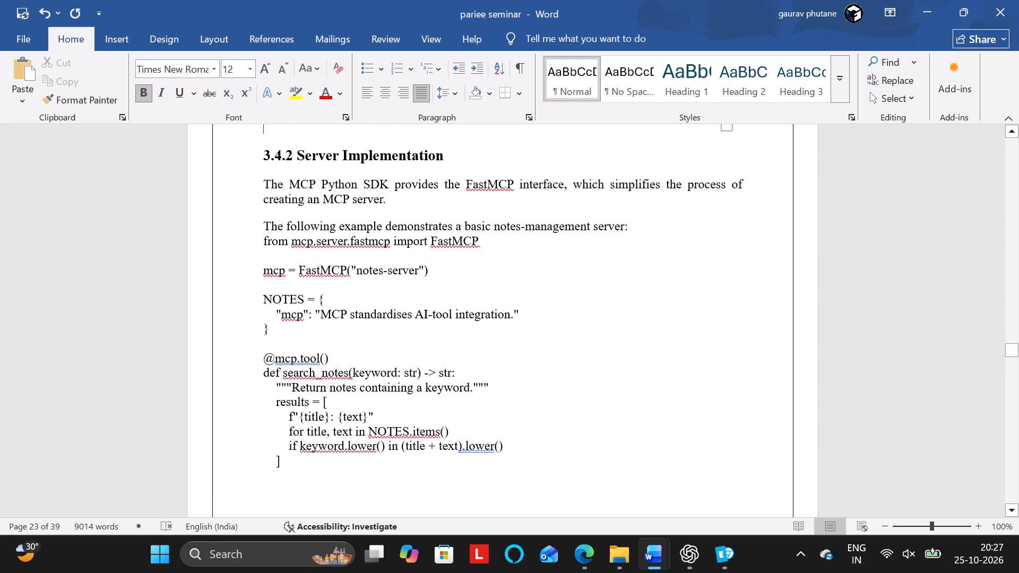
Check the paragraph spacing settings of the whole Python server code listing in section 3.4.2.
left_click_drag(262, 274, 290, 287)
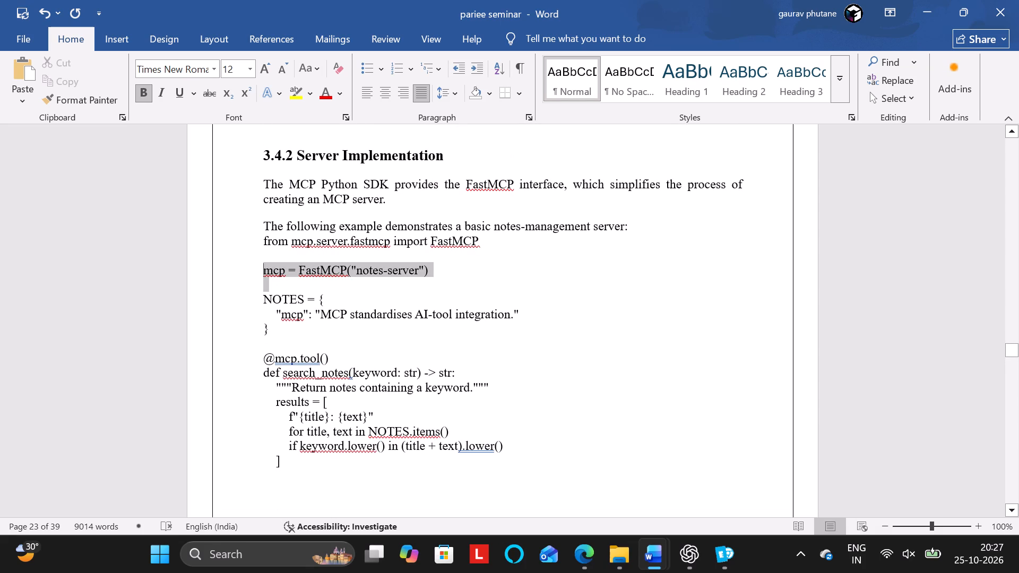
left_click_drag(290, 287, 315, 337)
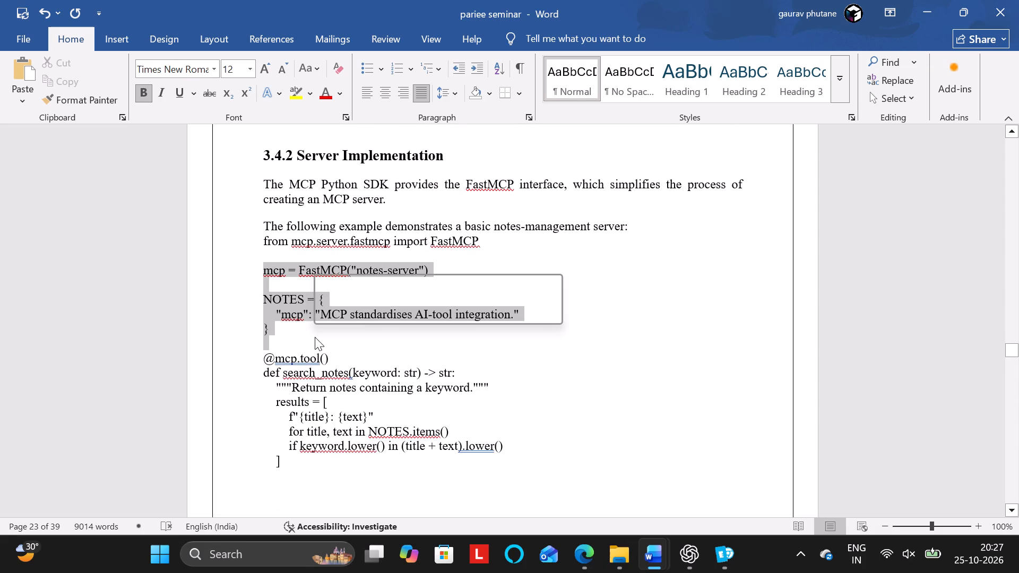
left_click(622, 305)
left_click(622, 305)
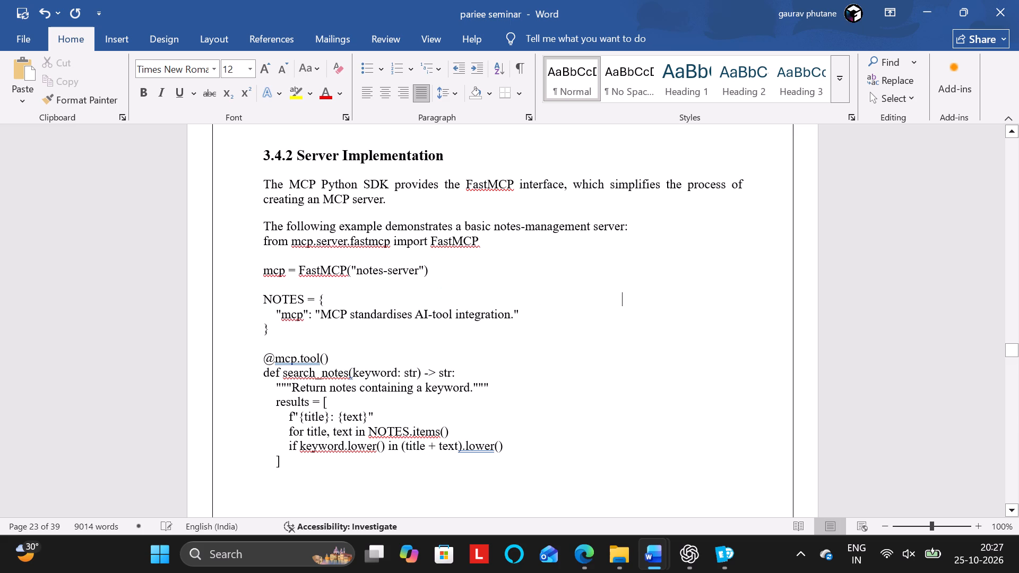
left_click_drag(262, 245, 320, 523)
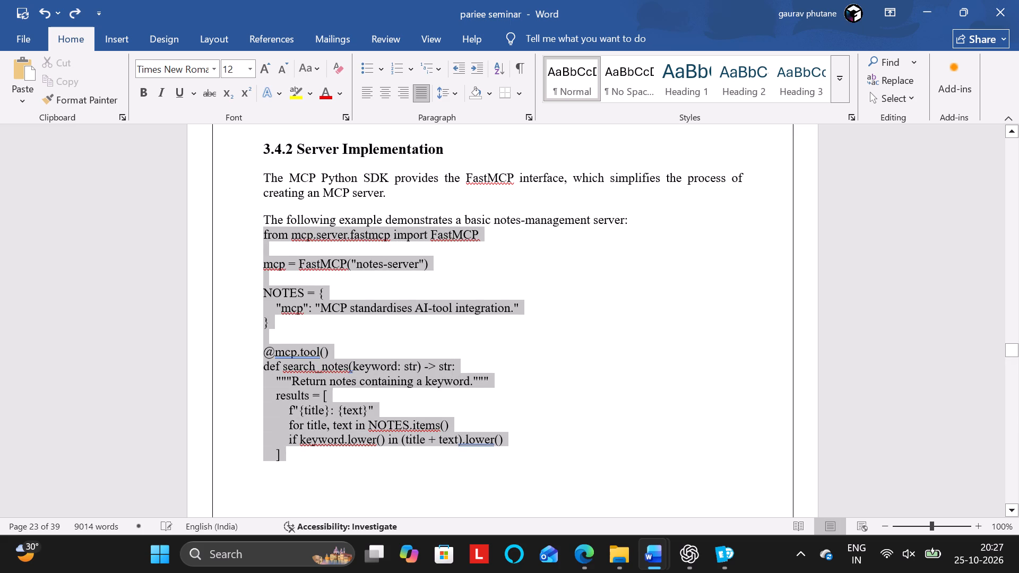
left_click_drag(320, 523, 418, 334)
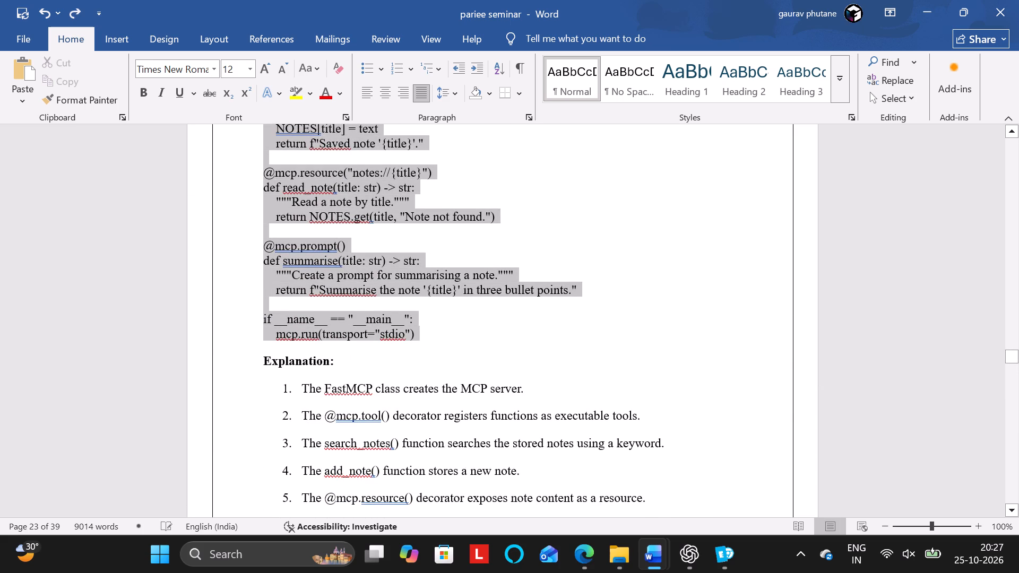
left_click_drag(418, 334, 418, 334)
left_click(441, 91)
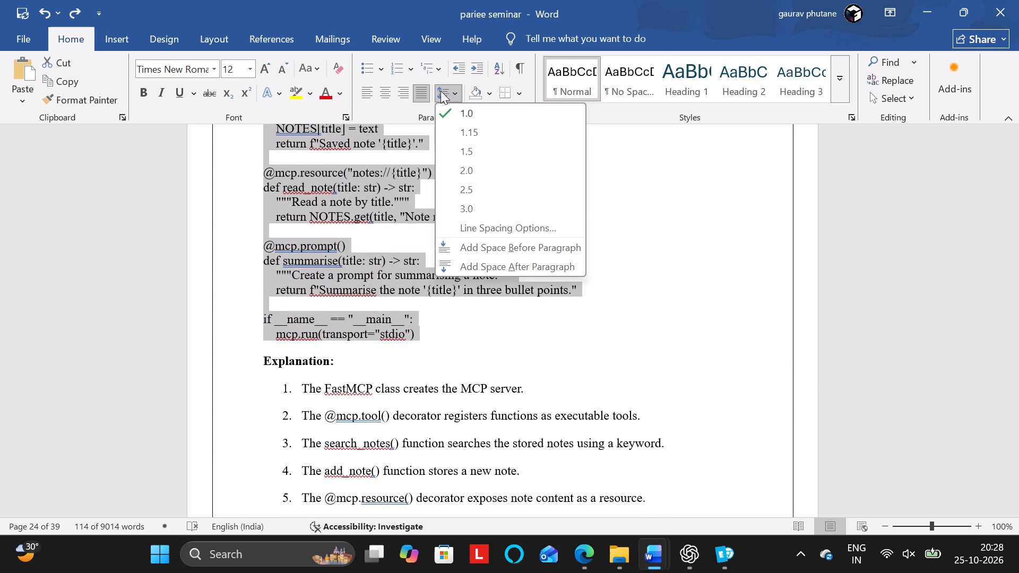
left_click(470, 224)
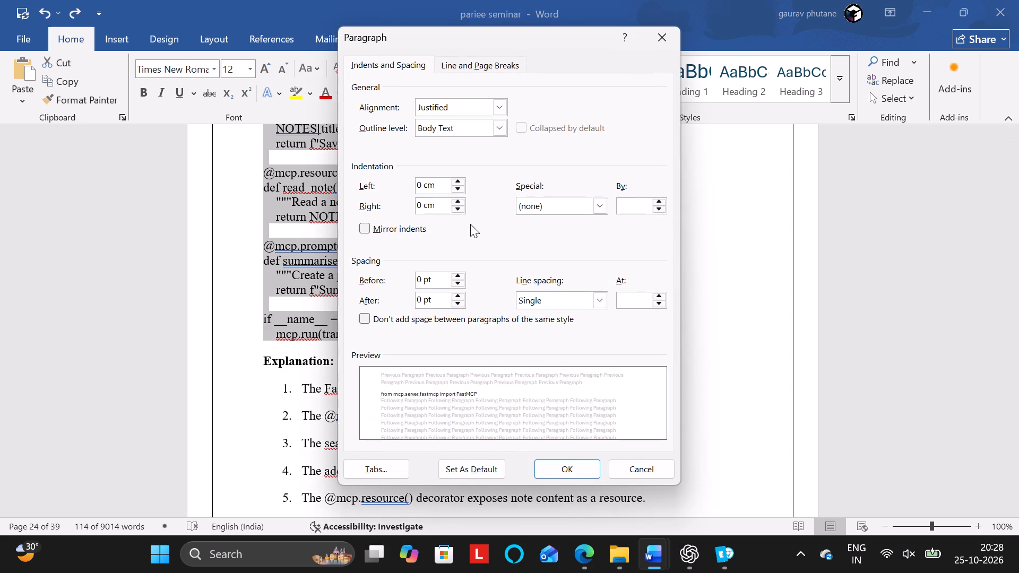
left_click(657, 36)
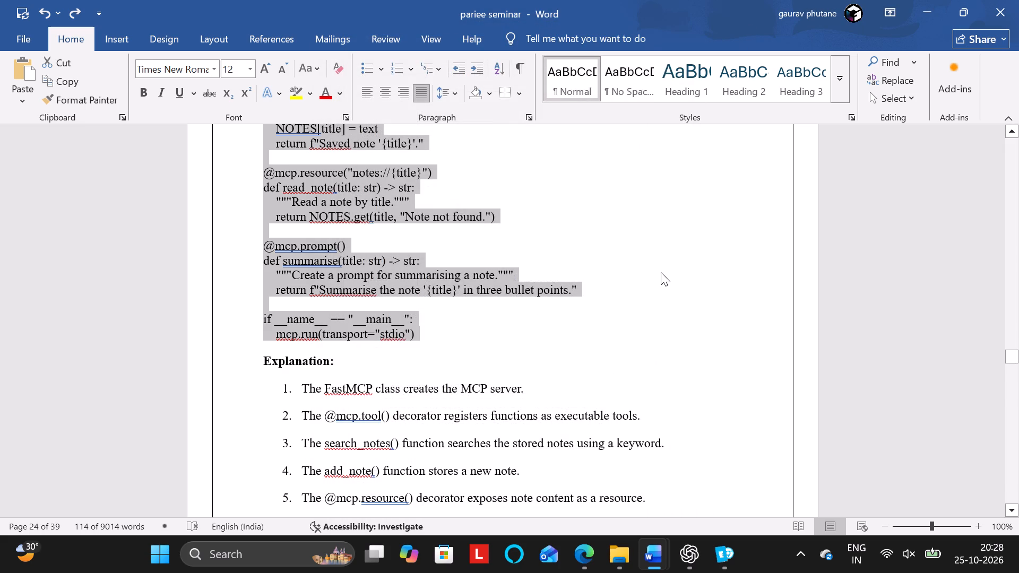
left_click(661, 272)
Remove the space before the seven numbered Explanation items in section 3.4.2 and set their line spacing to 1.15.
scroll(661, 272, "down", 1)
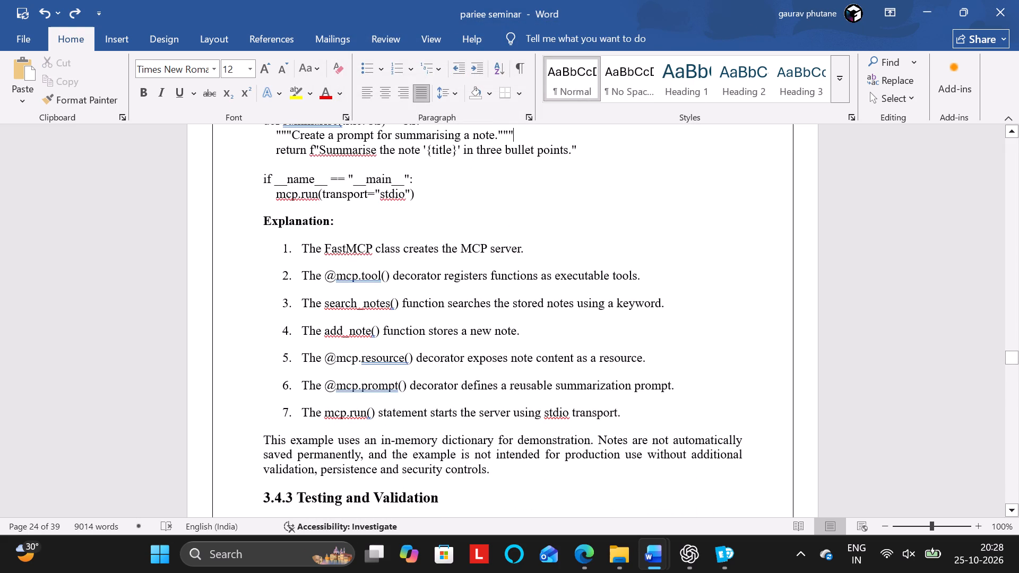
left_click_drag(299, 246, 649, 404)
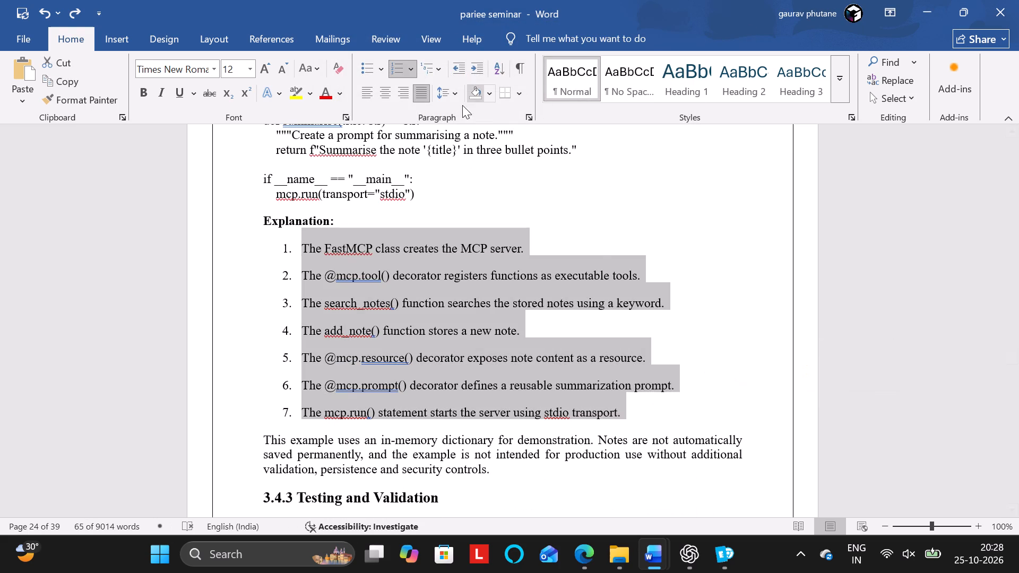
left_click(447, 95)
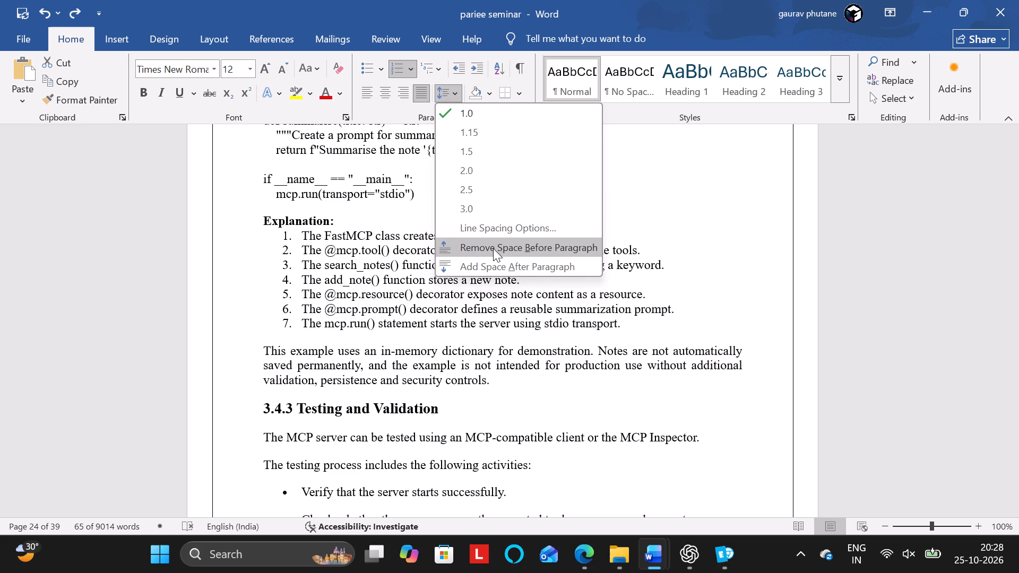
left_click(493, 248)
left_click(450, 88)
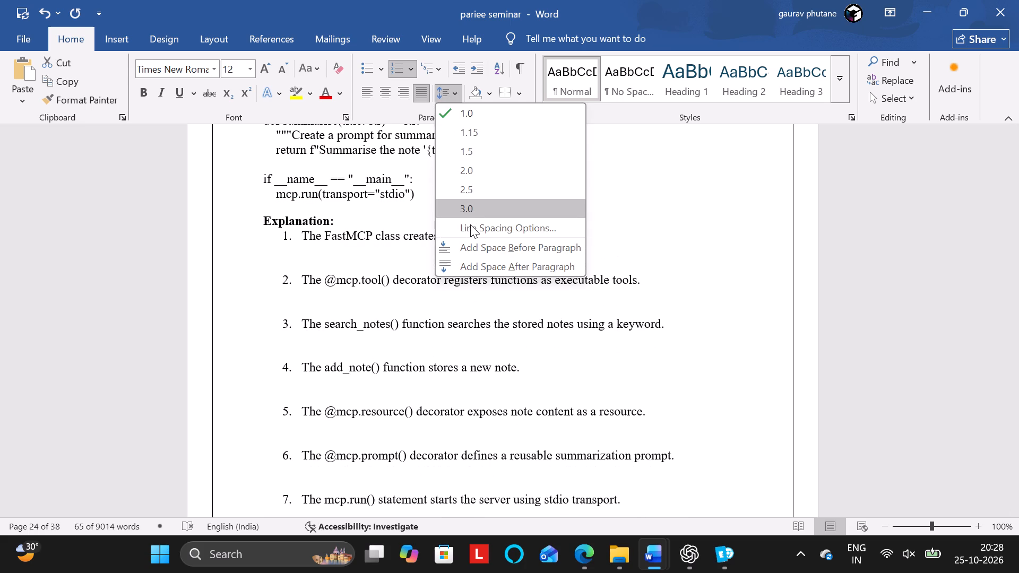
left_click(476, 130)
left_click(706, 315)
Remove the space before all the testing activity bullets in section 3.4.3 and set their line spacing to 1.15.
scroll(706, 315, "down", 1)
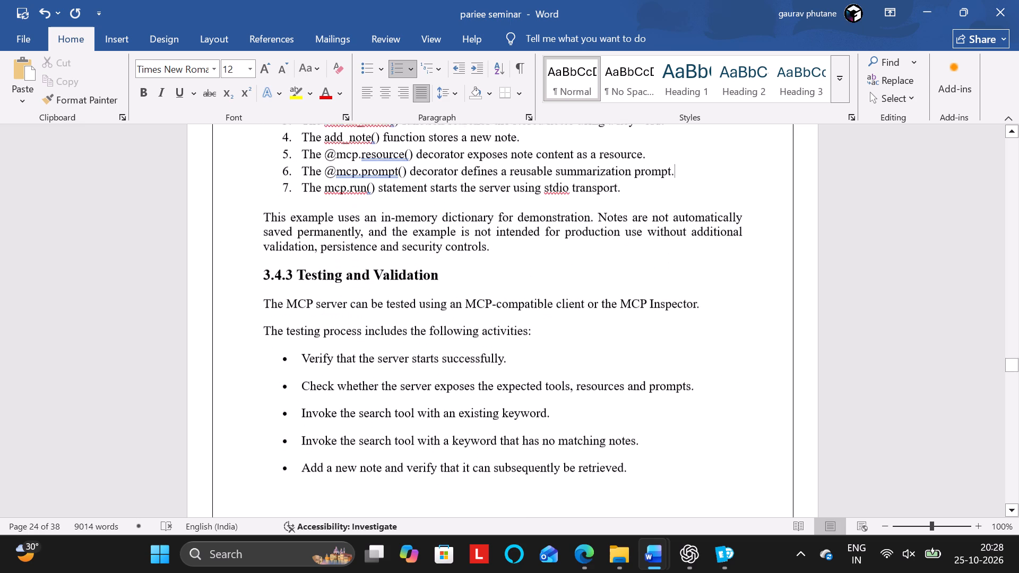
scroll(706, 315, "down", 1)
scroll(412, 314, "down", 1)
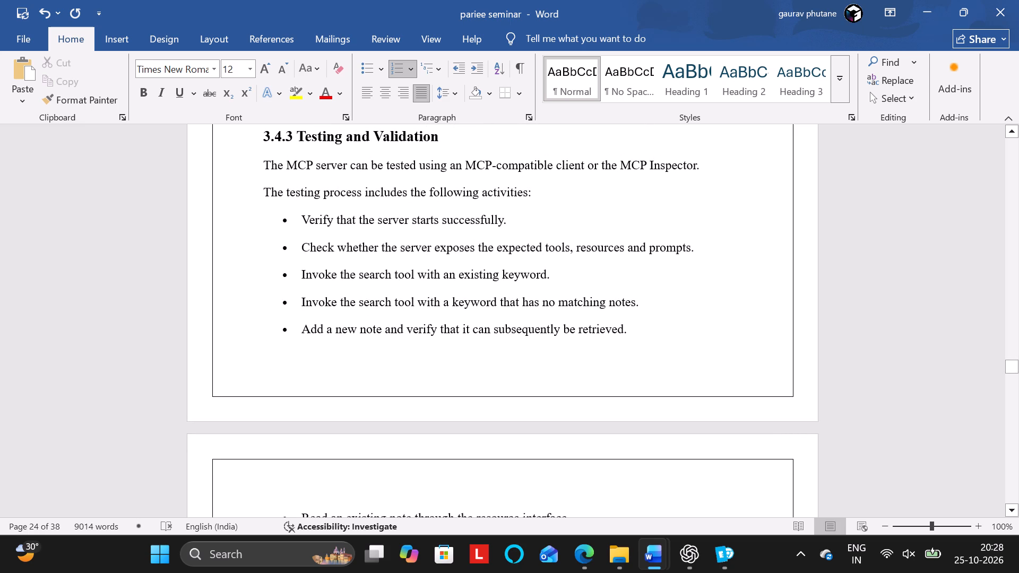
left_click_drag(301, 219, 447, 481)
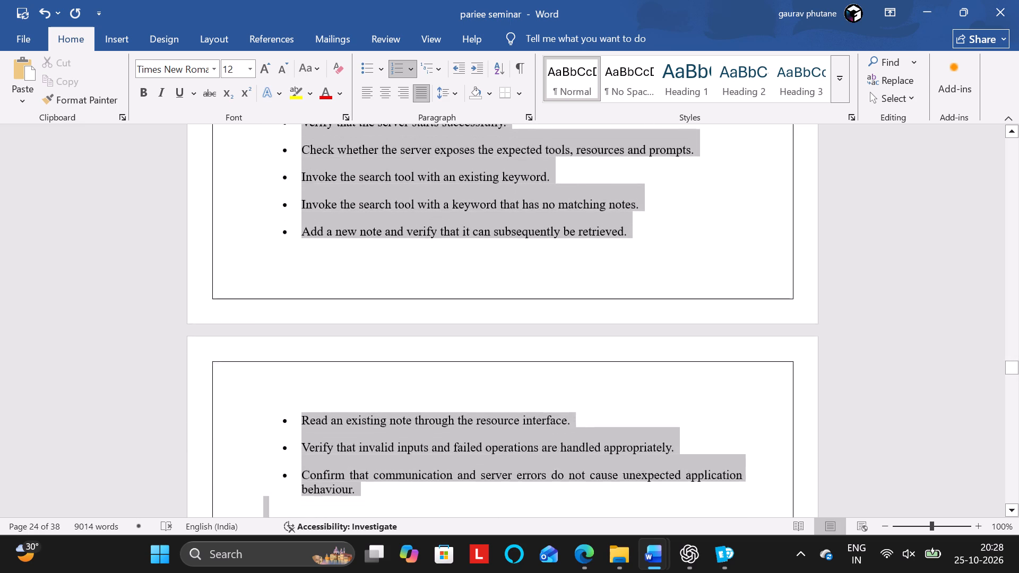
left_click_drag(447, 481, 377, 403)
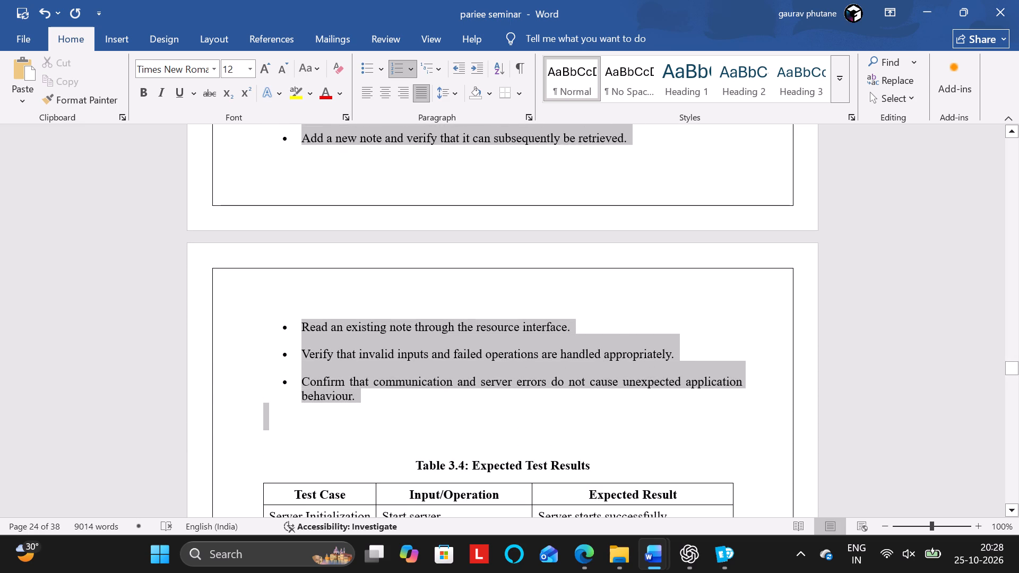
left_click_drag(377, 403, 374, 397)
left_click(453, 88)
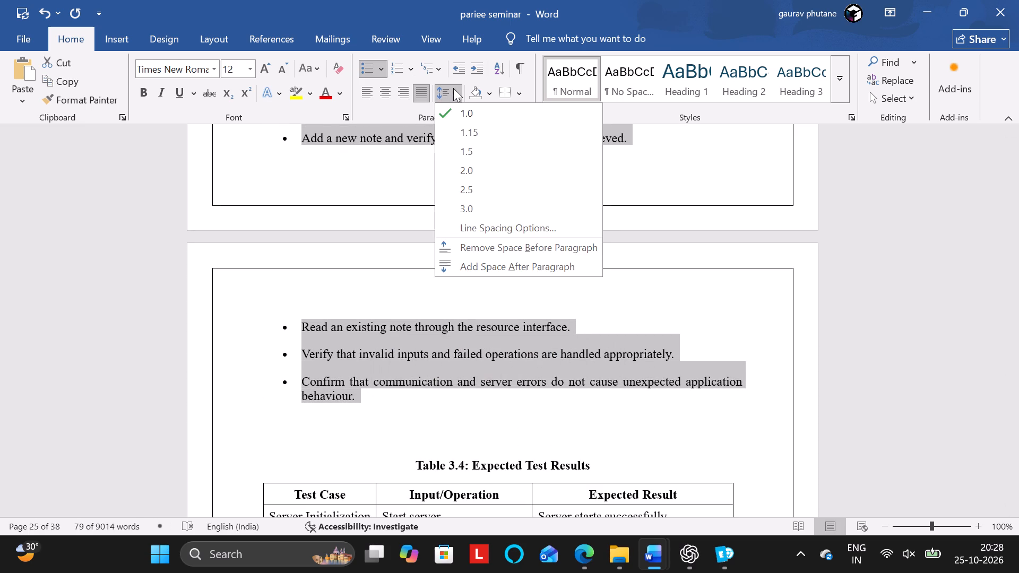
left_click(445, 241)
left_click(444, 90)
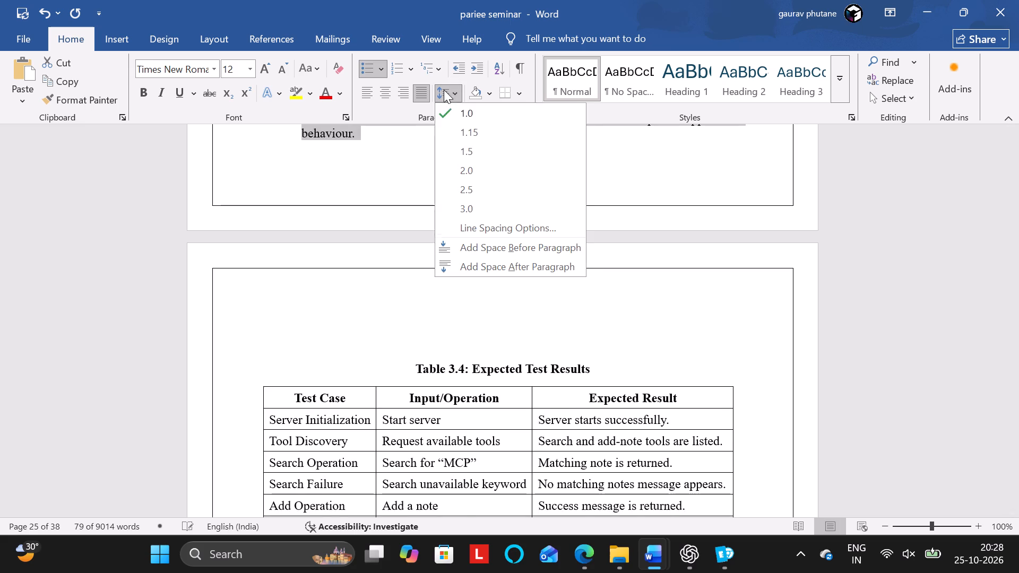
left_click(467, 133)
scroll(404, 193, "up", 1)
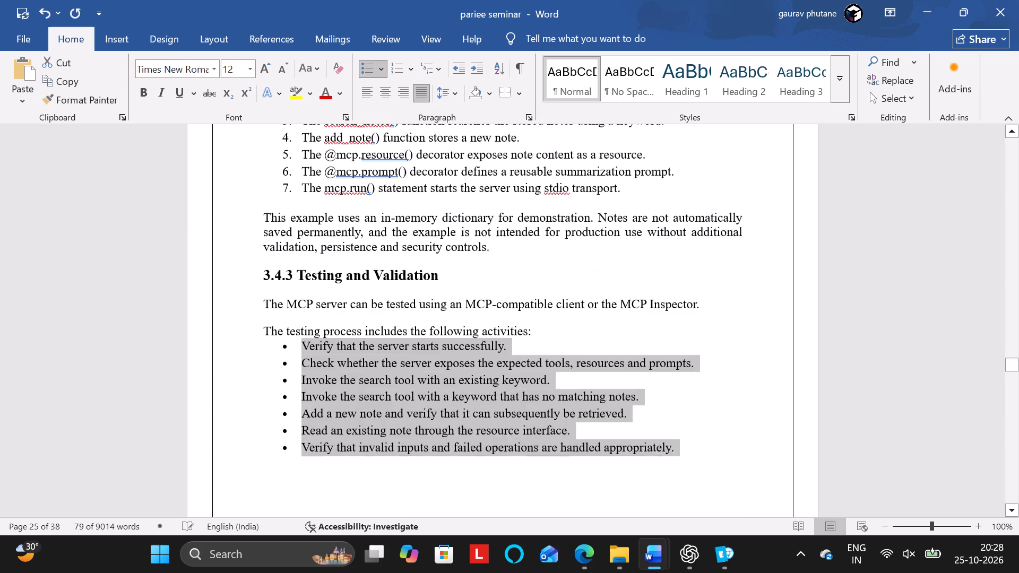
left_click(554, 272)
Delete the two blank lines between the last testing bullet and the Table 3.4 caption.
scroll(554, 272, "down", 1)
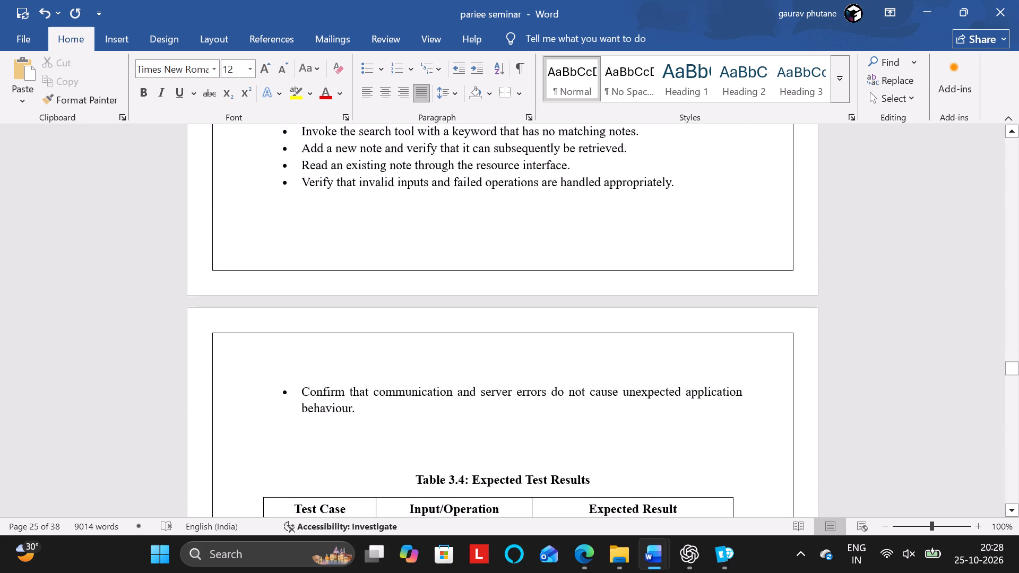
scroll(554, 272, "down", 1)
left_click(416, 315)
key("BackSpace")
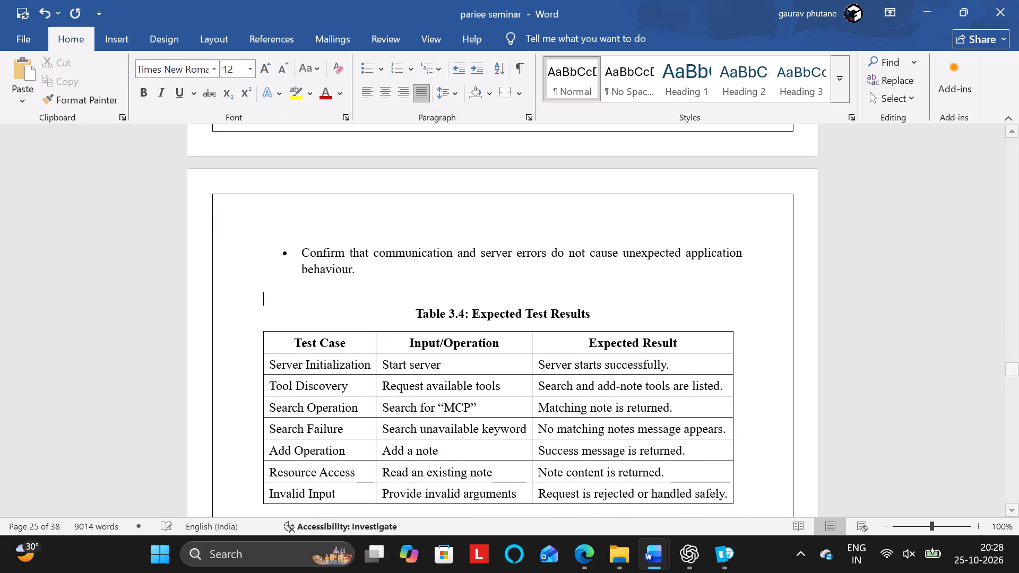
key("BackSpace")
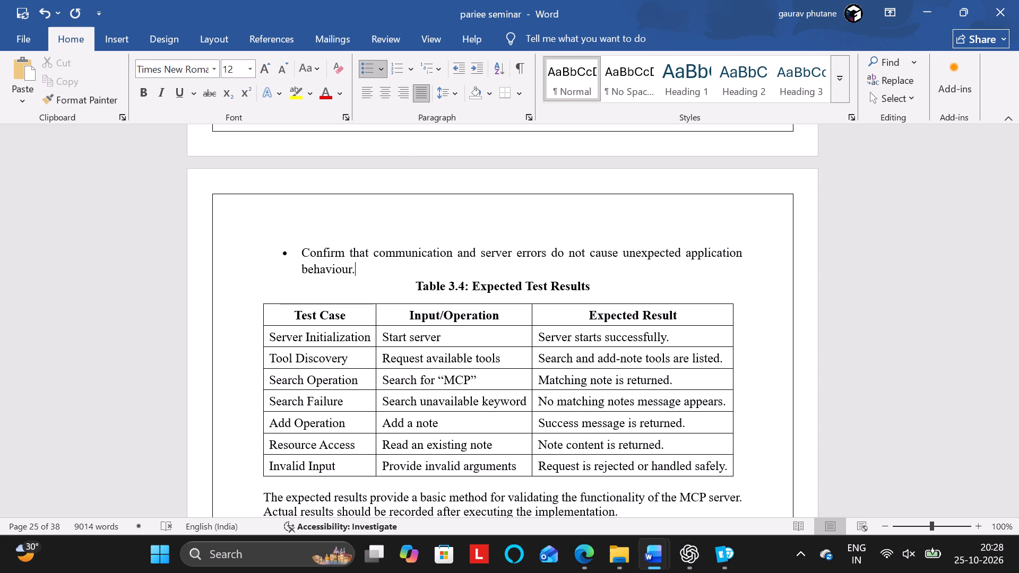
Remove the space before the body paragraphs under numbered headings 1 to 4 in section 3.5.
scroll(416, 315, "down", 2)
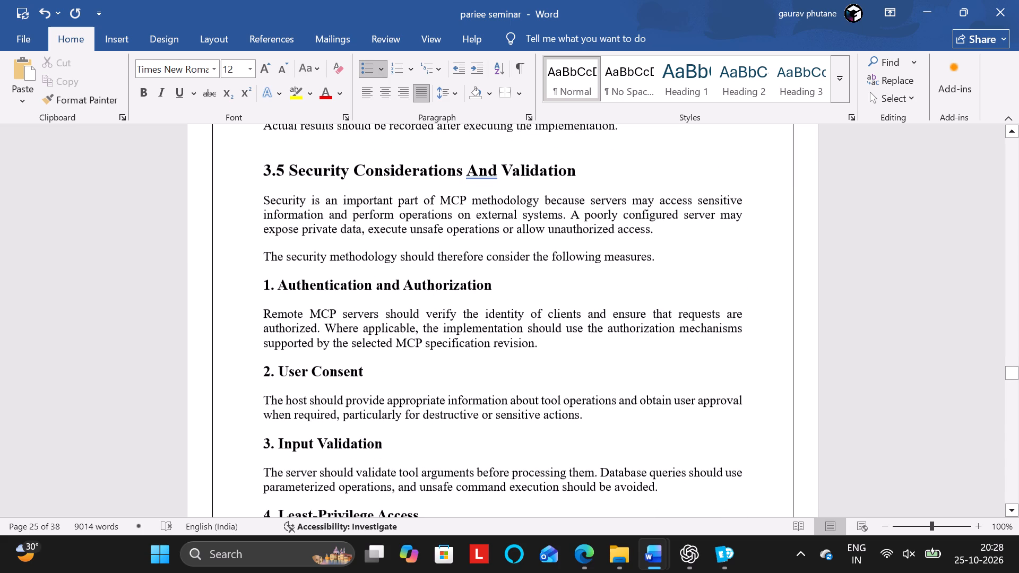
left_click(274, 318)
left_click(443, 99)
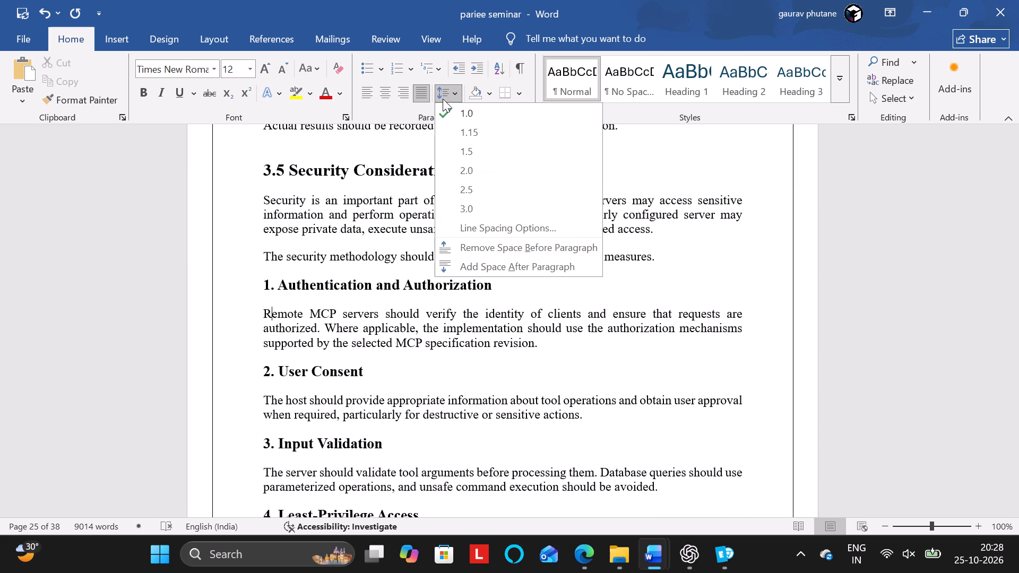
left_click(446, 241)
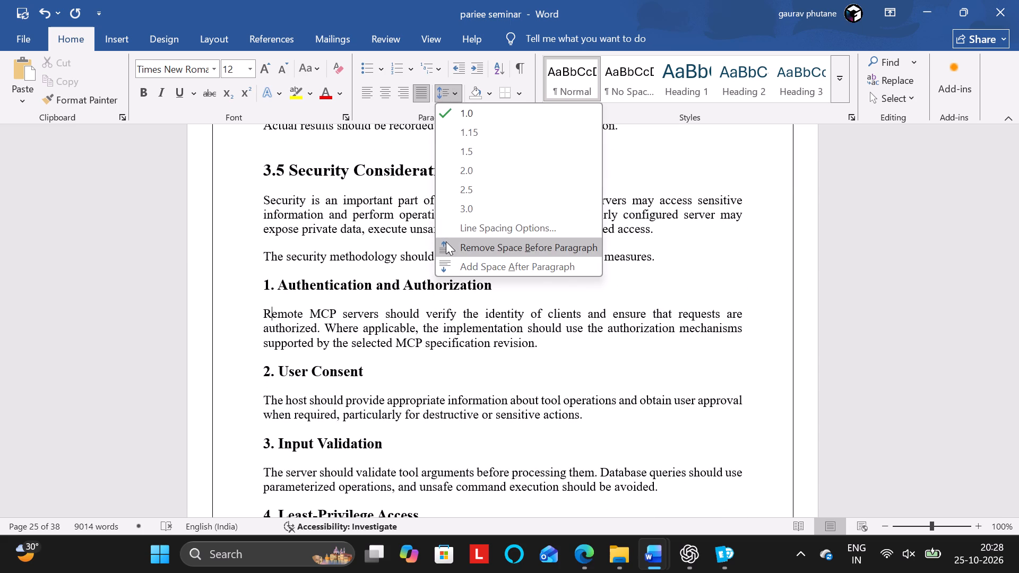
left_click(478, 245)
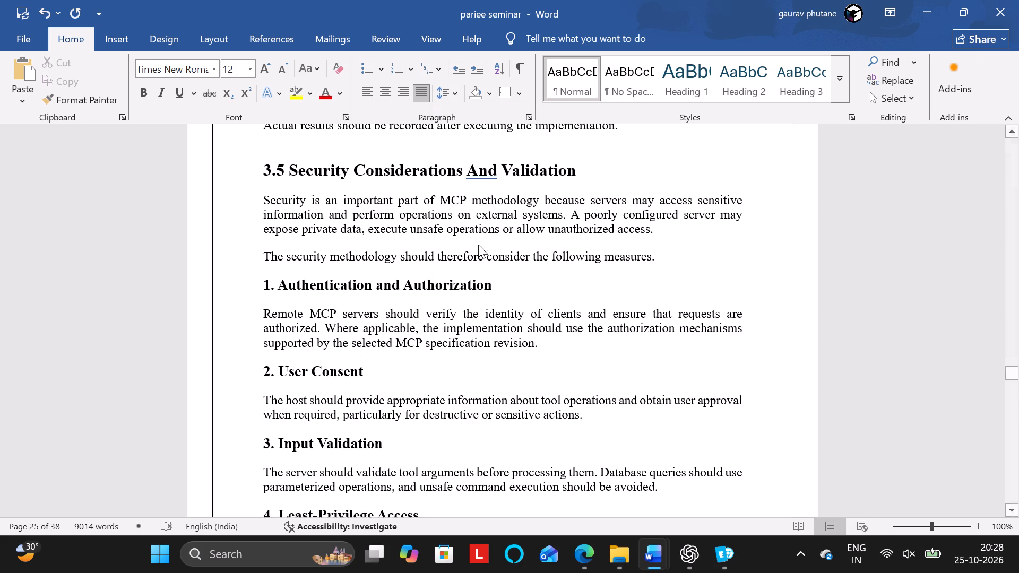
scroll(478, 245, "down", 1)
left_click(326, 237)
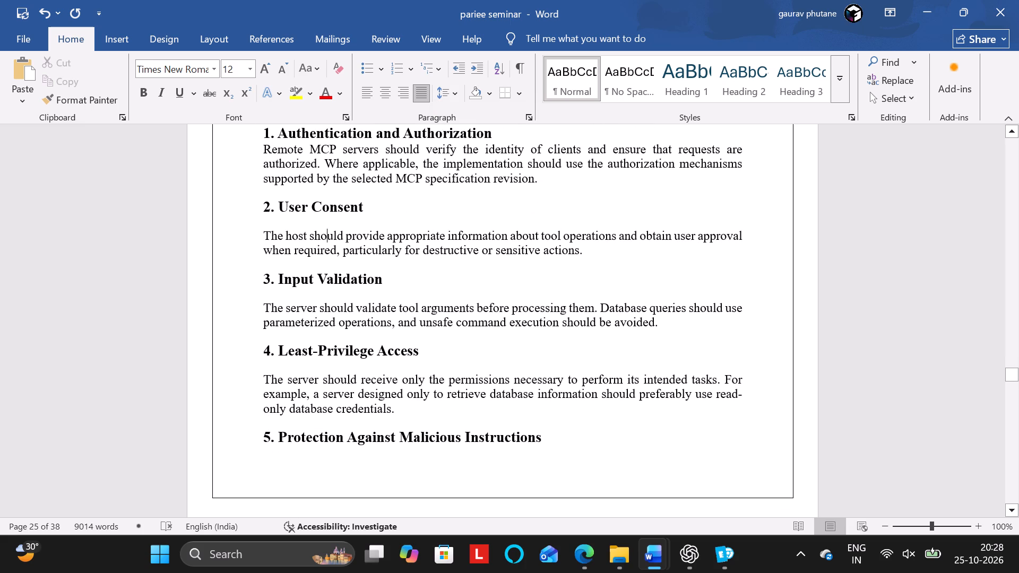
left_click(451, 95)
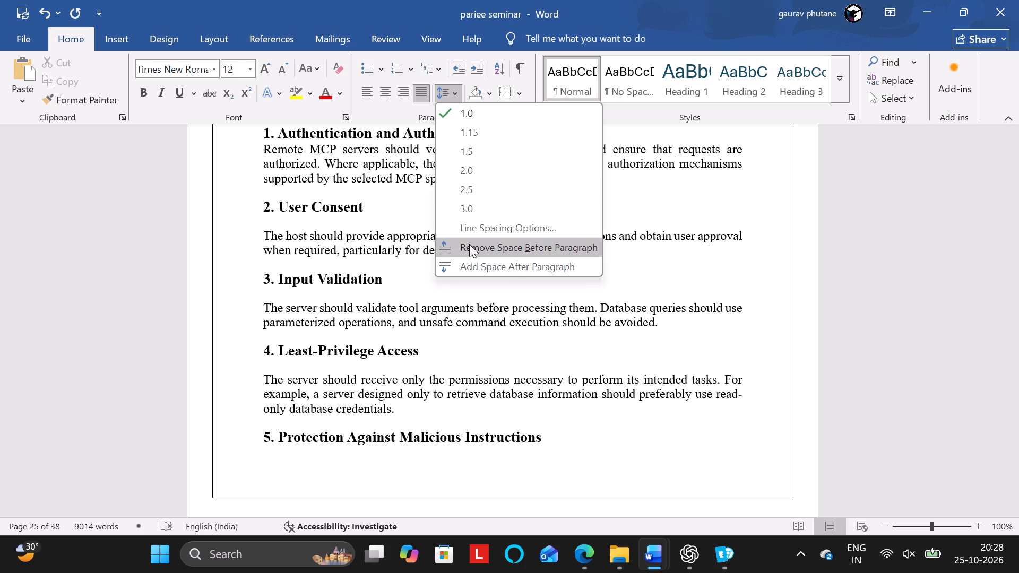
left_click(469, 244)
left_click(332, 301)
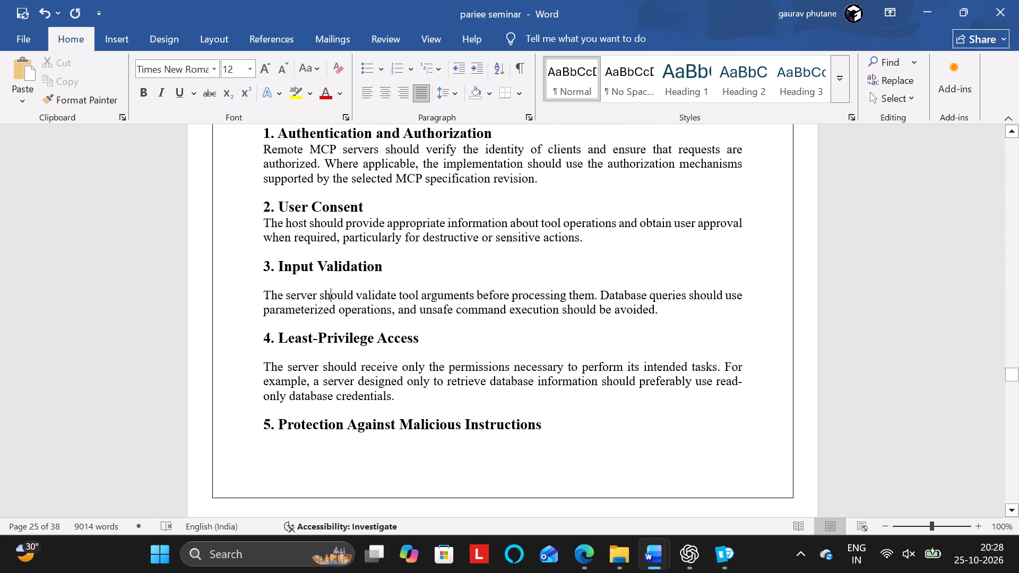
left_click(450, 93)
left_click(466, 244)
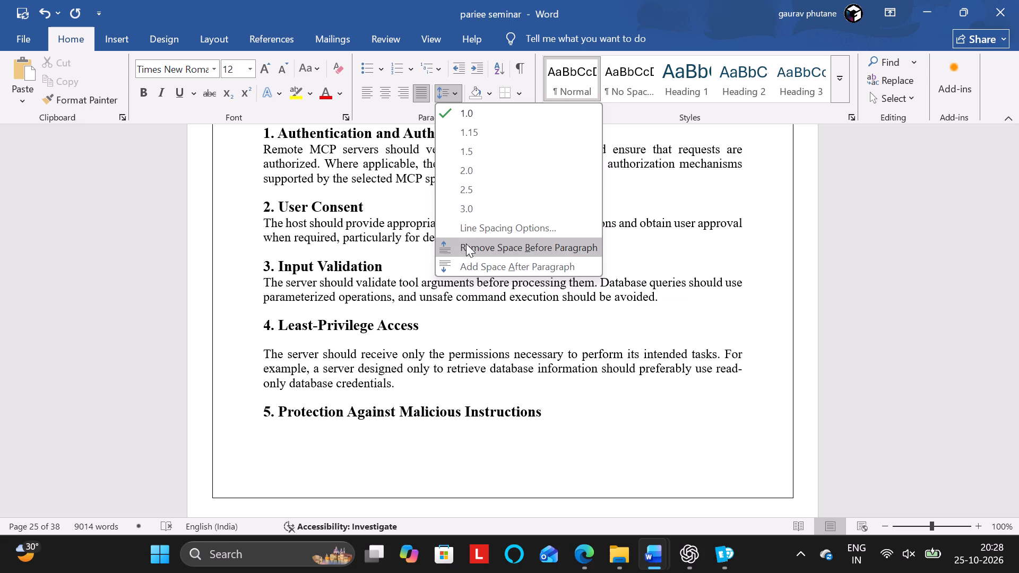
left_click(336, 355)
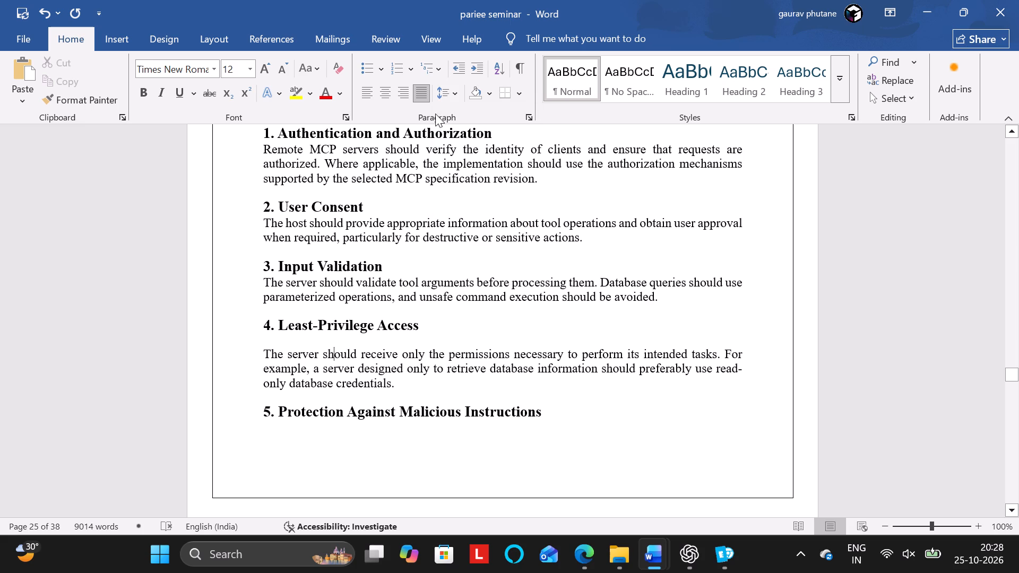
left_click(447, 91)
left_click(445, 245)
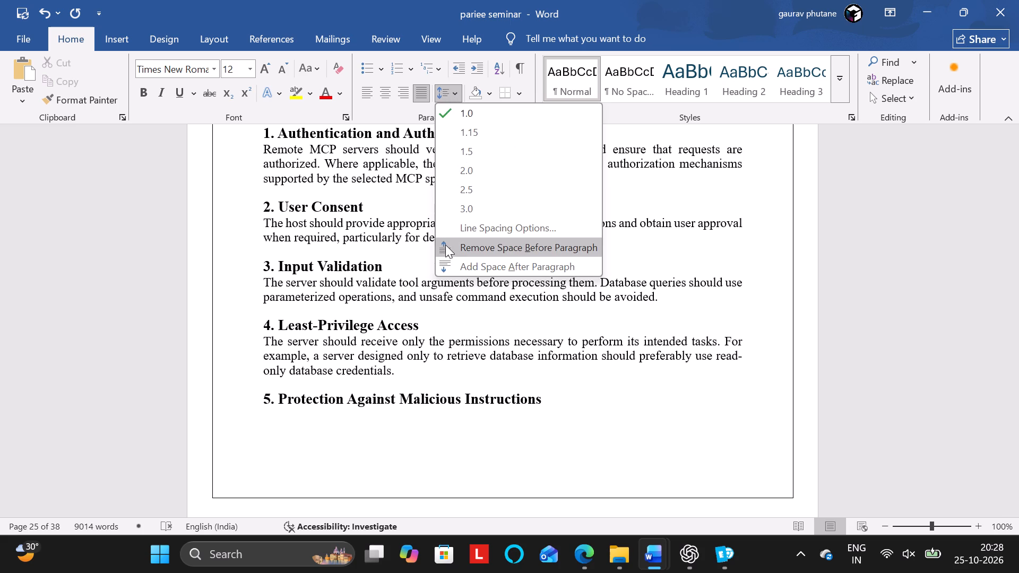
Reduce the "1. Authentication and Authorization" heading in section 3.5 to 12 pt.
scroll(445, 245, "up", 1)
left_click(503, 273)
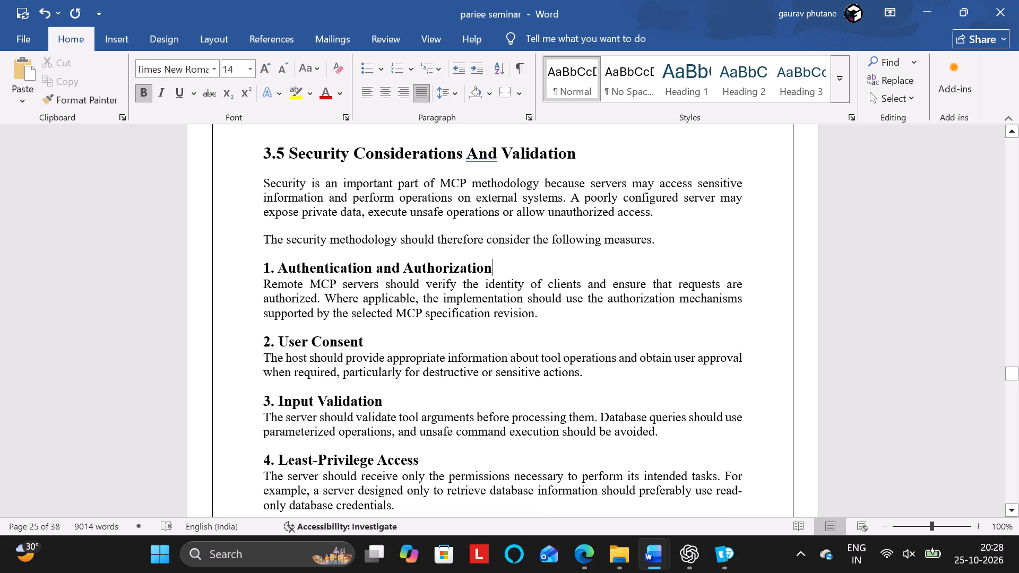
left_click_drag(503, 273, 259, 272)
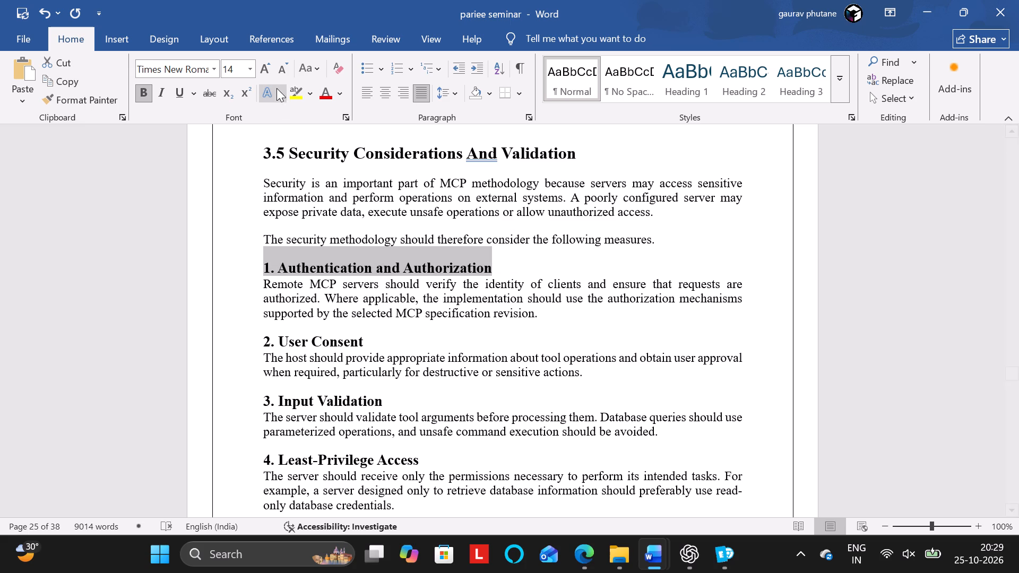
left_click(283, 75)
scroll(354, 243, "down", 1)
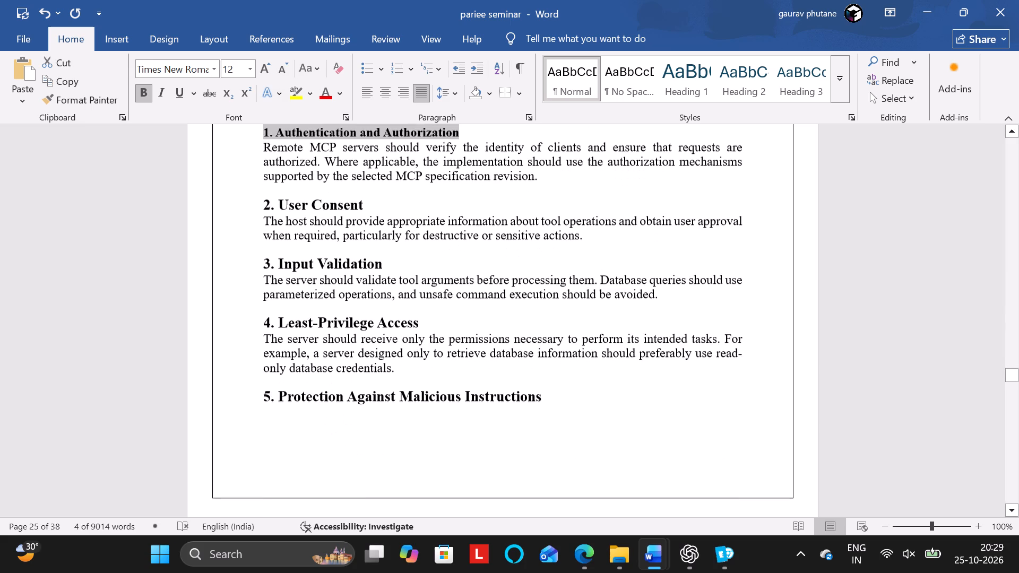
Reduce the numbered headings 2 to 5 in section 3.5, User Consent through Protection Against Malicious Instructions, to 12 pt.
left_click_drag(378, 190, 263, 195)
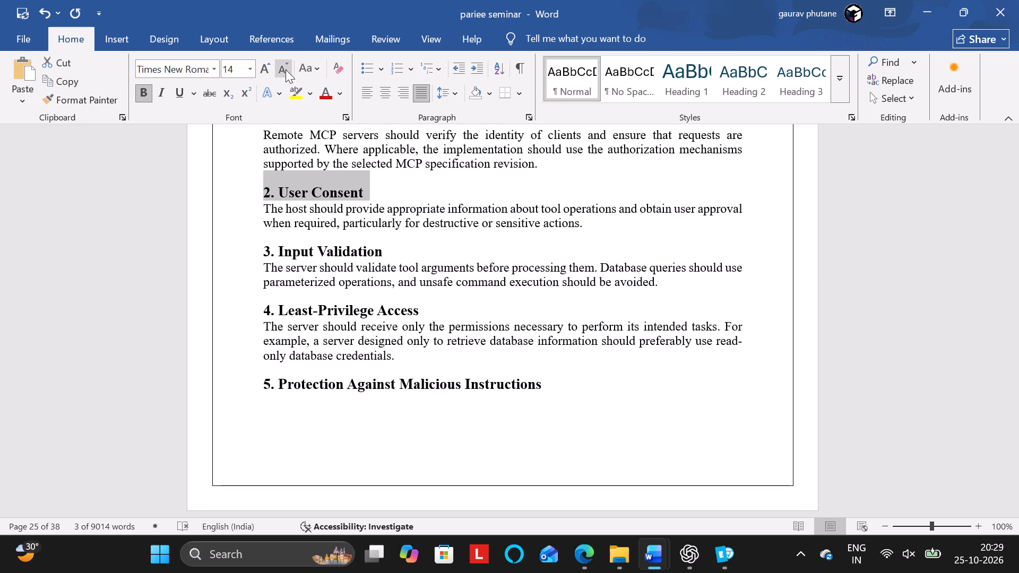
left_click(286, 70)
left_click_drag(388, 244, 271, 246)
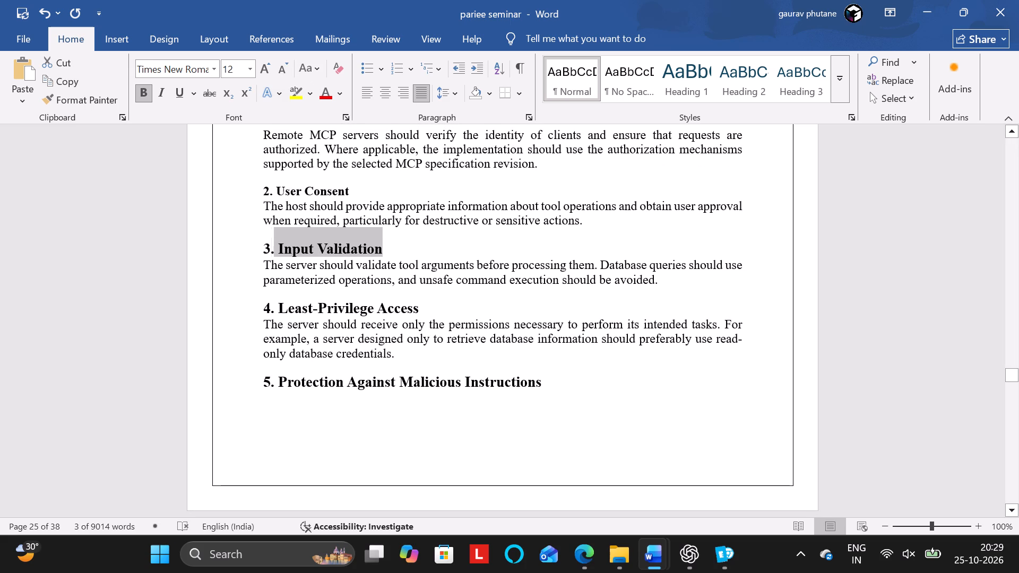
left_click_drag(271, 246, 261, 247)
left_click(278, 67)
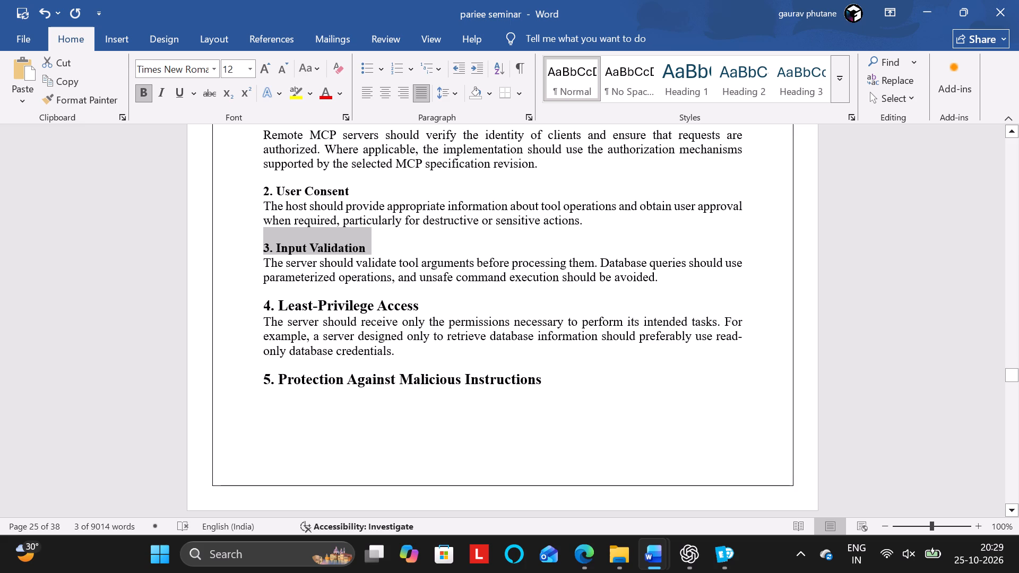
left_click_drag(443, 303, 264, 301)
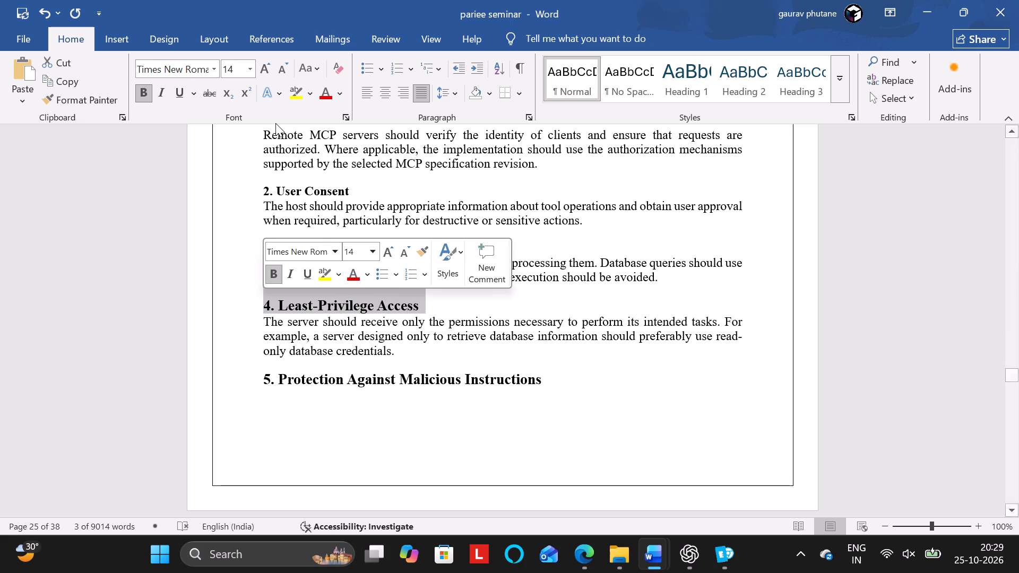
left_click(277, 64)
scroll(396, 274, "down", 1)
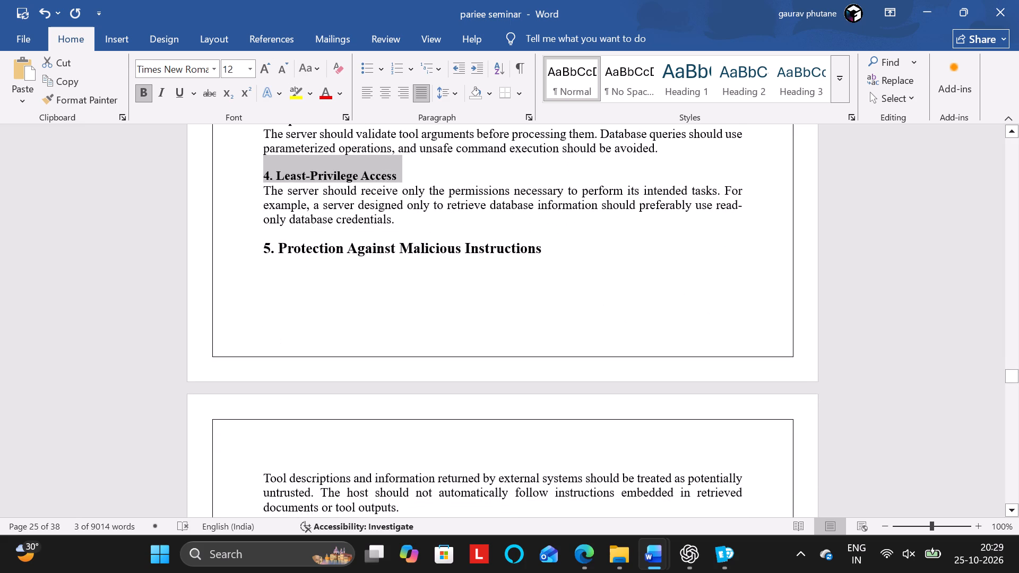
left_click_drag(570, 241, 270, 256)
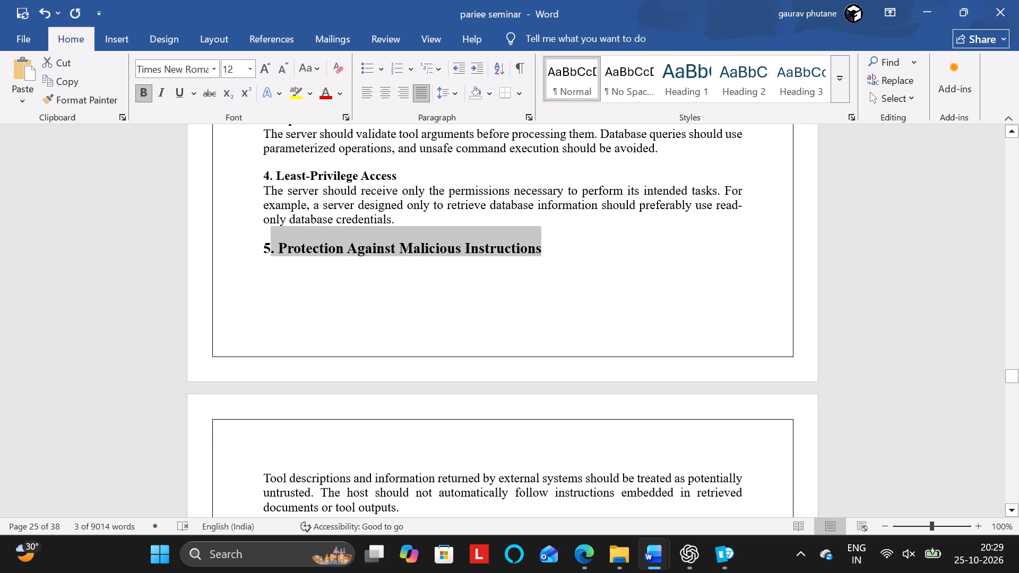
left_click_drag(270, 256, 264, 258)
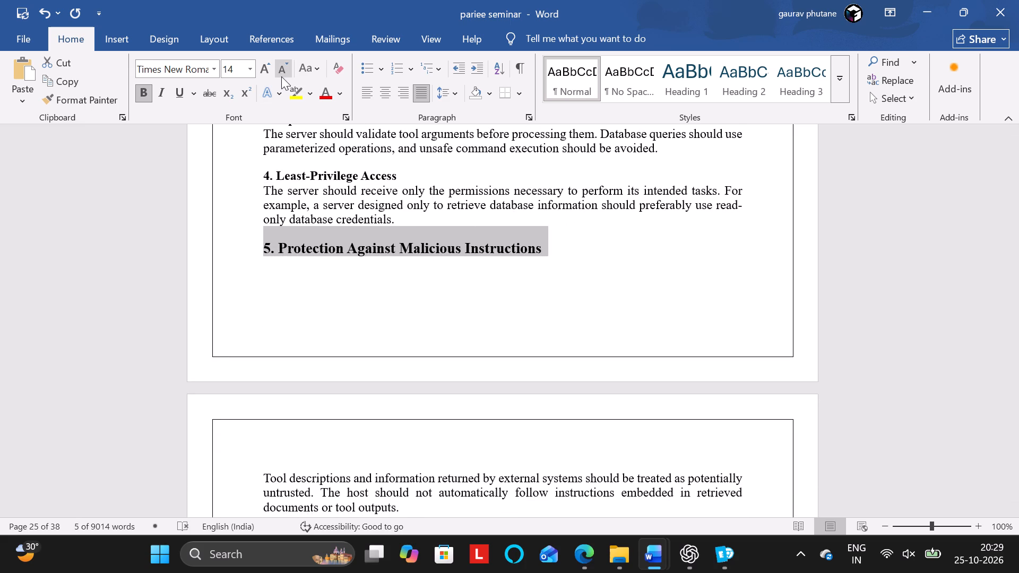
left_click(281, 76)
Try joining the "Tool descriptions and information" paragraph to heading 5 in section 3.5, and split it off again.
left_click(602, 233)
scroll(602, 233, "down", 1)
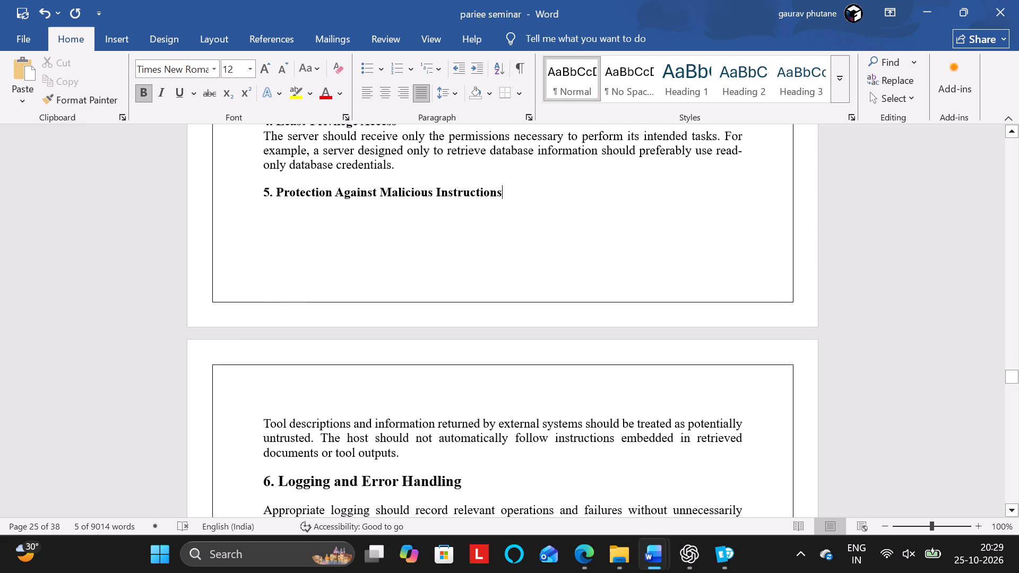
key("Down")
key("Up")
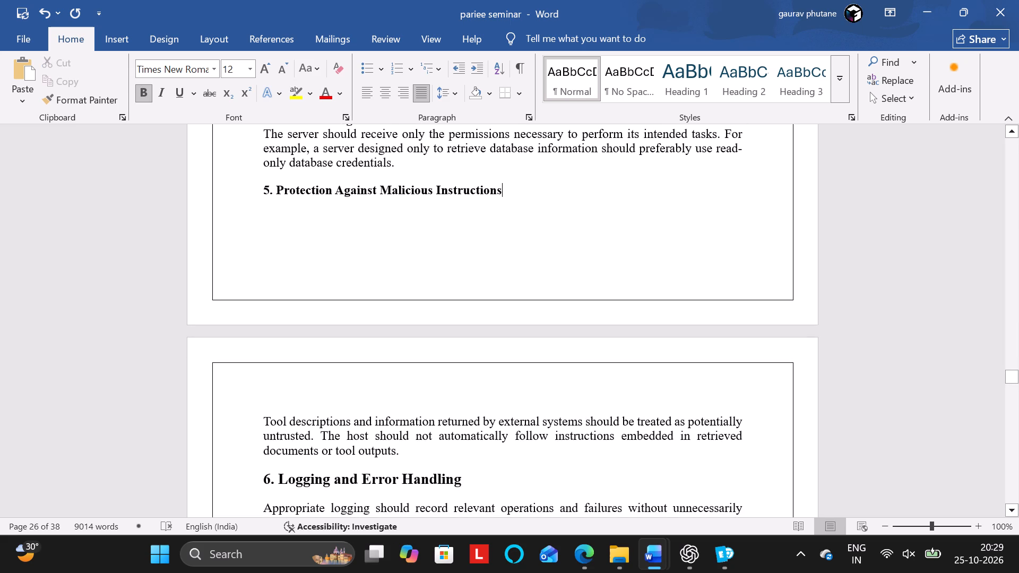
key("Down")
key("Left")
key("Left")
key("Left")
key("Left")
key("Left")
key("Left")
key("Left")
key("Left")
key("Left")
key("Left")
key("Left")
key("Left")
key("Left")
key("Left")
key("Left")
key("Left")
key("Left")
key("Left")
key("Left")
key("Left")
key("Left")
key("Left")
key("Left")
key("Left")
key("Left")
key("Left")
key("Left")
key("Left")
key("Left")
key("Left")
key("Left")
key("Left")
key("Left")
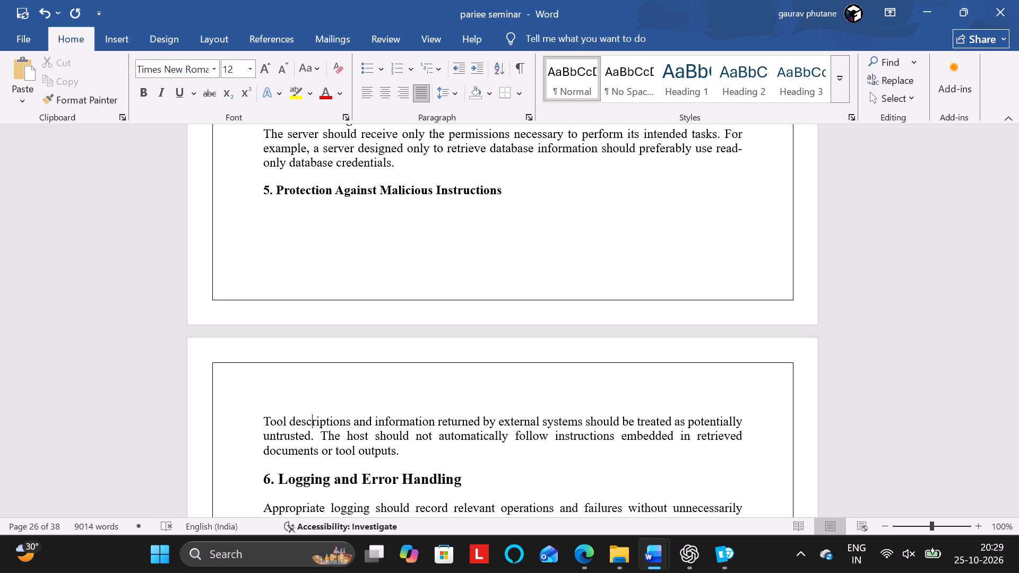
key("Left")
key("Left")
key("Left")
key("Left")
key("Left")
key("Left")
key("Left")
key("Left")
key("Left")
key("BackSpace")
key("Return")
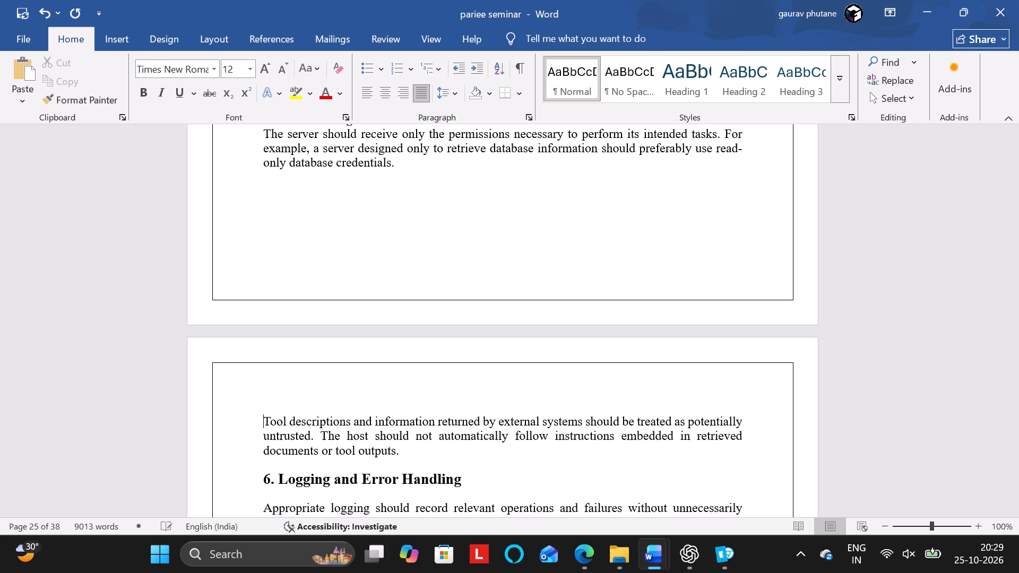
Set the spacing before the paragraph "The security methodology should therefore consider the following measures." in section 3.5 to 5 pt.
scroll(602, 233, "up", 3)
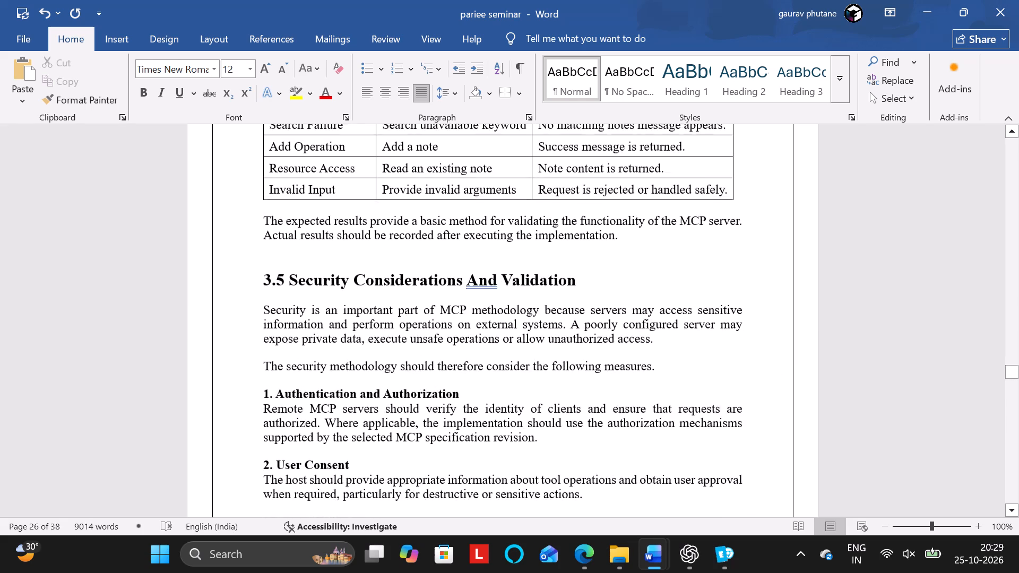
scroll(602, 233, "up", 1)
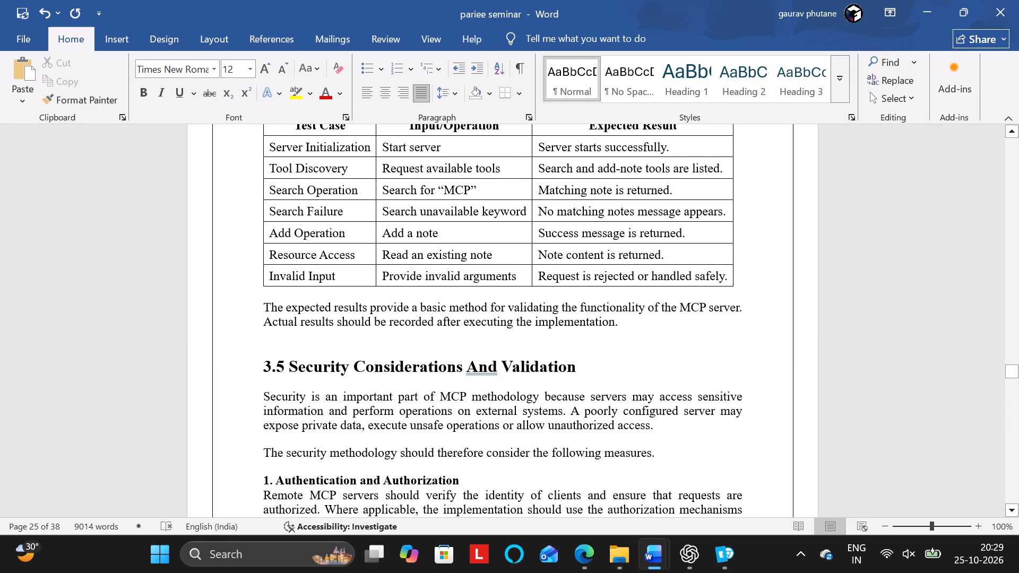
left_click(285, 453)
left_click(453, 92)
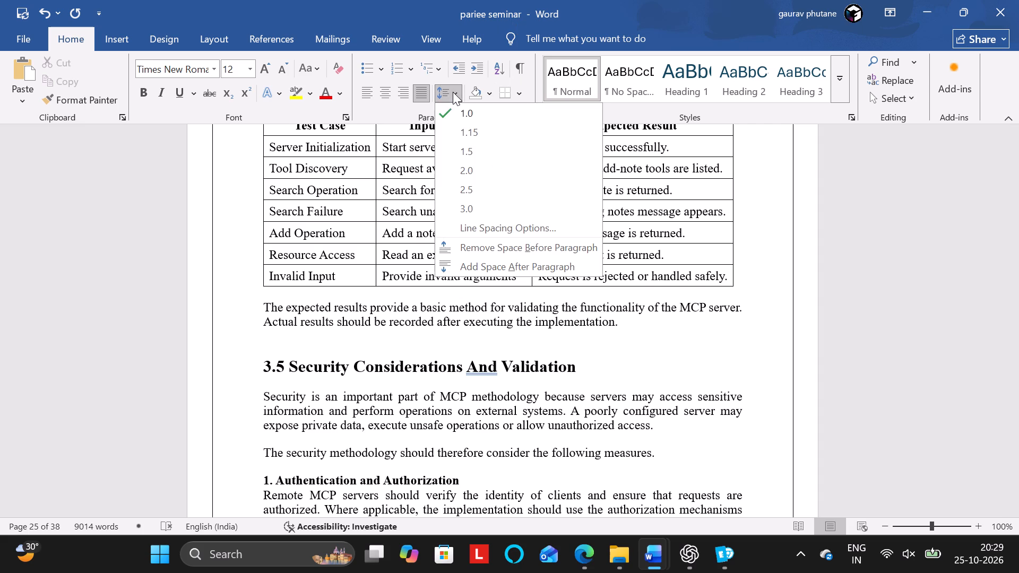
left_click(469, 242)
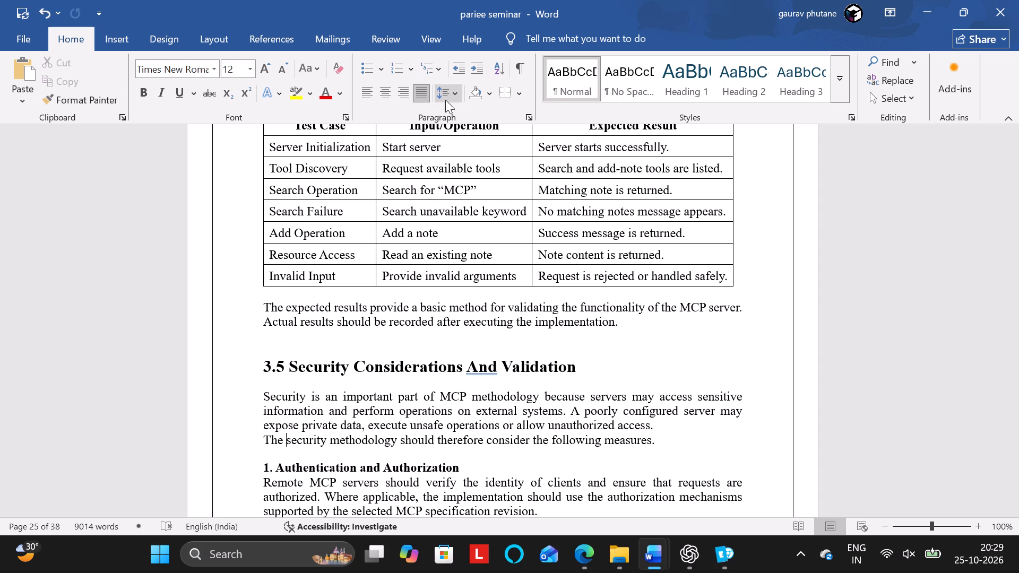
left_click(457, 94)
left_click(459, 224)
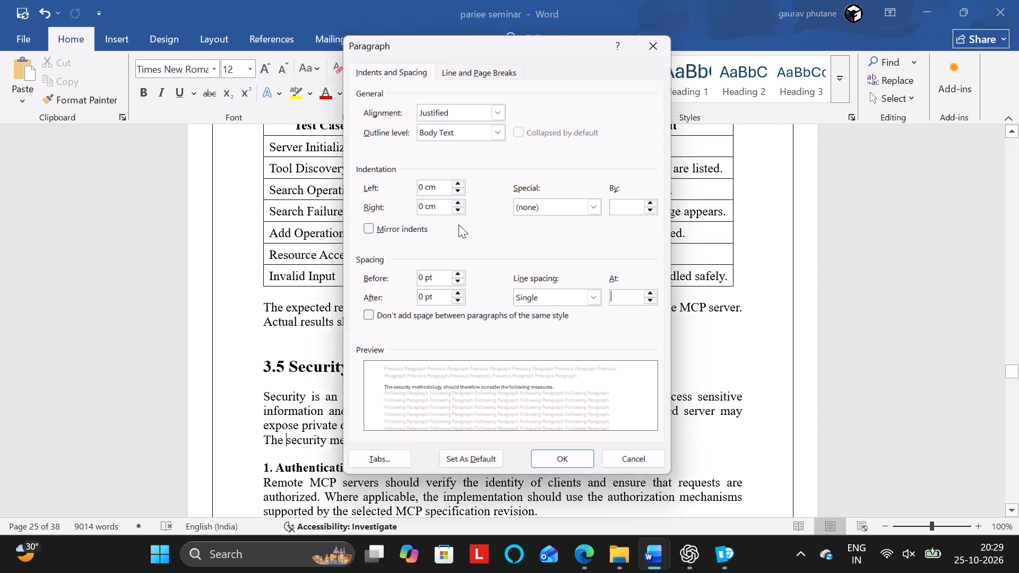
left_click(420, 279)
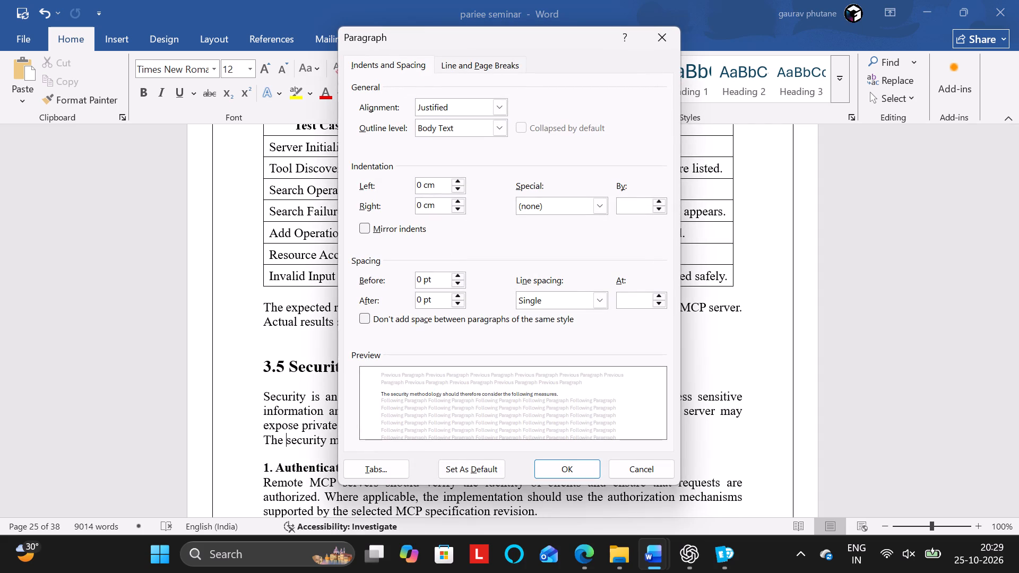
key("5")
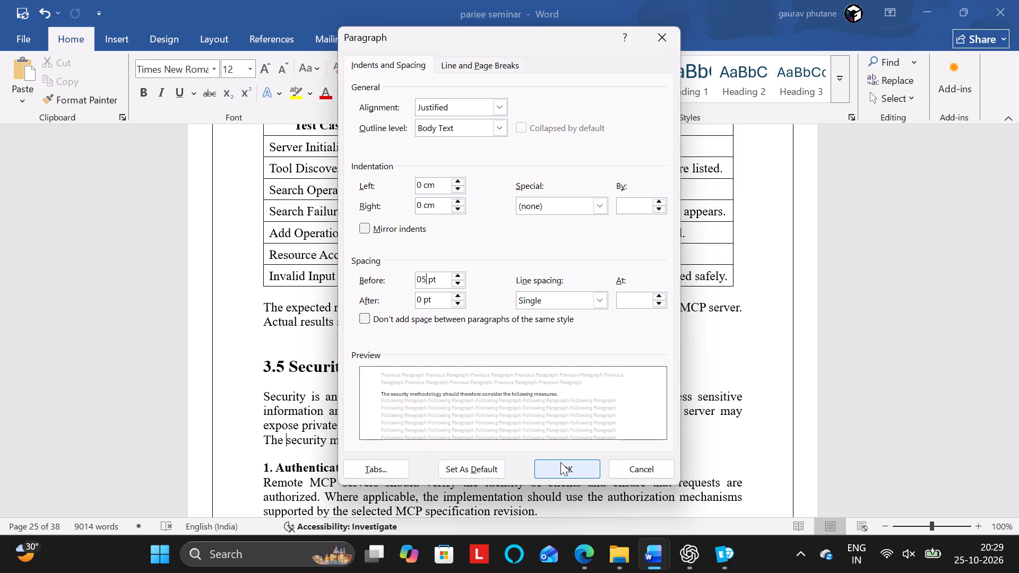
left_click(558, 464)
Remove the space before the body paragraph under heading "5. Protection Against Malicious Instructions".
scroll(558, 464, "down", 4)
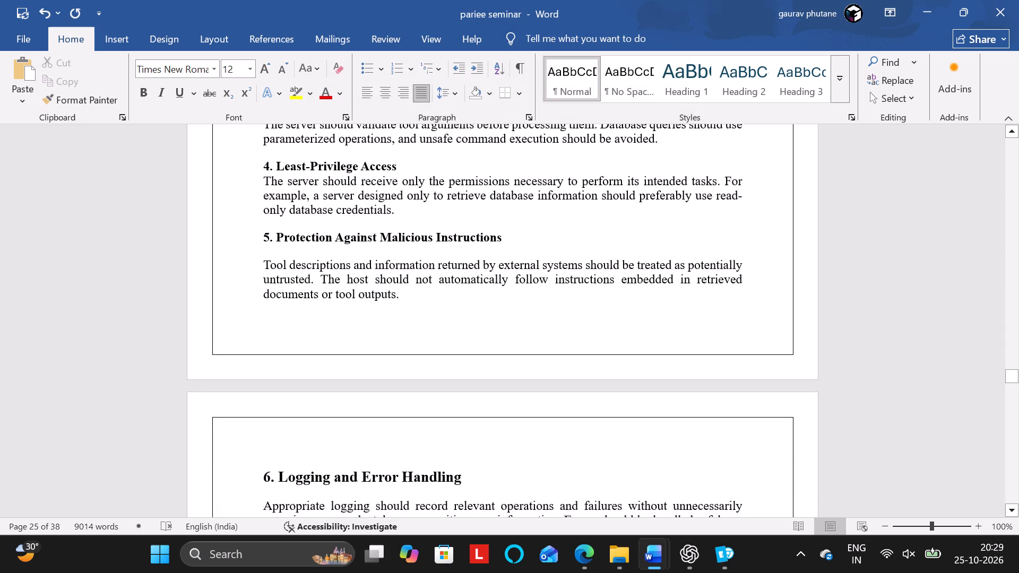
left_click(314, 260)
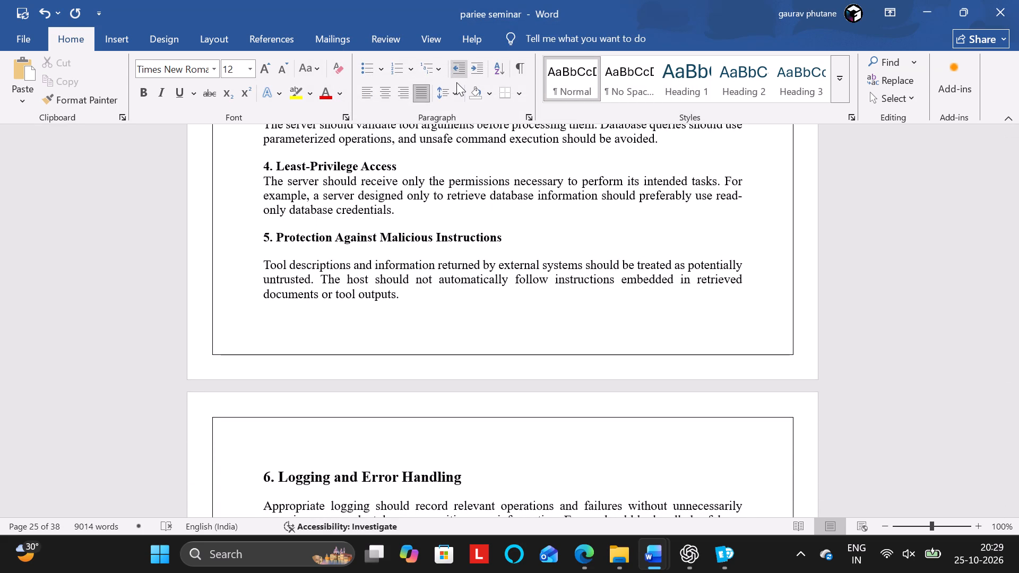
left_click(456, 82)
left_click(453, 86)
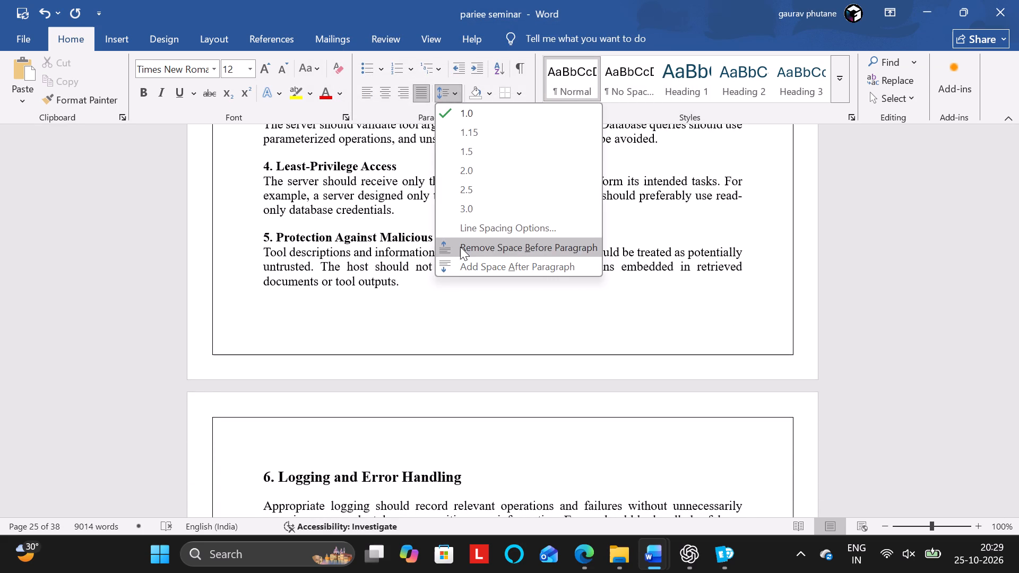
left_click(460, 247)
Reduce the "6. Logging and Error Handling" heading in section 3.5 to 12 pt.
scroll(460, 247, "up", 2)
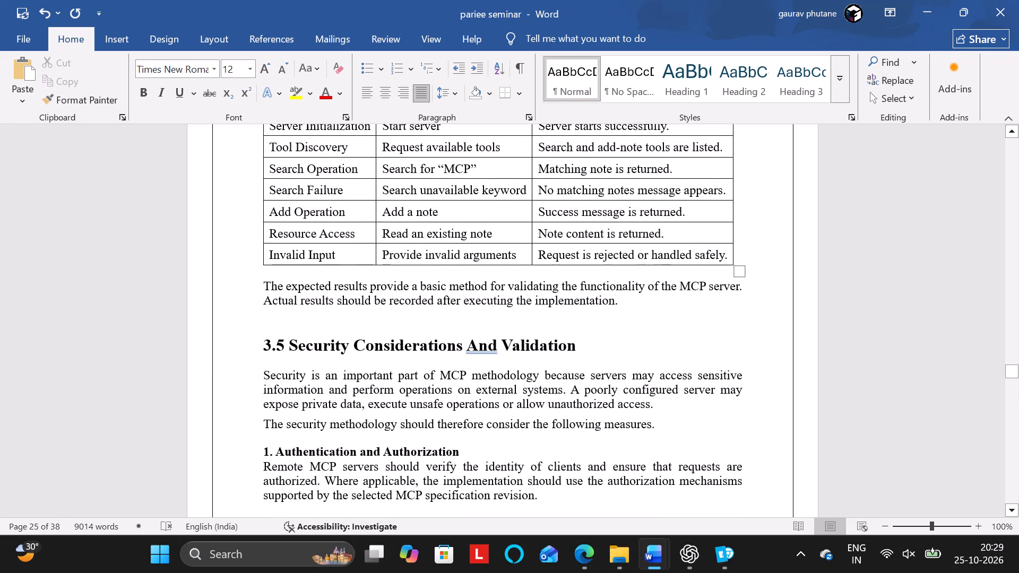
scroll(460, 247, "down", 1)
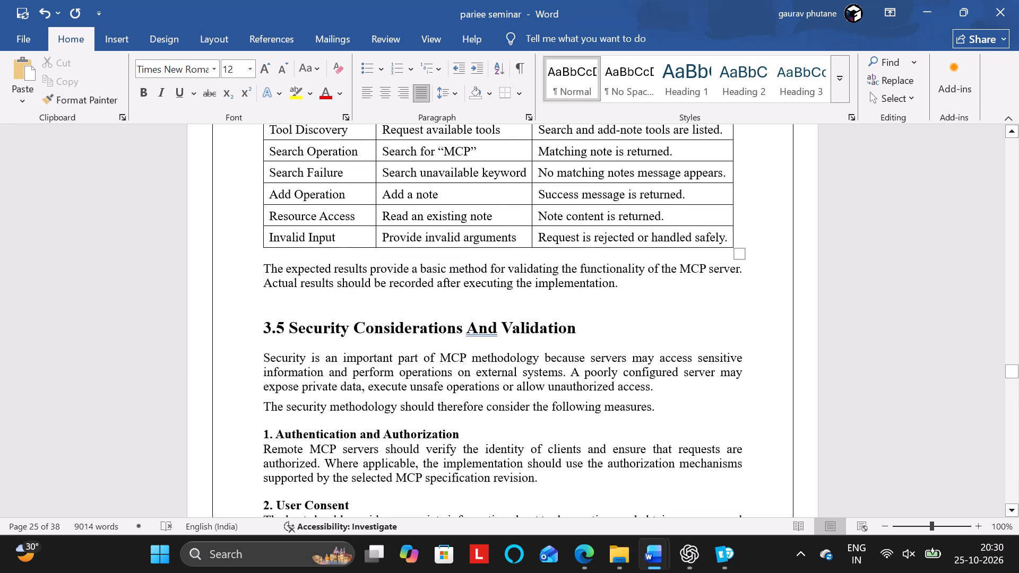
scroll(460, 247, "down", 3)
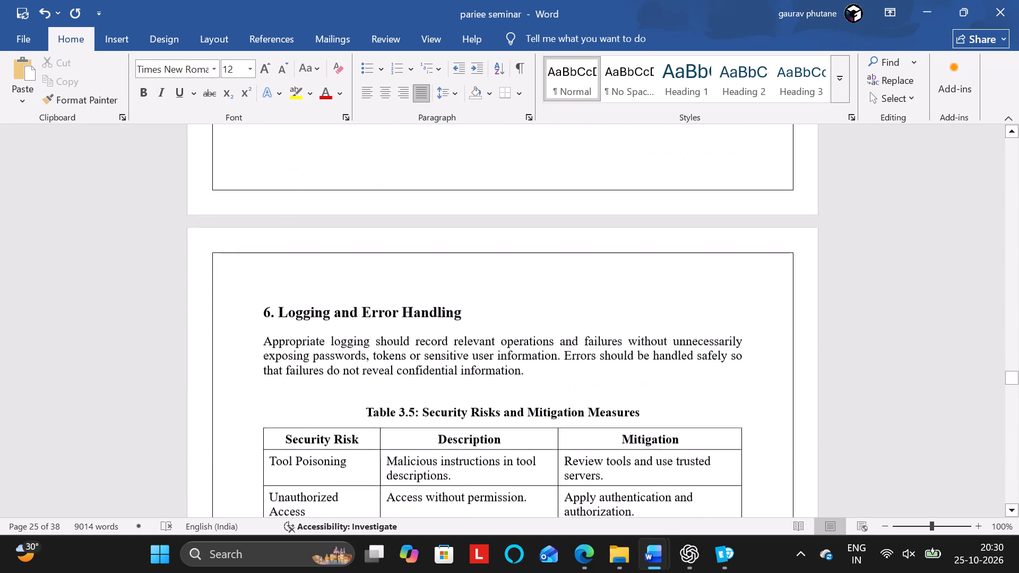
left_click_drag(475, 309, 269, 317)
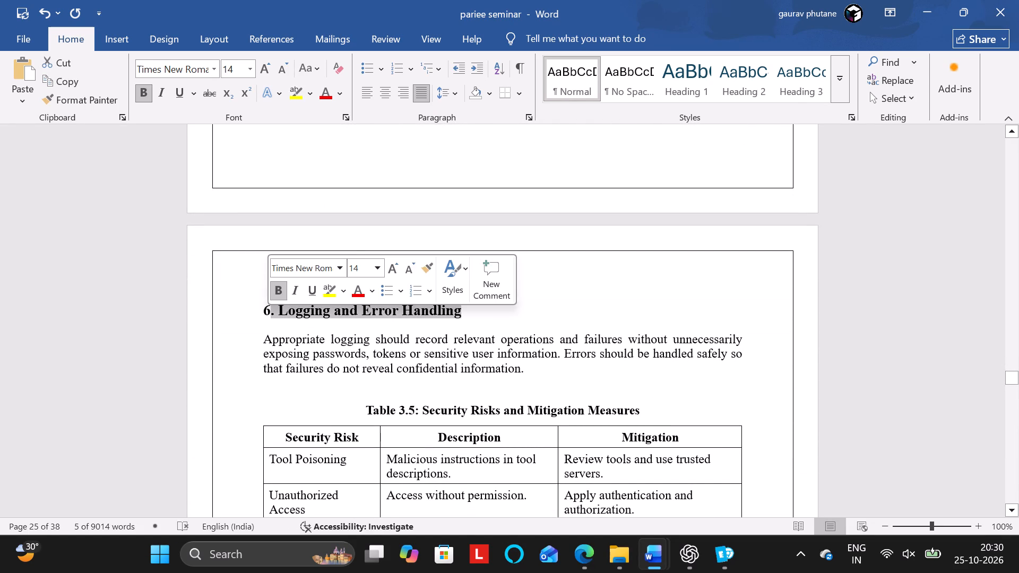
left_click(485, 303)
left_click_drag(485, 303, 359, 304)
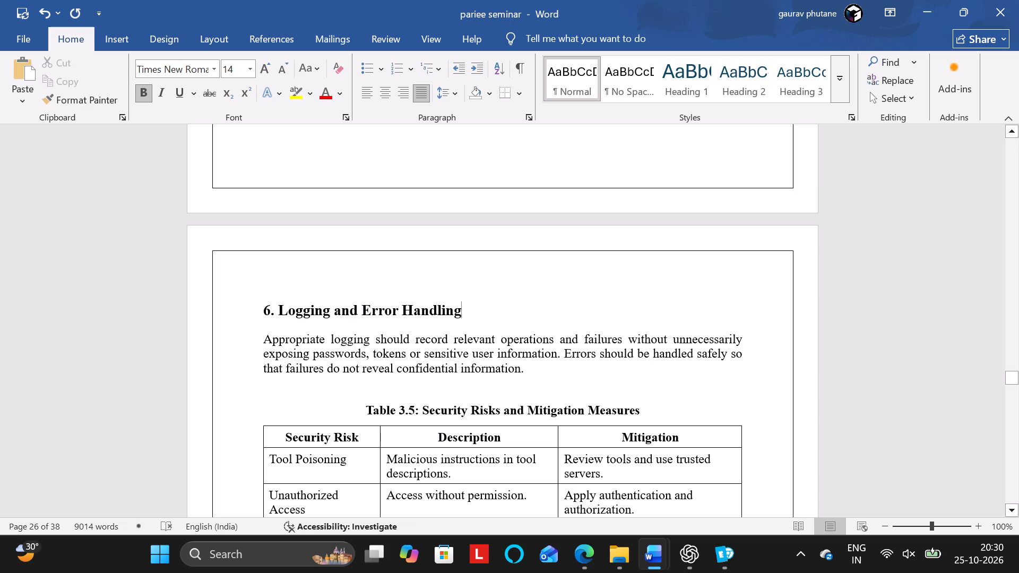
left_click_drag(359, 304, 262, 310)
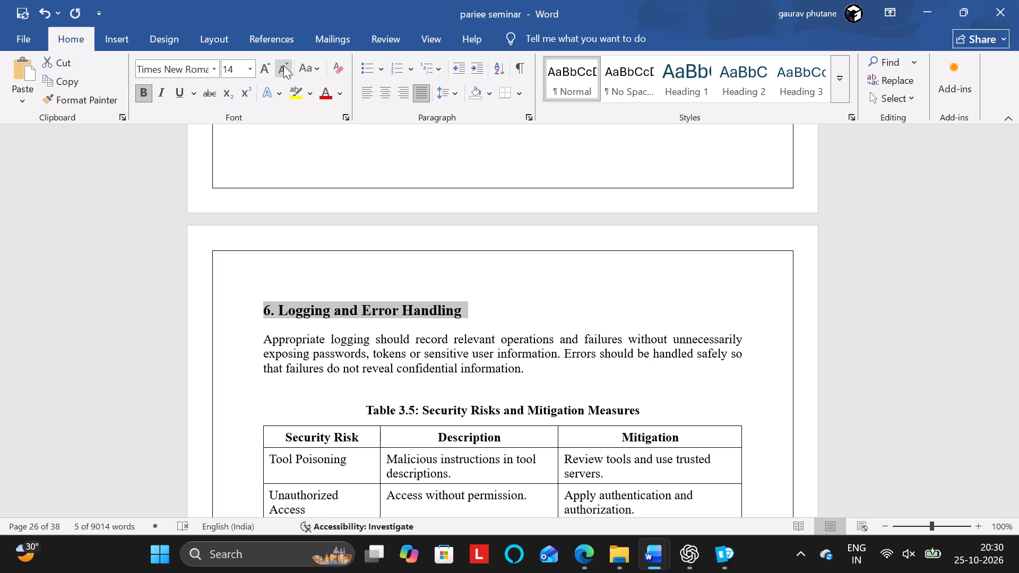
left_click(283, 65)
Remove the space before the body paragraph under heading "6. Logging and Error Handling".
left_click(435, 343)
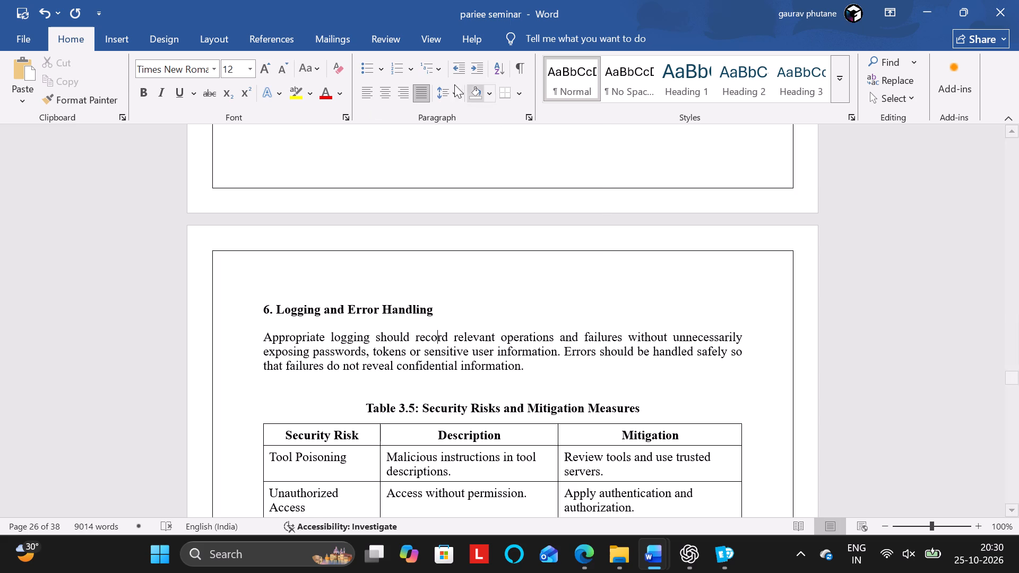
left_click(443, 85)
left_click(485, 245)
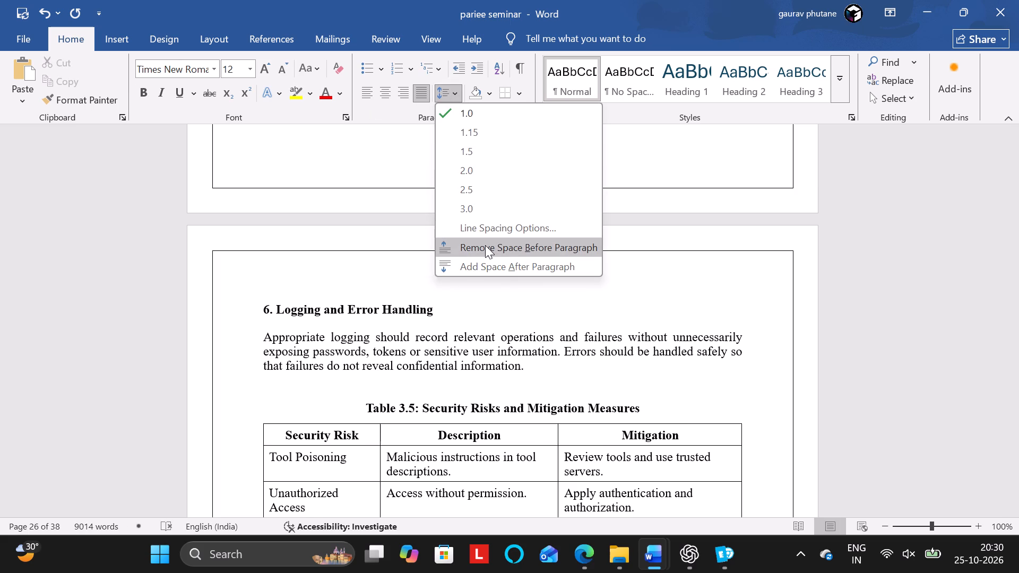
Replace the blank line above the Table 3.5 caption with added space before the caption paragraph.
scroll(426, 320, "down", 1)
left_click(373, 253)
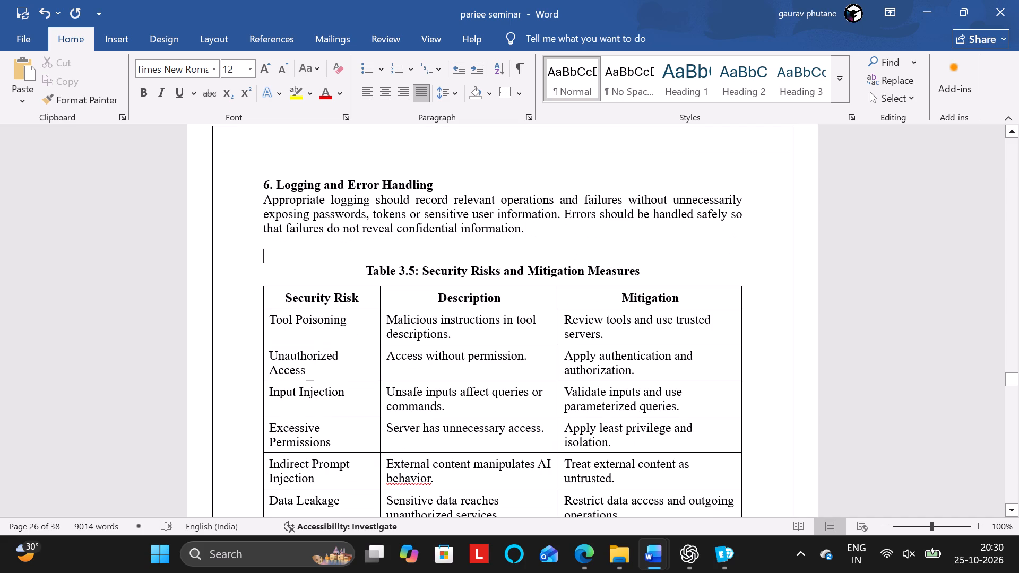
key("BackSpace")
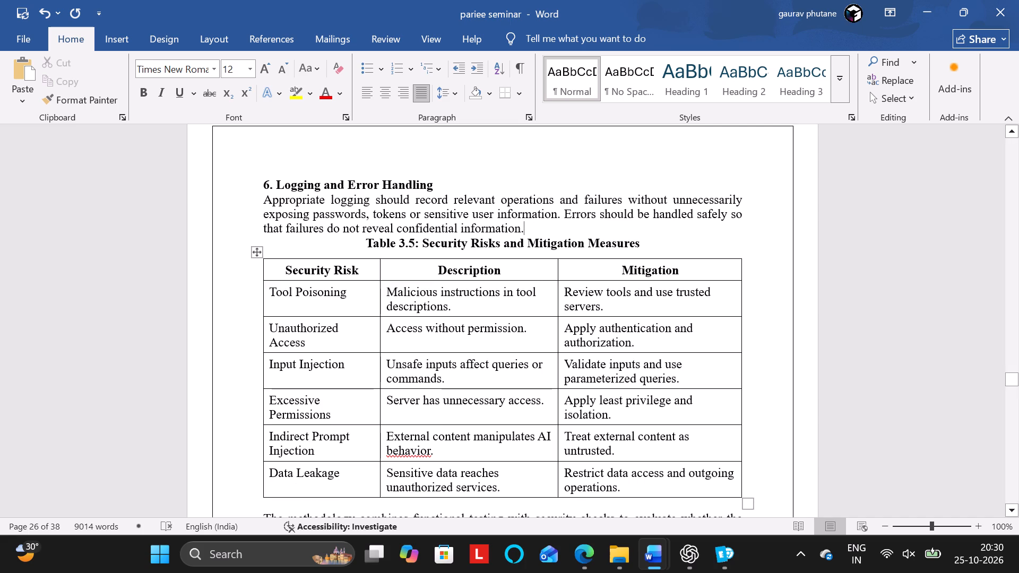
key("Down")
left_click(455, 92)
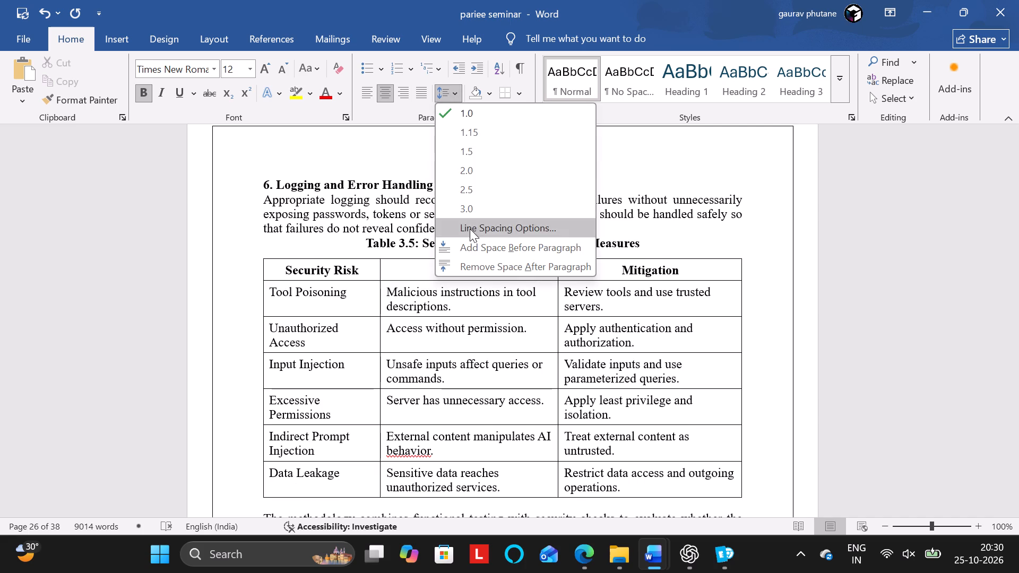
left_click(469, 241)
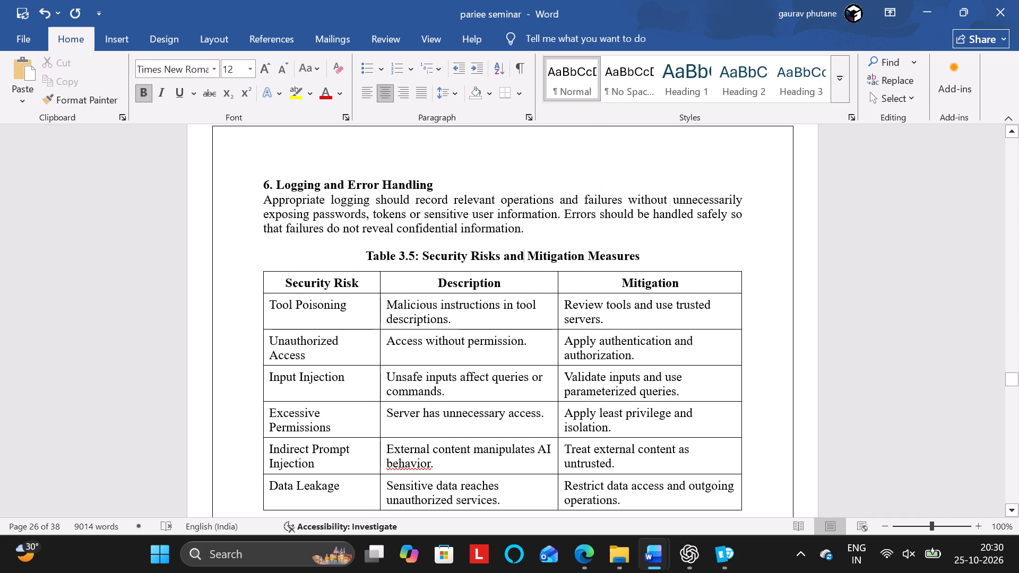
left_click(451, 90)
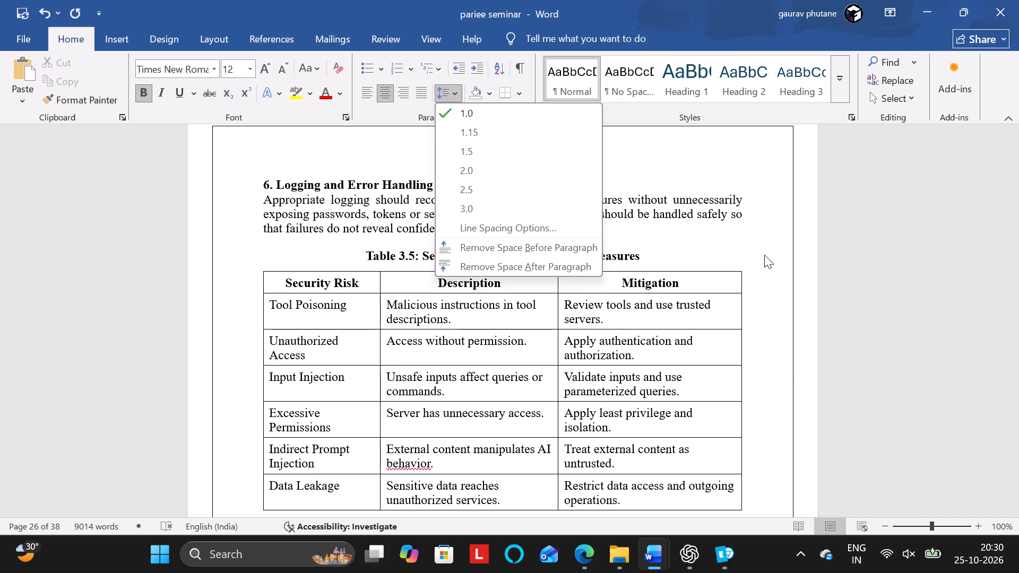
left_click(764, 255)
Insert three blank lines above the "Chapter : 4" heading to push the chapter title onto a new page.
scroll(764, 255, "down", 2)
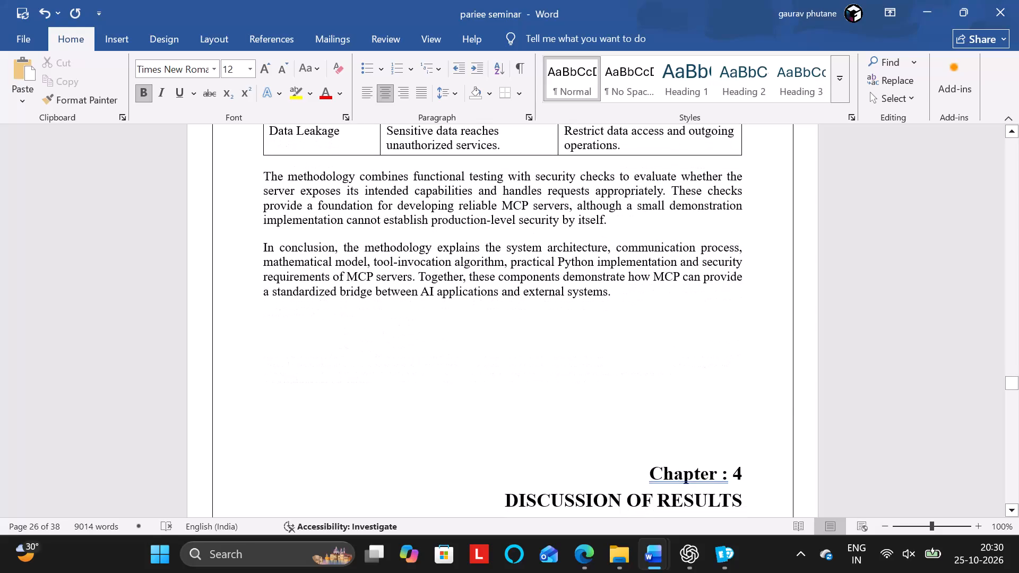
scroll(764, 255, "down", 1)
left_click(651, 299)
key("Return")
key("Return")
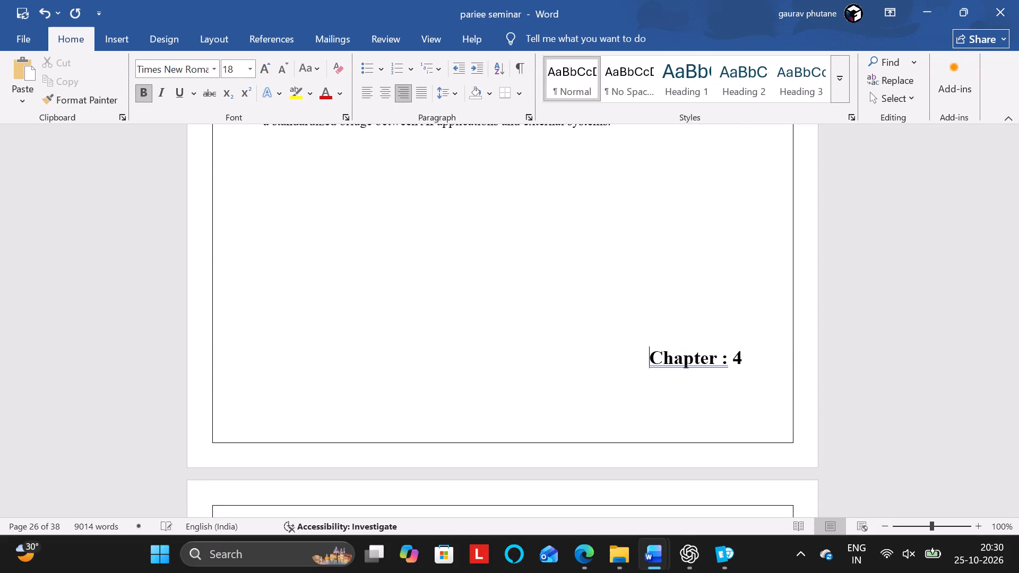
key("Return")
Reduce the "1. Reduced Integration Effort" heading in section 4.1 to 12 pt.
scroll(651, 299, "down", 1)
scroll(495, 345, "down", 1)
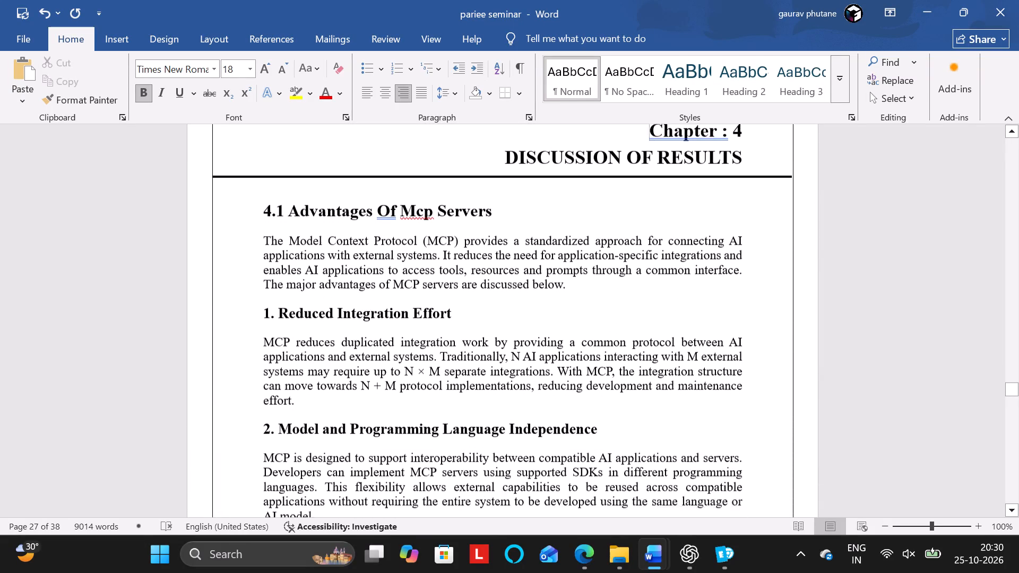
left_click_drag(469, 298, 257, 301)
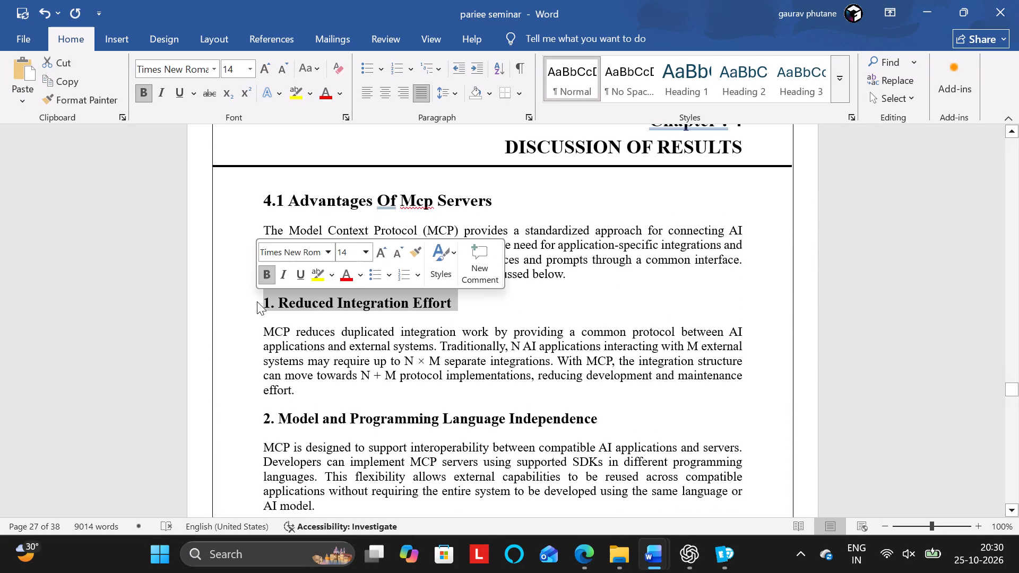
left_click(285, 73)
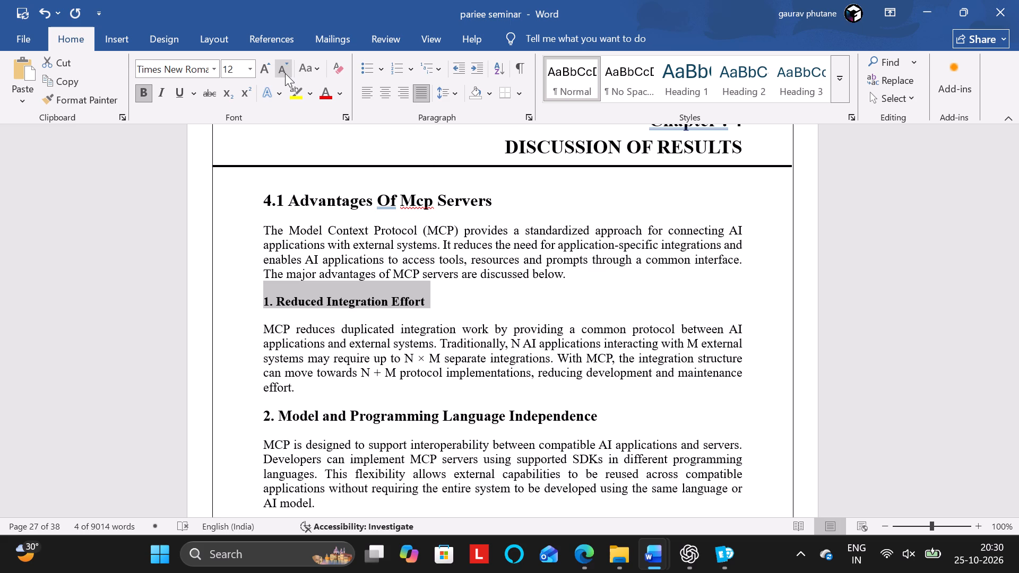
Remove the space before the body paragraph under heading "1. Reduced Integration Effort".
left_click(378, 327)
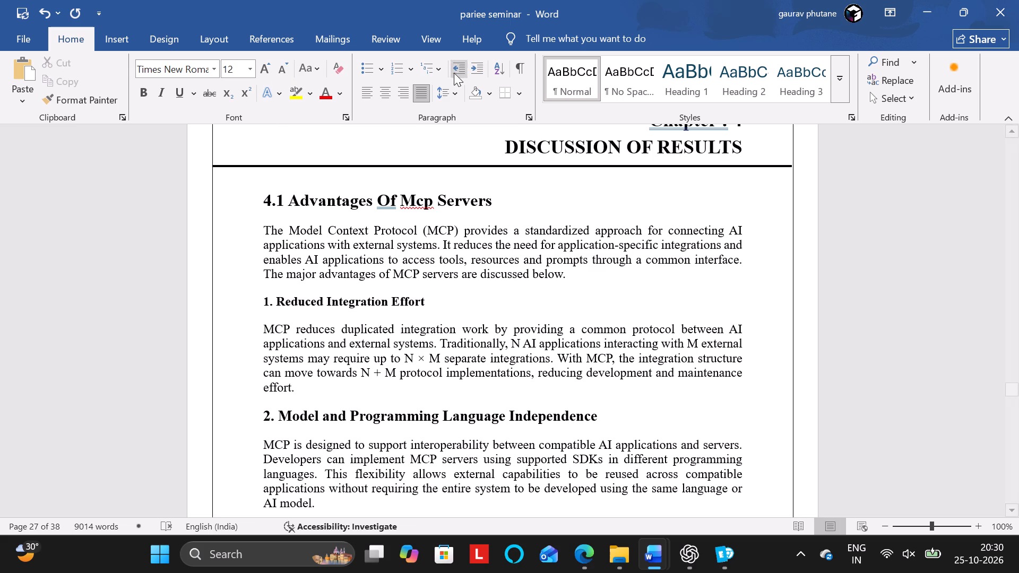
left_click(442, 89)
left_click(447, 248)
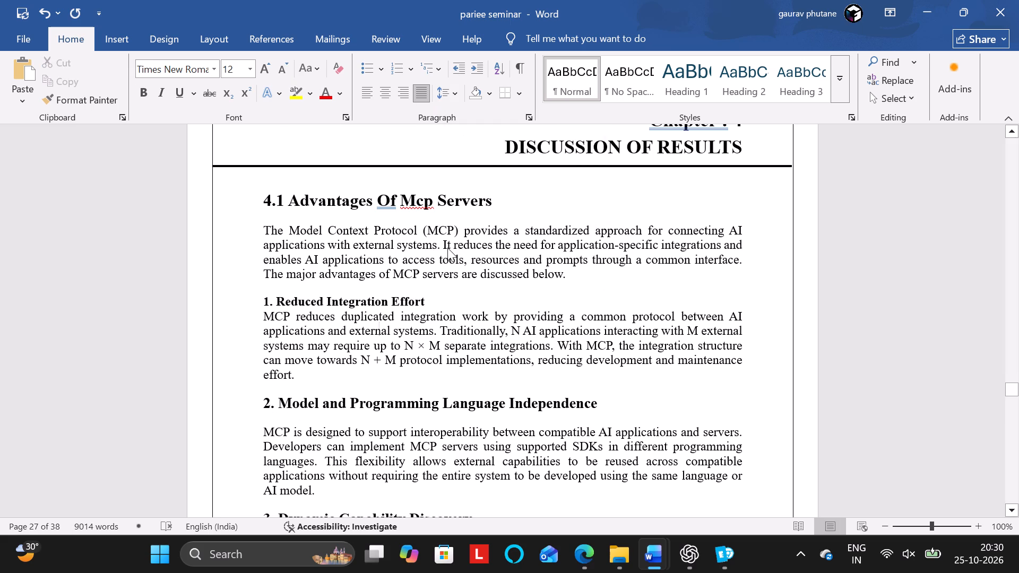
Reduce the "2. Model and Programming Language Independence" heading in section 4.1 to 12 pt.
scroll(447, 248, "down", 1)
left_click(360, 231)
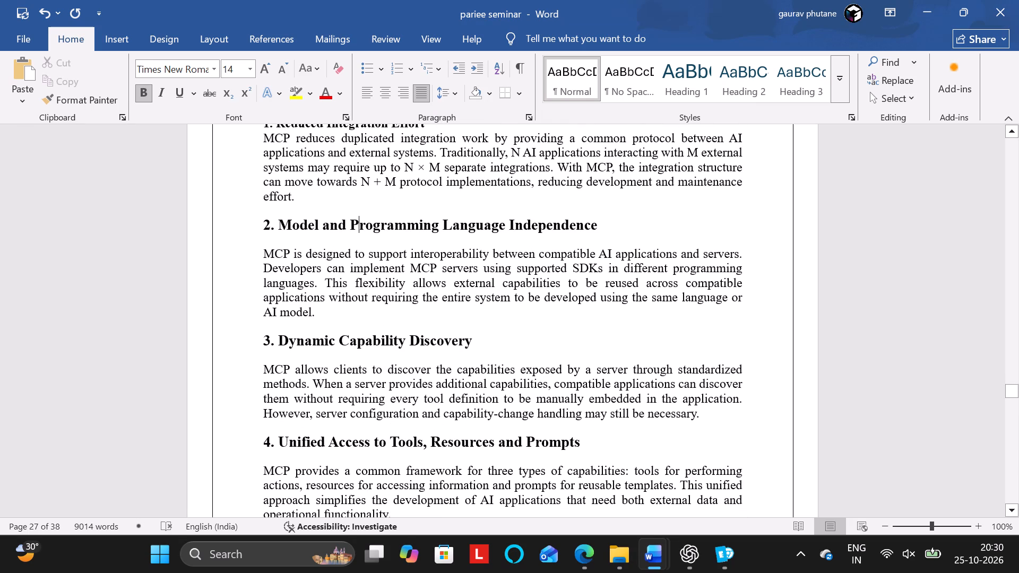
left_click_drag(628, 228, 264, 231)
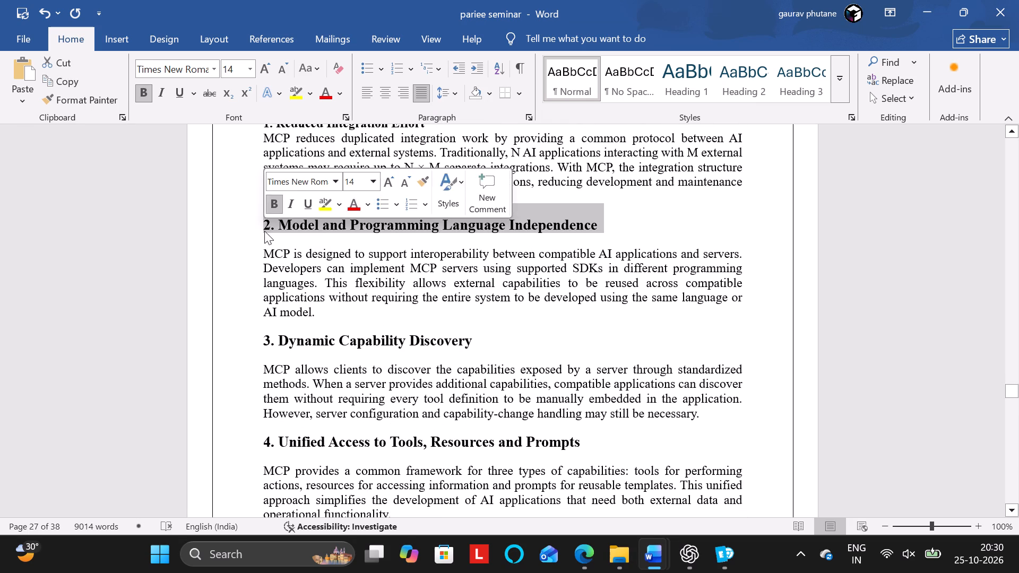
left_click(284, 70)
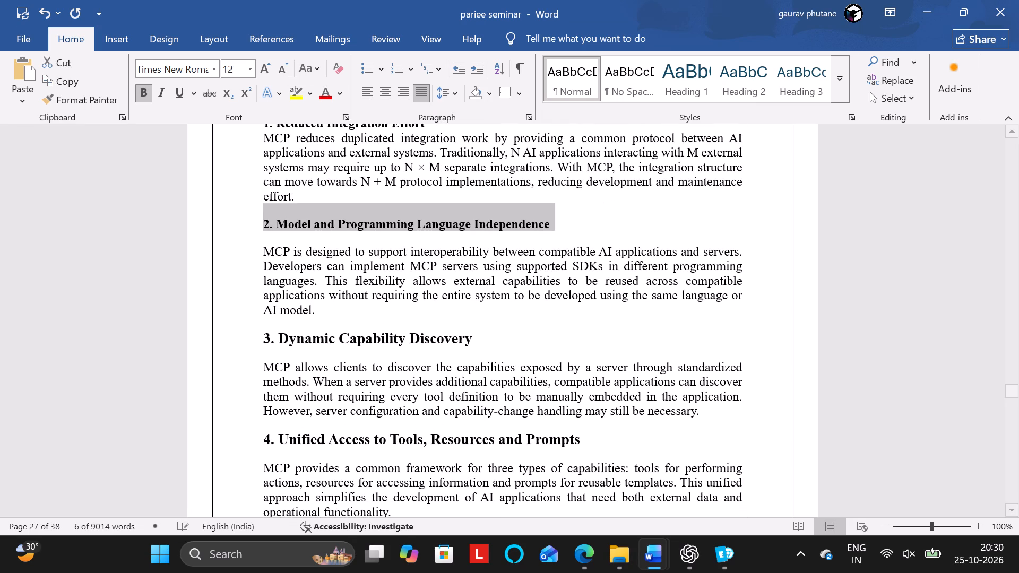
Remove the space before the body paragraph under heading "2. Model and Programming Language Independence".
key("Down")
left_click(455, 95)
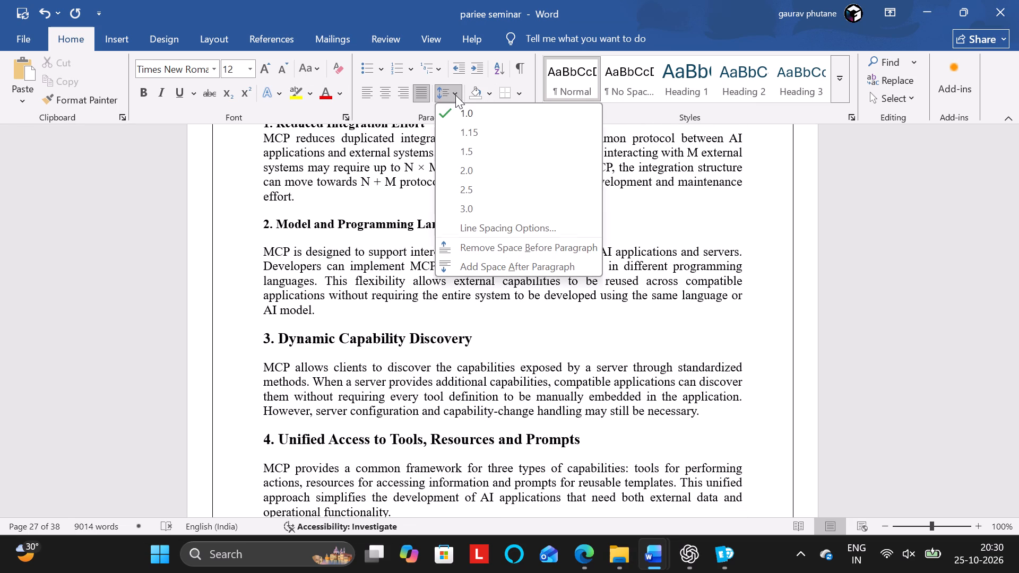
left_click(520, 249)
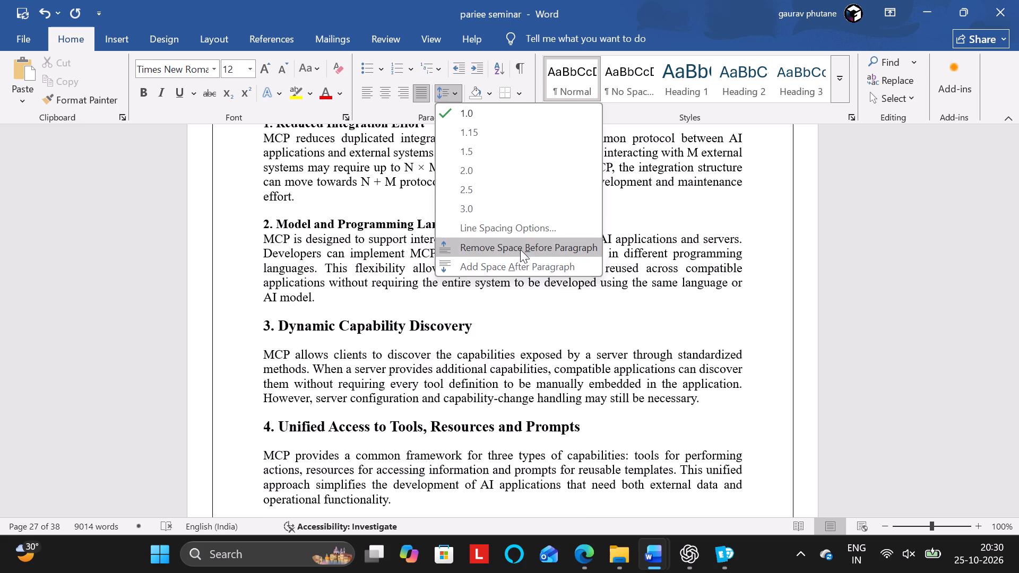
Reduce the "3. Dynamic Capability Discovery" heading in section 4.1 to 12 pt.
scroll(520, 249, "down", 1)
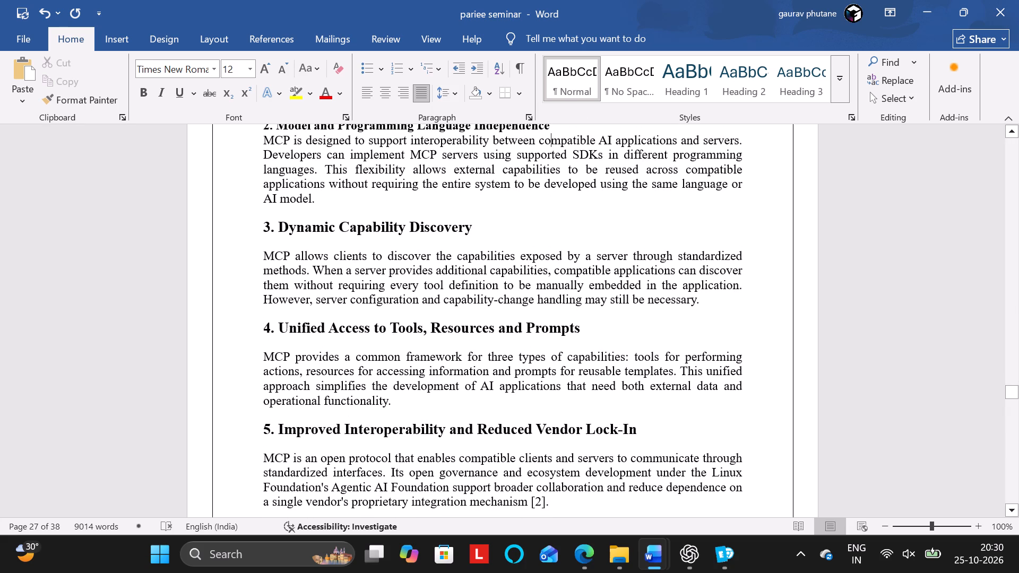
left_click_drag(479, 228, 260, 233)
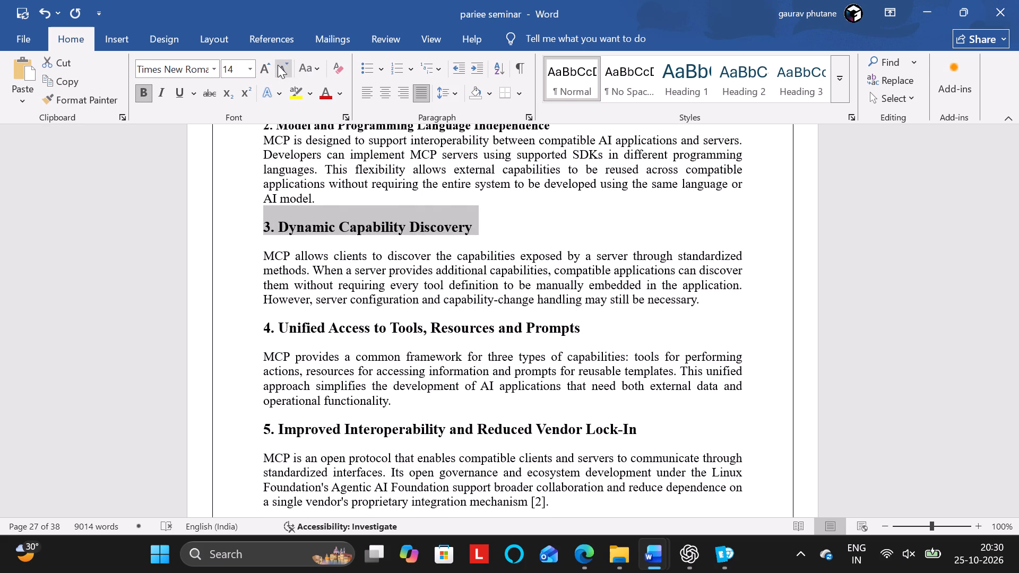
left_click(278, 65)
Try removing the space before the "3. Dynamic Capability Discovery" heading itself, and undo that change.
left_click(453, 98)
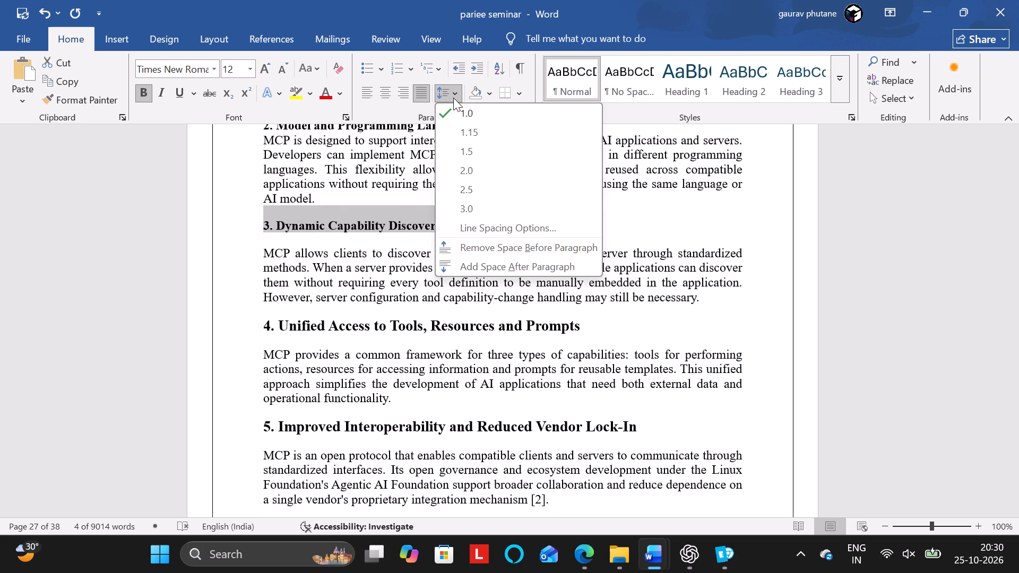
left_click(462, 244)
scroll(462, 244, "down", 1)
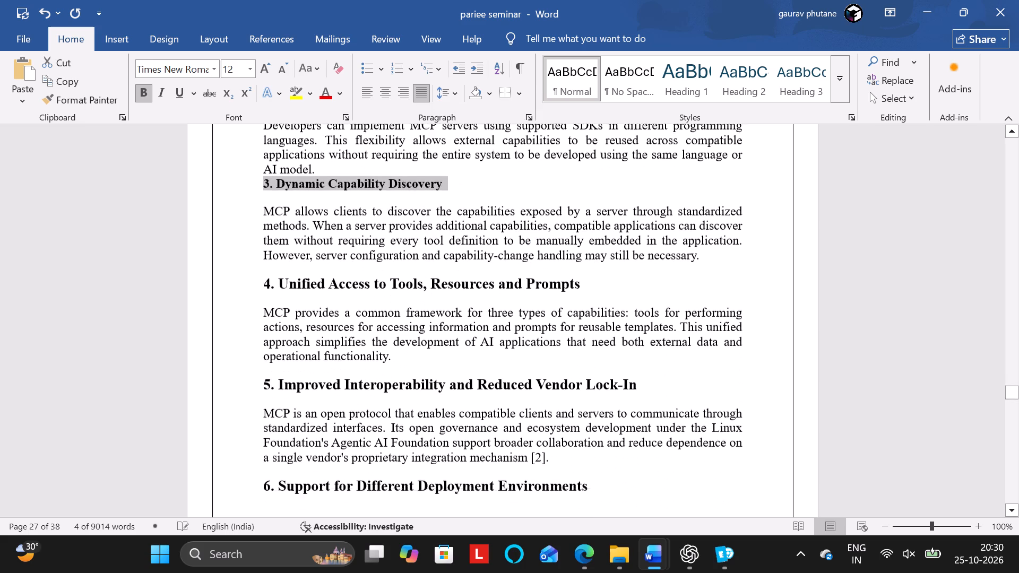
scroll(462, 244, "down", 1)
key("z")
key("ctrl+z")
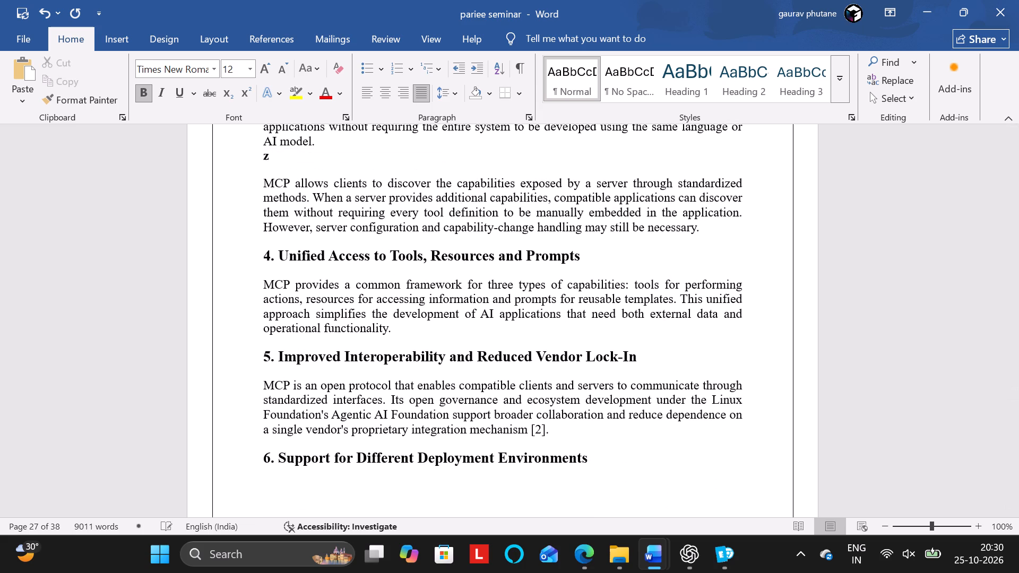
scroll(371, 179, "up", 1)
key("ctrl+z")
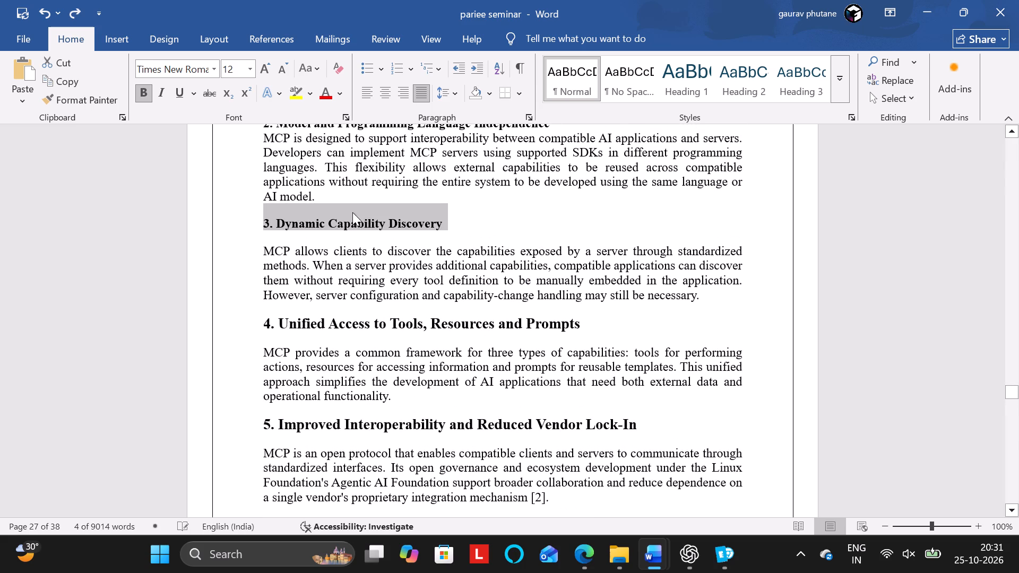
Remove the space before the body paragraph under heading "3. Dynamic Capability Discovery".
left_click(315, 252)
scroll(315, 252, "up", 1)
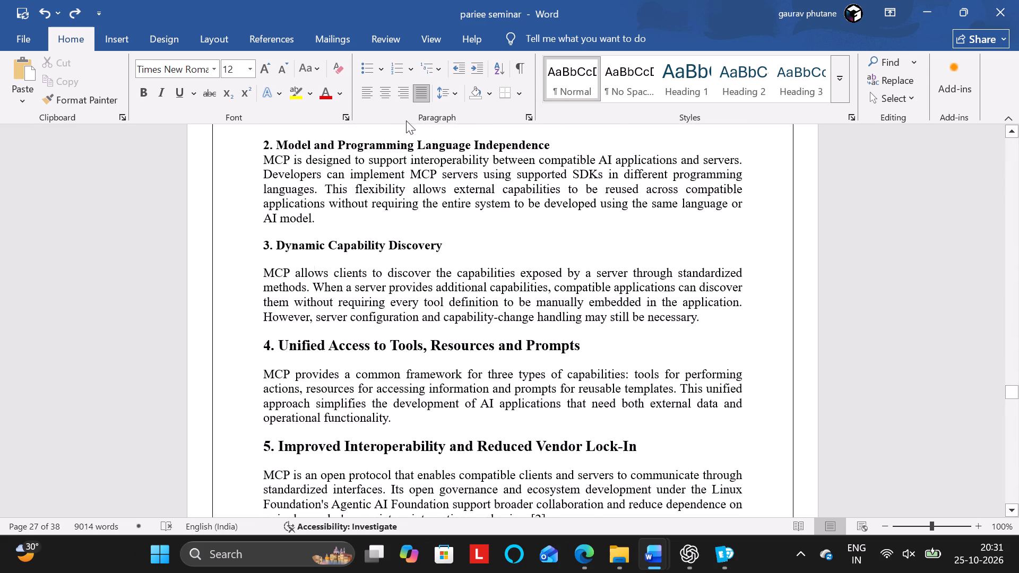
left_click(453, 97)
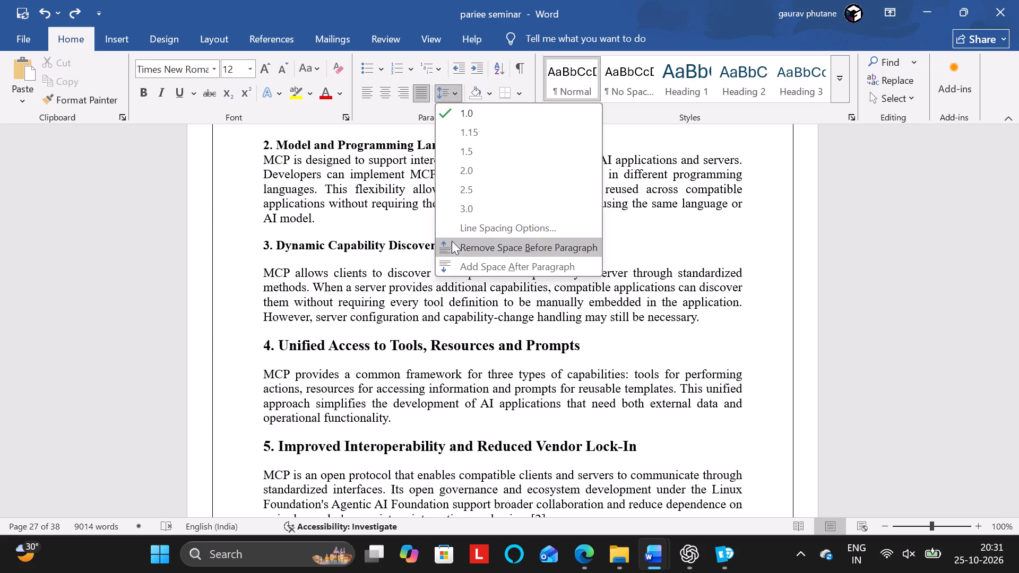
left_click(451, 244)
Reduce the "4. Unified Access to Tools, Resources and Prompts" heading in section 4.1 to 12 pt.
scroll(451, 244, "down", 1)
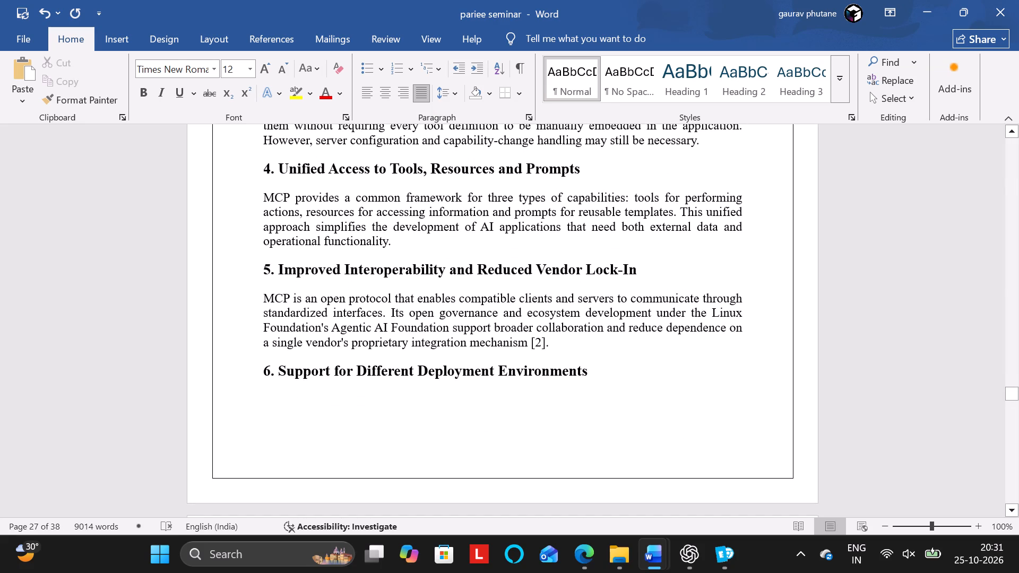
left_click_drag(600, 170, 263, 171)
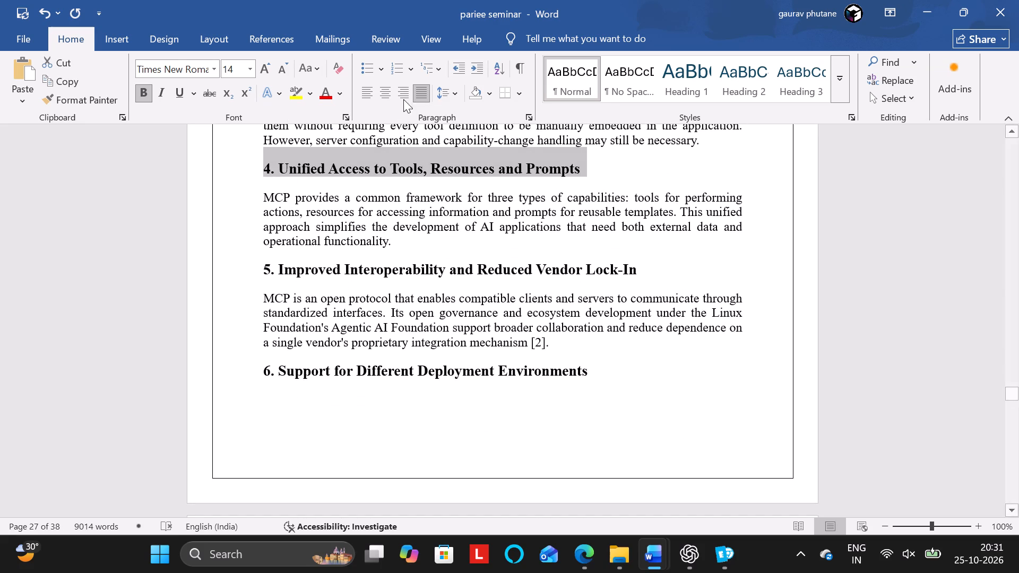
left_click(442, 89)
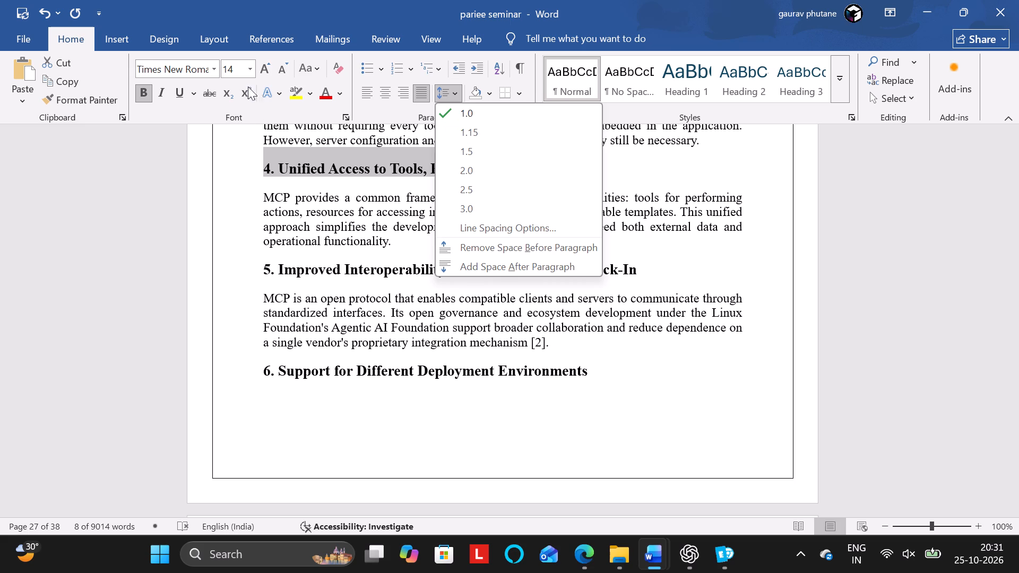
left_click(279, 66)
Remove the space before the body paragraph under heading "4. Unified Access to Tools, Resources and Prompts".
left_click(293, 198)
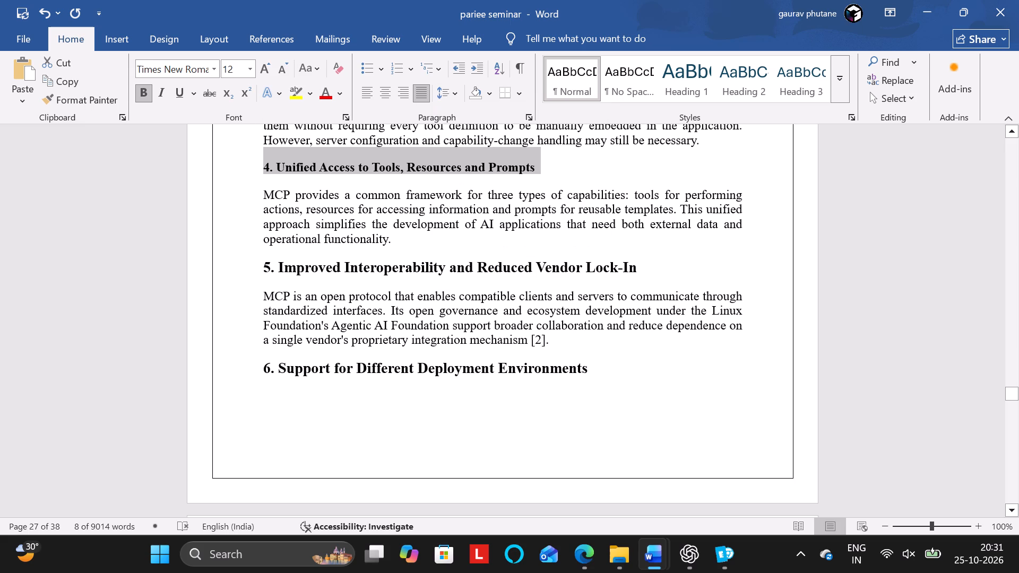
left_click(447, 91)
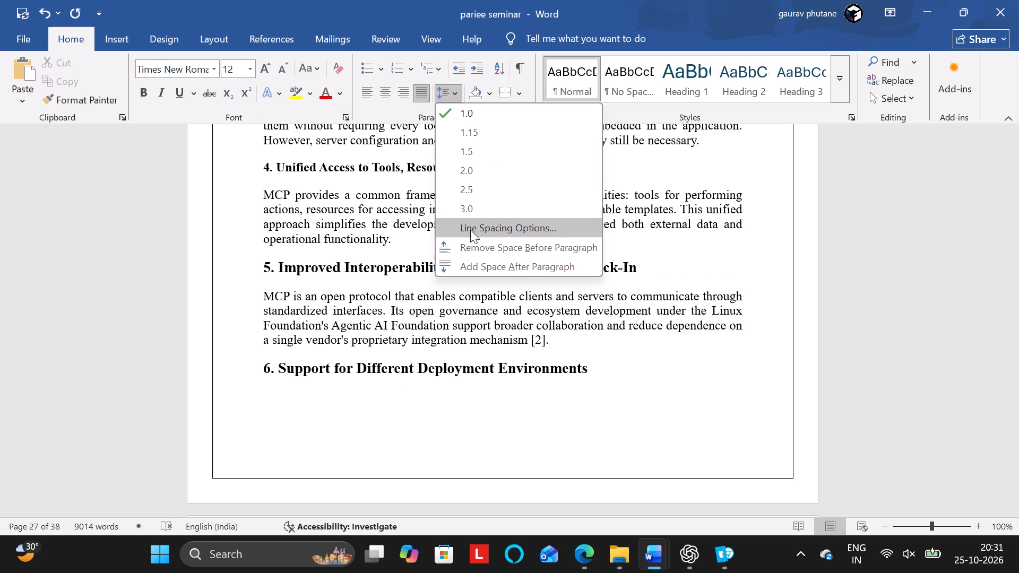
left_click(461, 245)
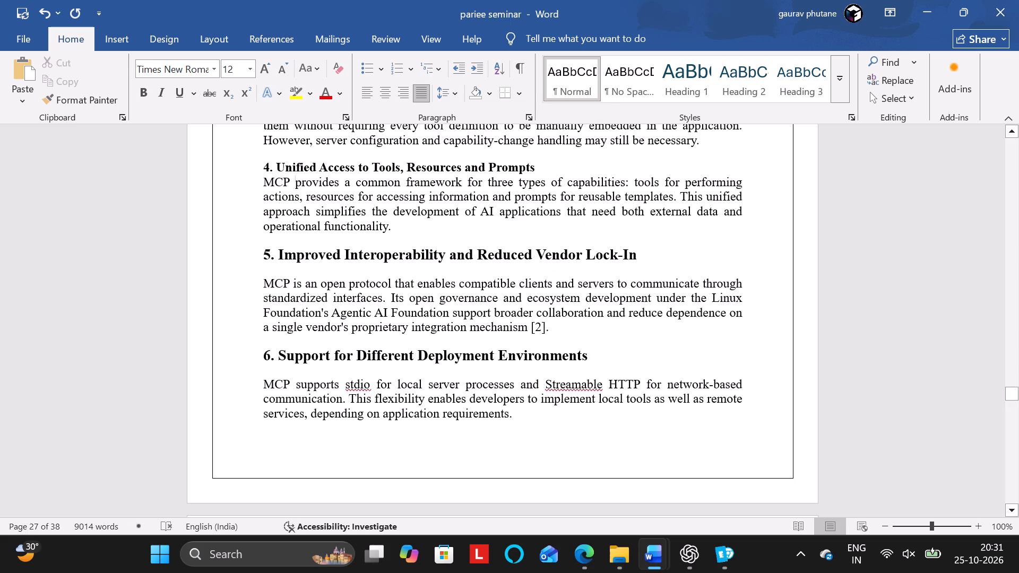
Reduce the "5. Improved Interoperability and Reduced Vendor Lock-In" heading in section 4.1 to 12 pt.
left_click_drag(662, 262, 260, 256)
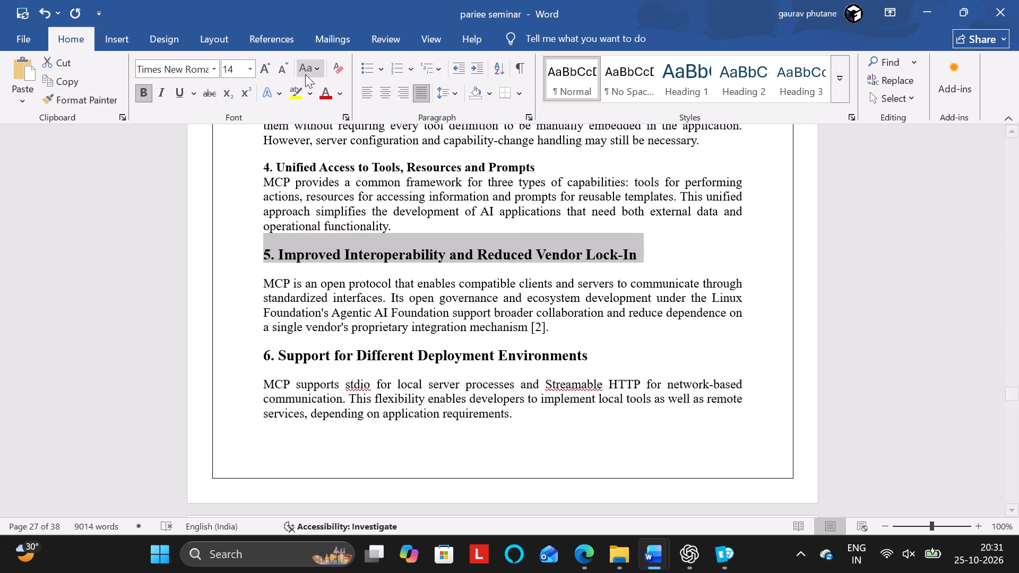
left_click(280, 70)
Remove the space before the body paragraph under heading "5. Improved Interoperability and Reduced Vendor Lock-In".
left_click(283, 279)
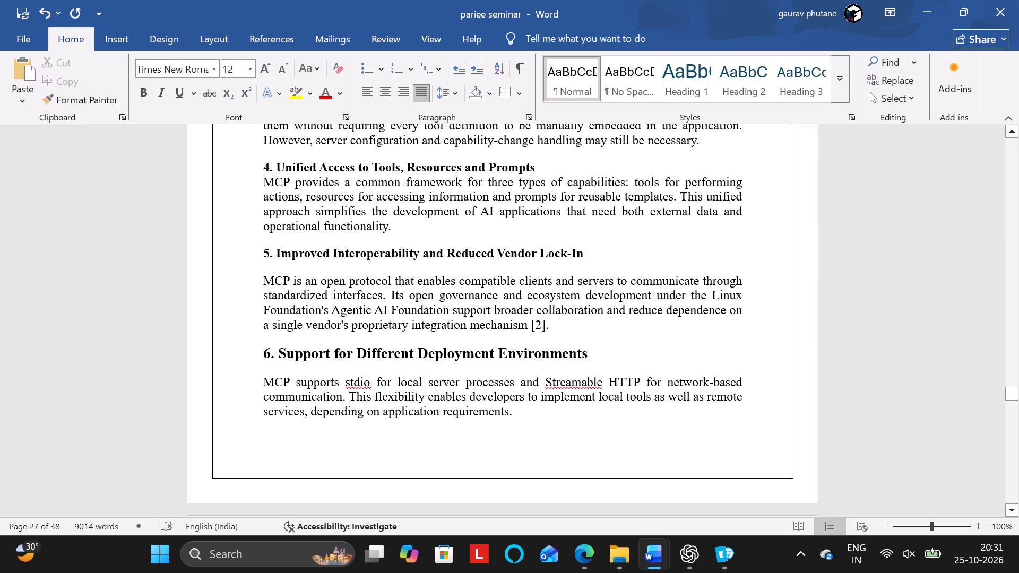
left_click(453, 94)
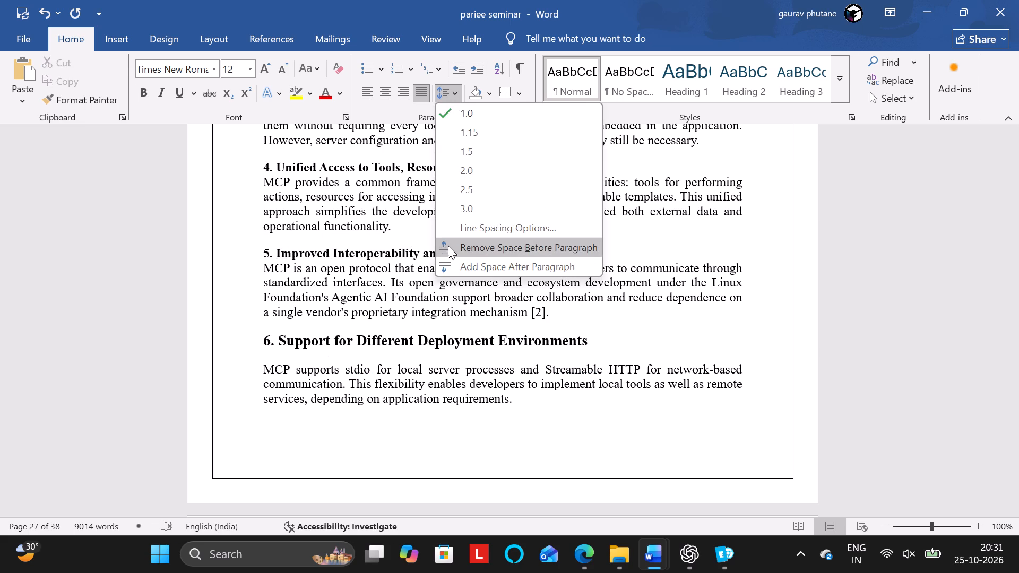
left_click(448, 246)
Reduce the "6. Support for Different Deployment Environments" heading in section 4.1 to 12 pt.
scroll(448, 246, "down", 1)
left_click_drag(607, 229, 385, 246)
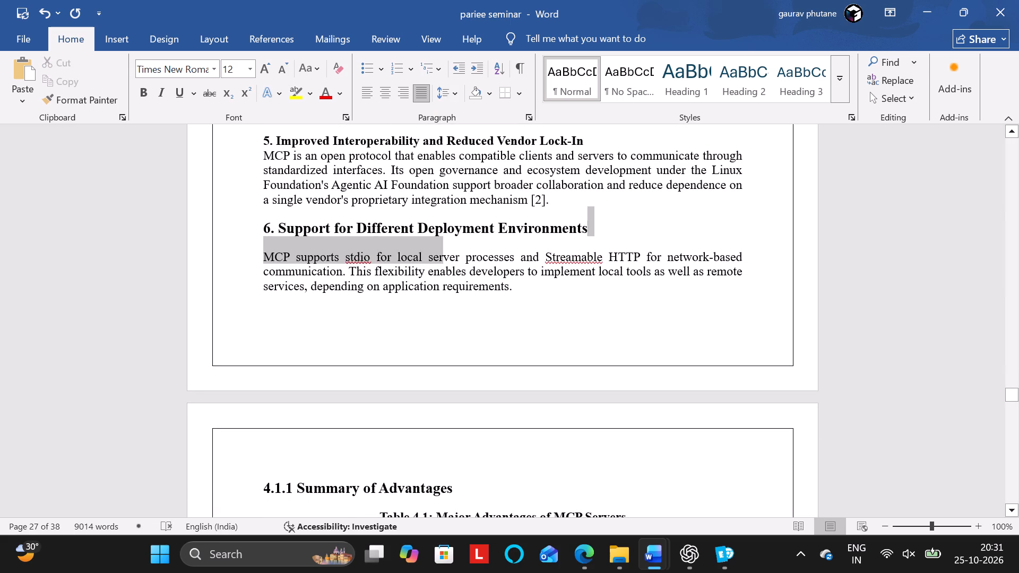
left_click_drag(385, 246, 255, 229)
left_click(278, 74)
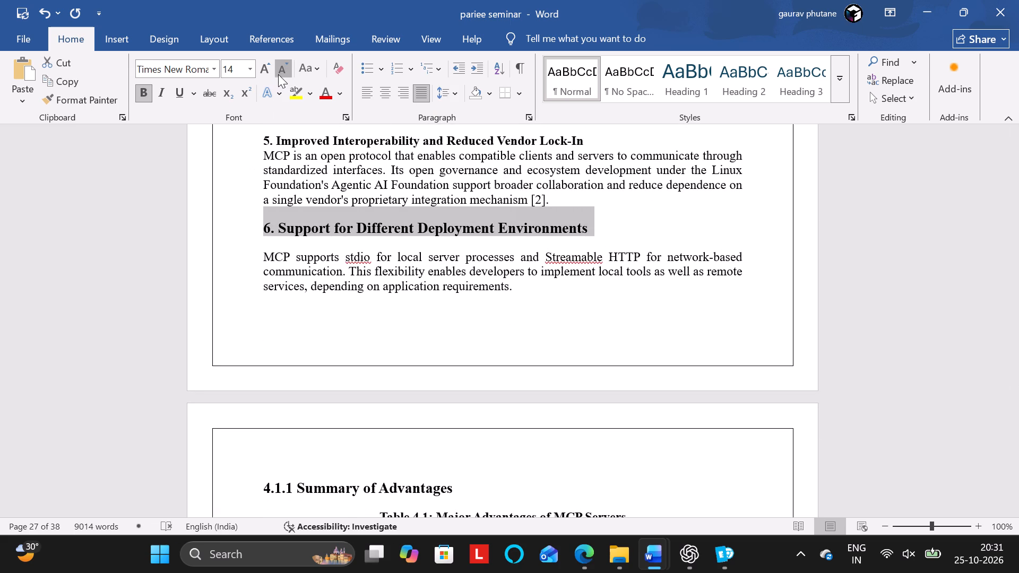
Remove the space before the body paragraph under heading "6. Support for Different Deployment Environments".
key("Down")
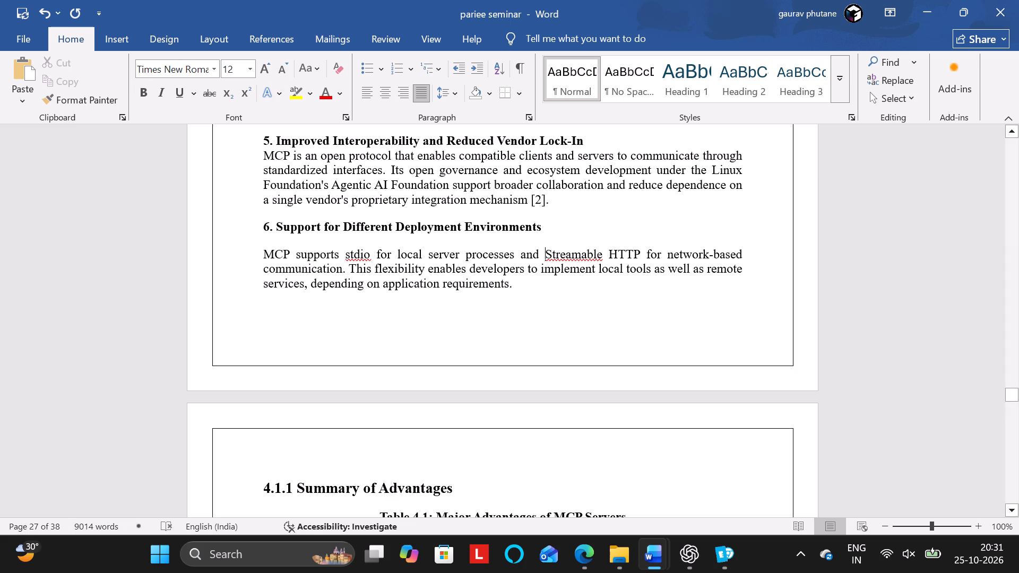
left_click(445, 86)
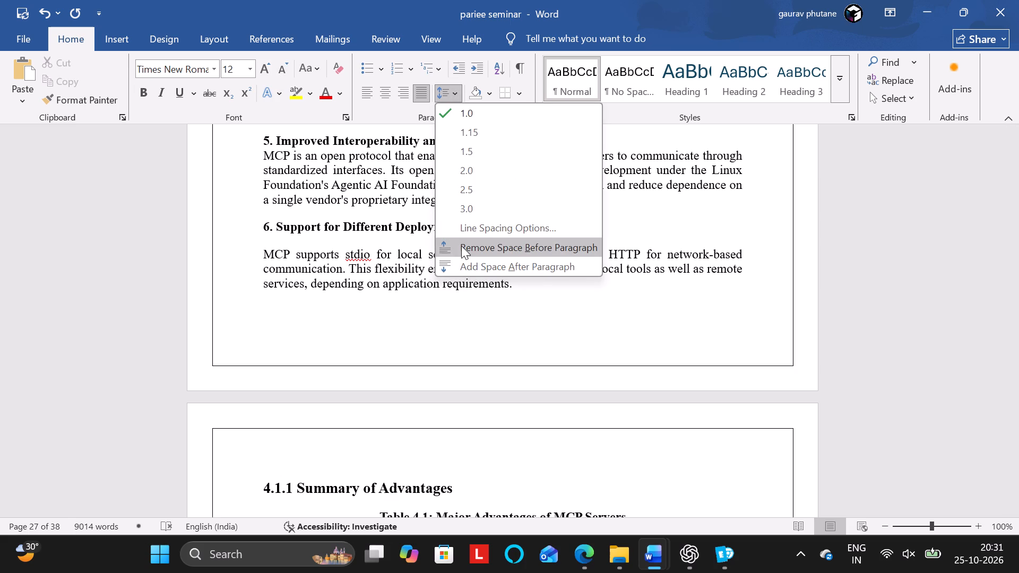
left_click(463, 244)
scroll(463, 244, "down", 1)
scroll(463, 244, "up", 1)
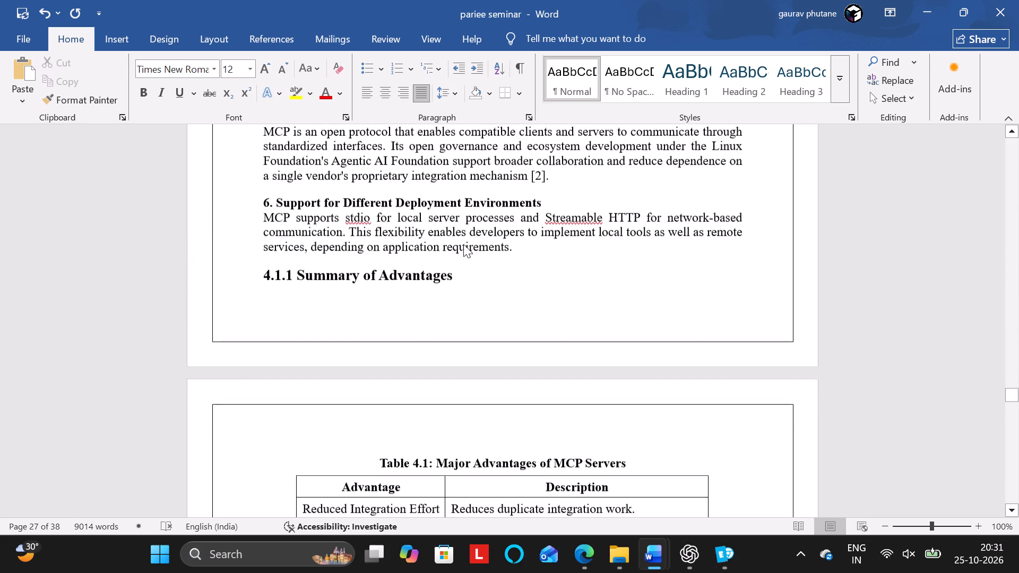
Insert a blank line after the body paragraph under "6. Support for Different Deployment Environments", ahead of the 4.1.1 heading.
scroll(463, 244, "up", 1)
left_click(522, 268)
key("Return")
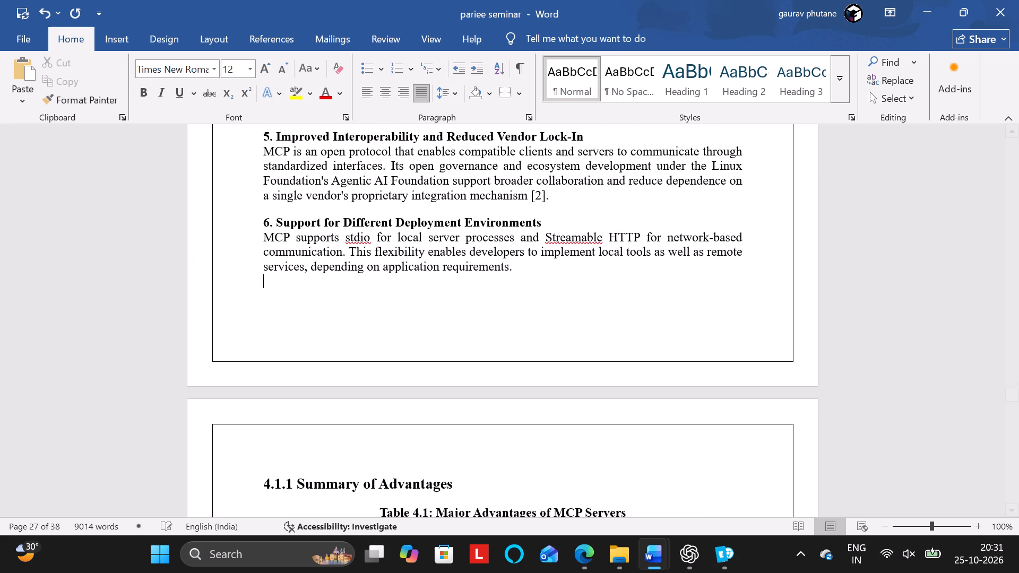
Delete the "4.1.1 Summary of Advantages" heading together with the Table 4.1 caption and table, and remove the leftover empty line.
scroll(522, 268, "down", 1)
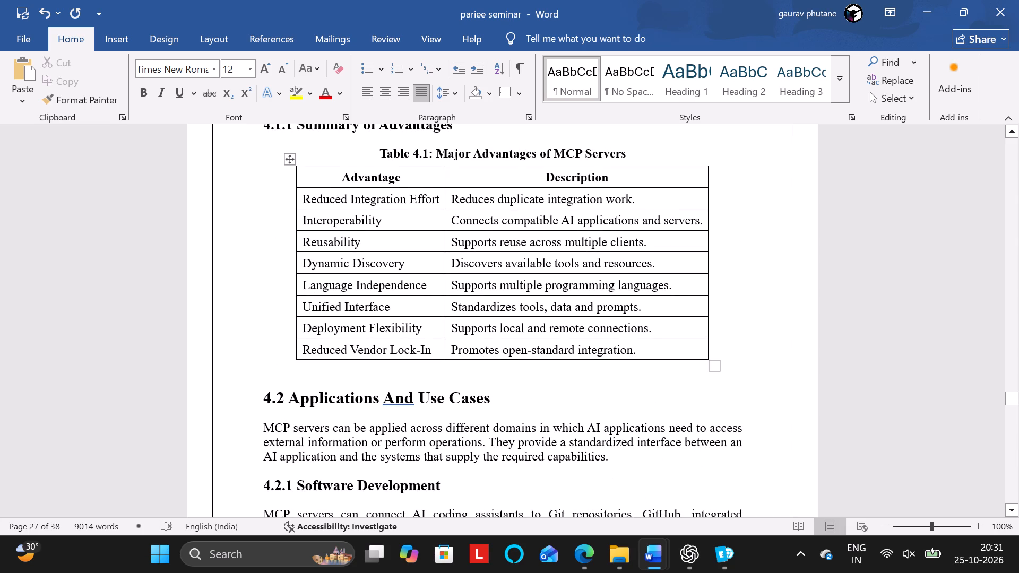
scroll(746, 354, "up", 1)
left_click_drag(735, 394, 265, 147)
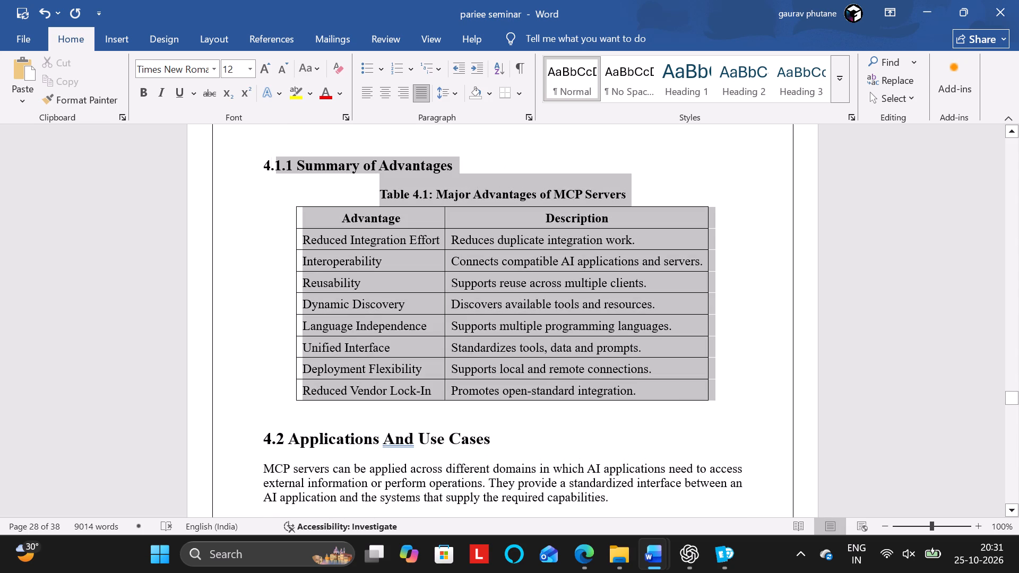
left_click_drag(265, 147, 262, 146)
key("BackSpace")
scroll(262, 146, "up", 1)
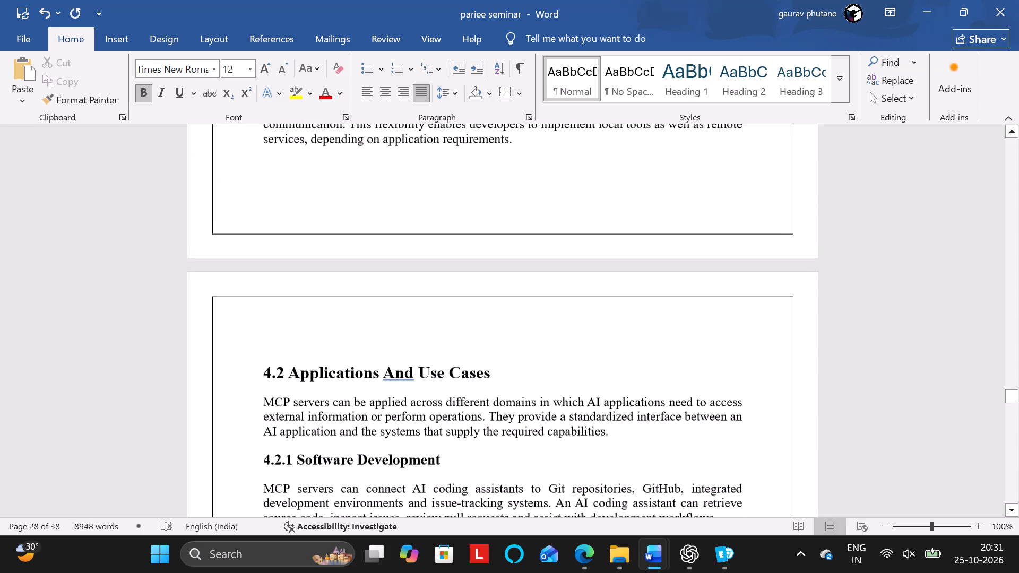
key("BackSpace")
Append " :-" to the "4.2 Applications And Use Cases" heading.
left_click(498, 359)
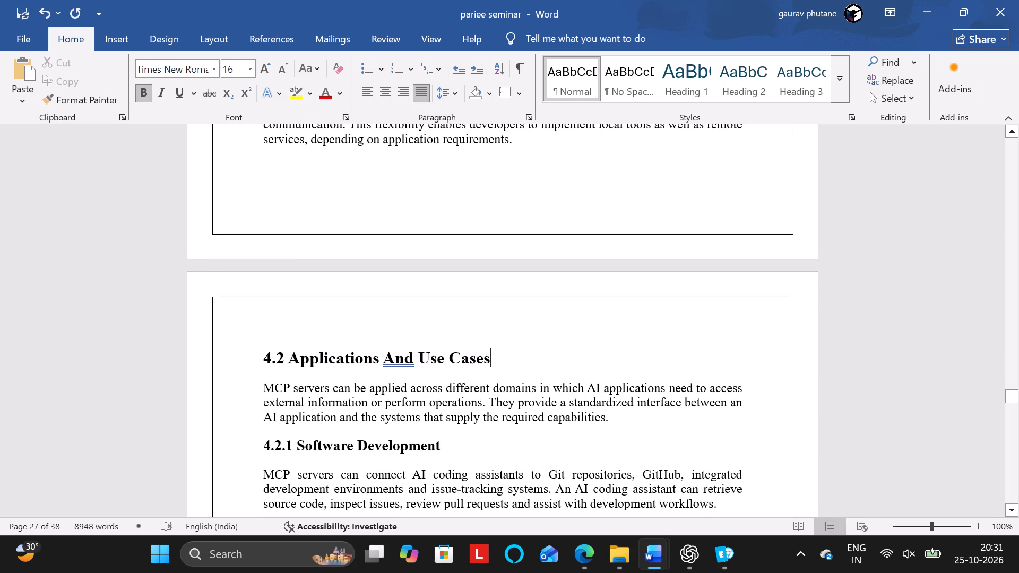
key("space")
type(":-")
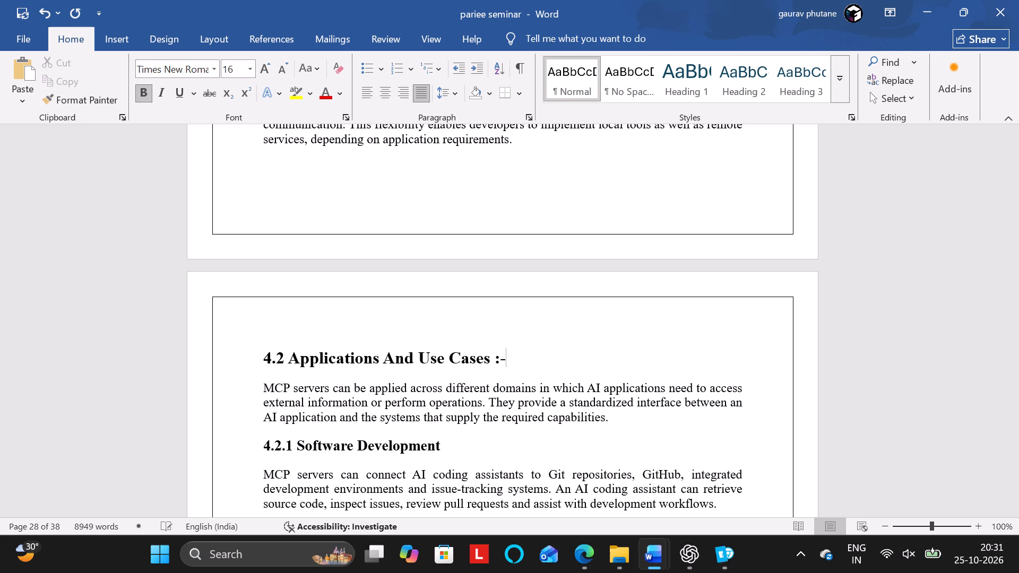
key("Up")
key("Down")
Reduce the "4.2.1 Software Development" heading to 12 pt.
scroll(498, 359, "down", 1)
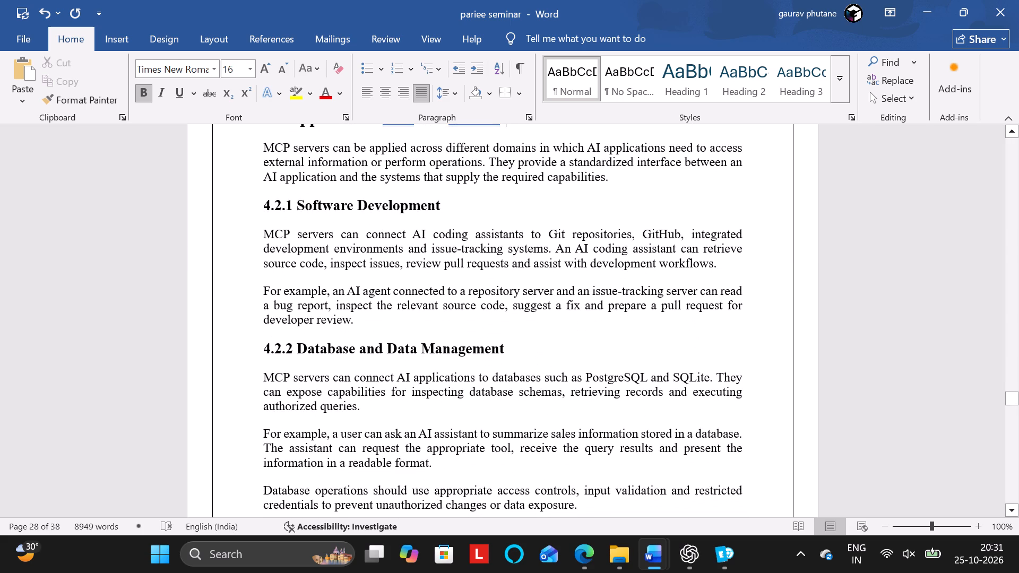
left_click_drag(470, 210, 255, 209)
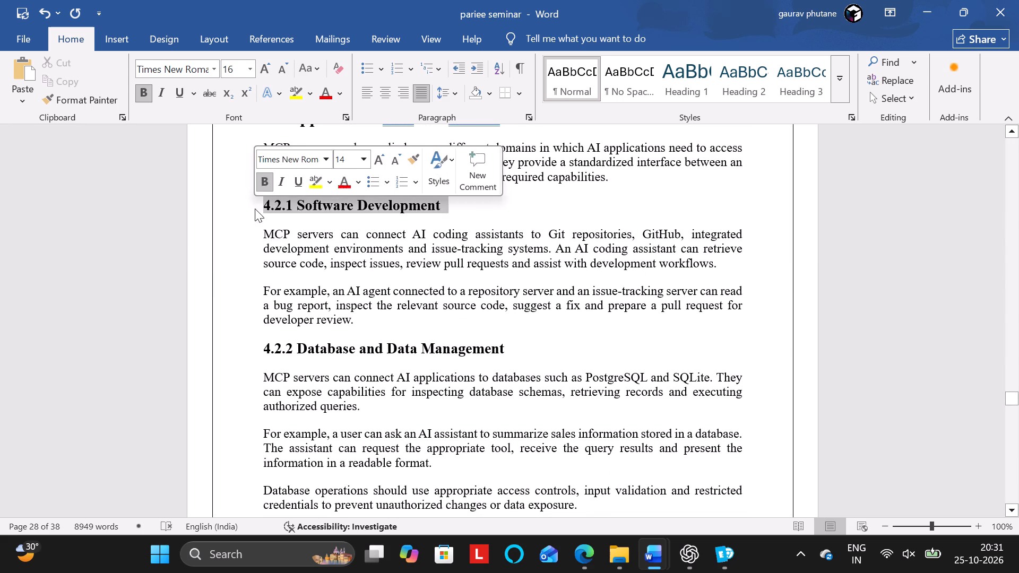
left_click(278, 60)
Remove the space before the first body paragraph under "4.2.1 Software Development".
left_click(319, 230)
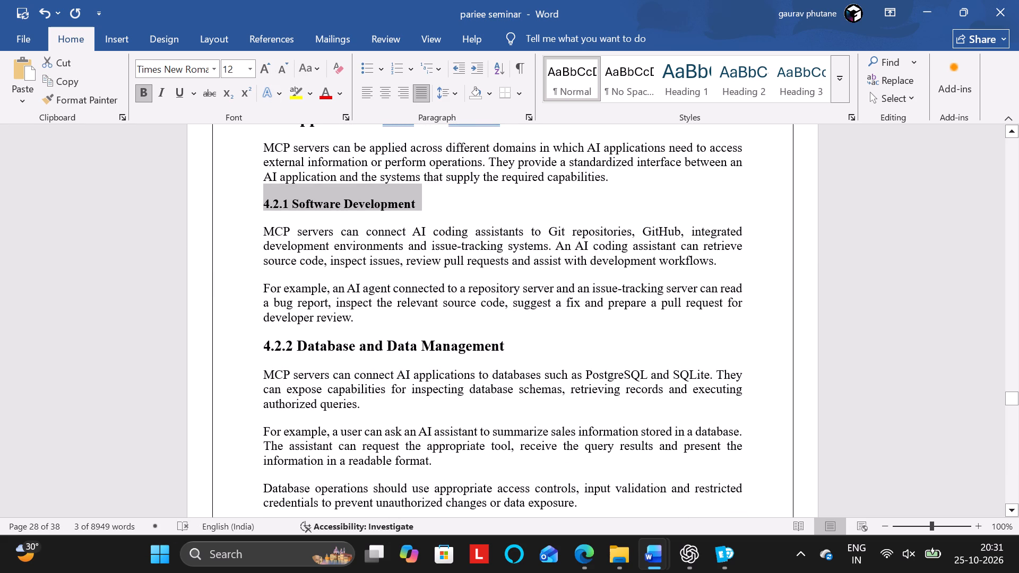
left_click(446, 89)
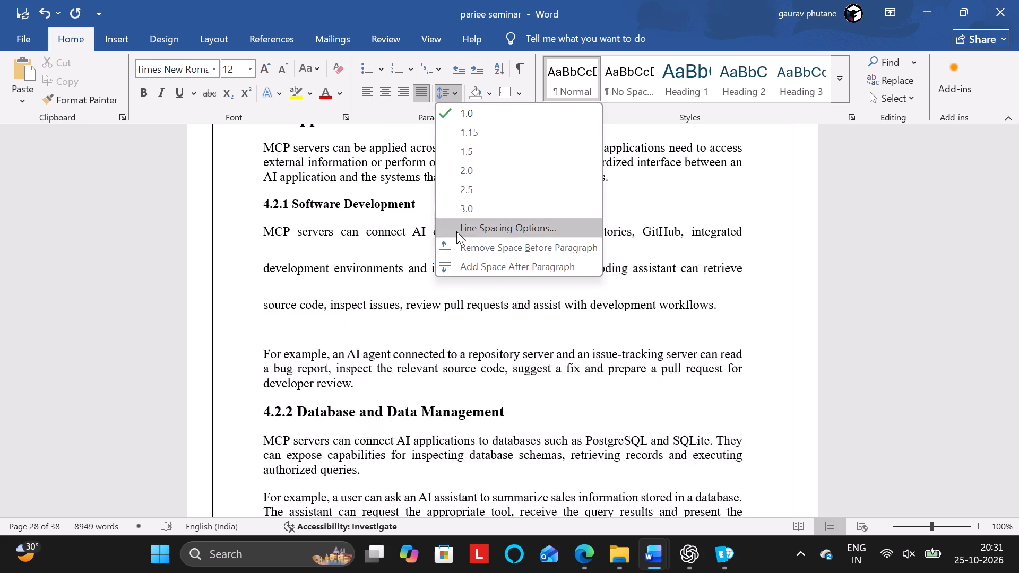
left_click(452, 245)
Reduce the "4.2.2 Database and Data Management" heading to 12 pt.
left_click_drag(522, 331, 462, 331)
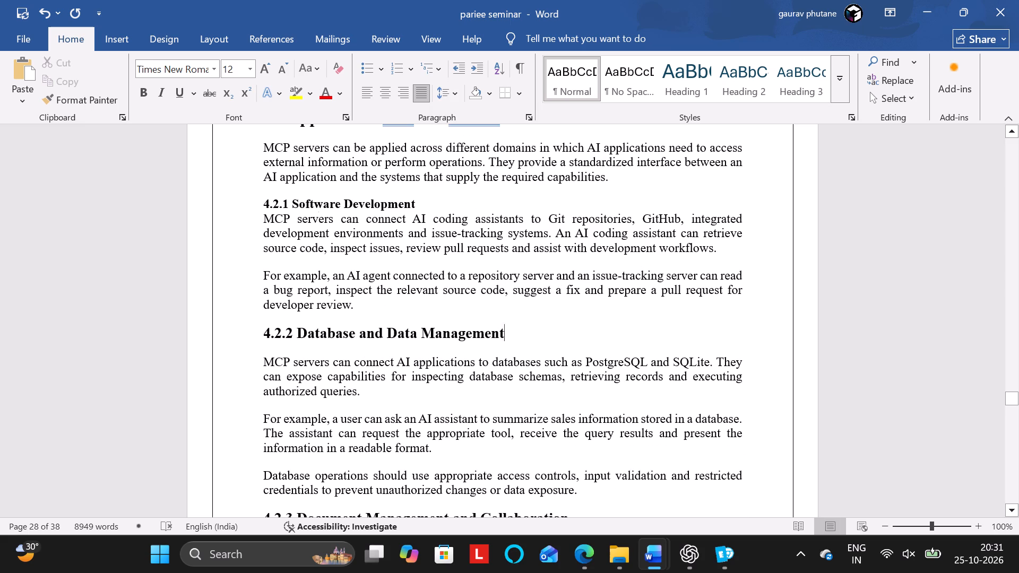
left_click_drag(462, 331, 253, 336)
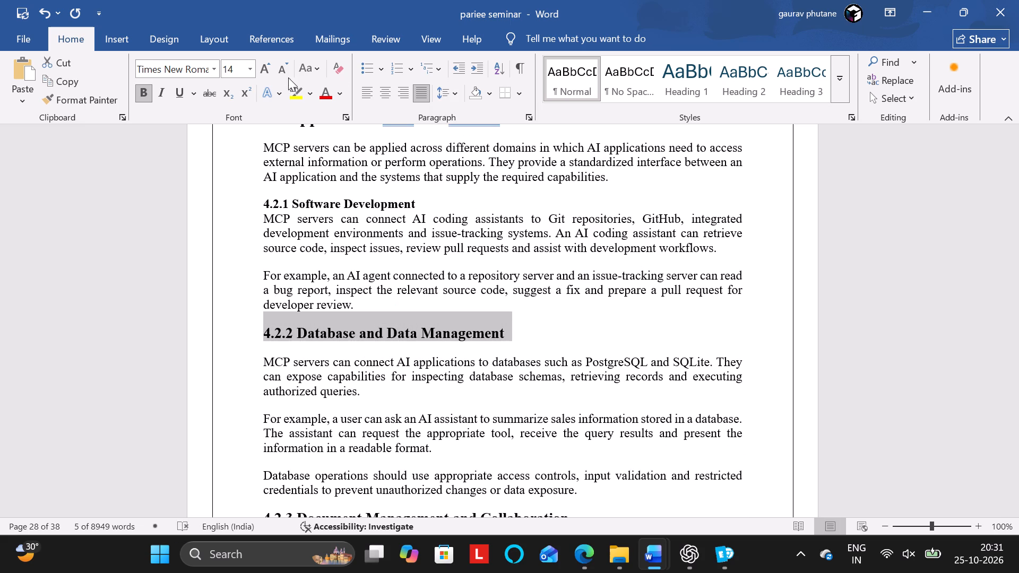
left_click(284, 76)
Replace the number 4.2.1 in the "Software Development" heading with "1." as plain text, without automatic list formatting.
scroll(453, 283, "up", 1)
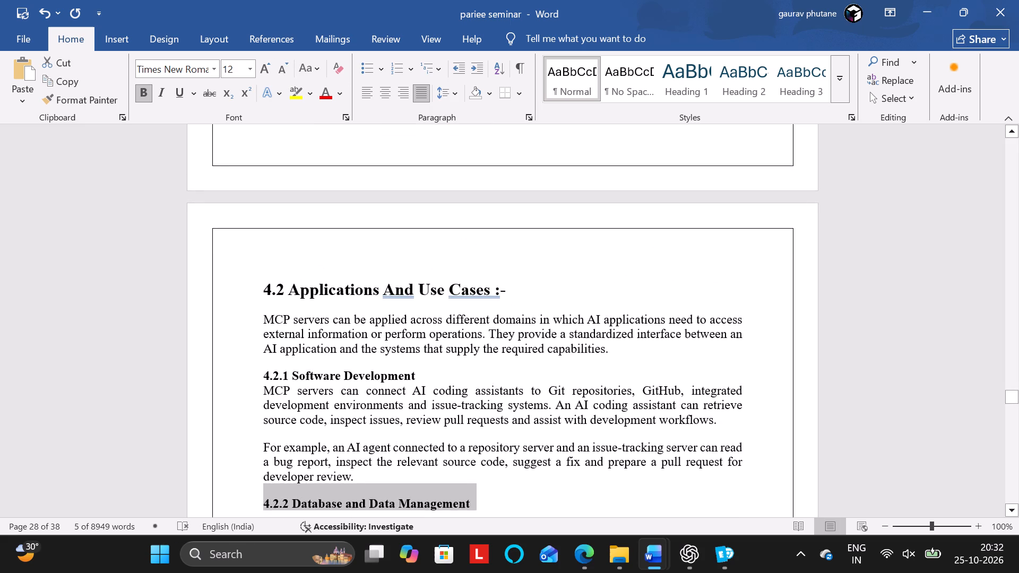
scroll(453, 283, "down", 2)
scroll(453, 283, "up", 1)
left_click(288, 227)
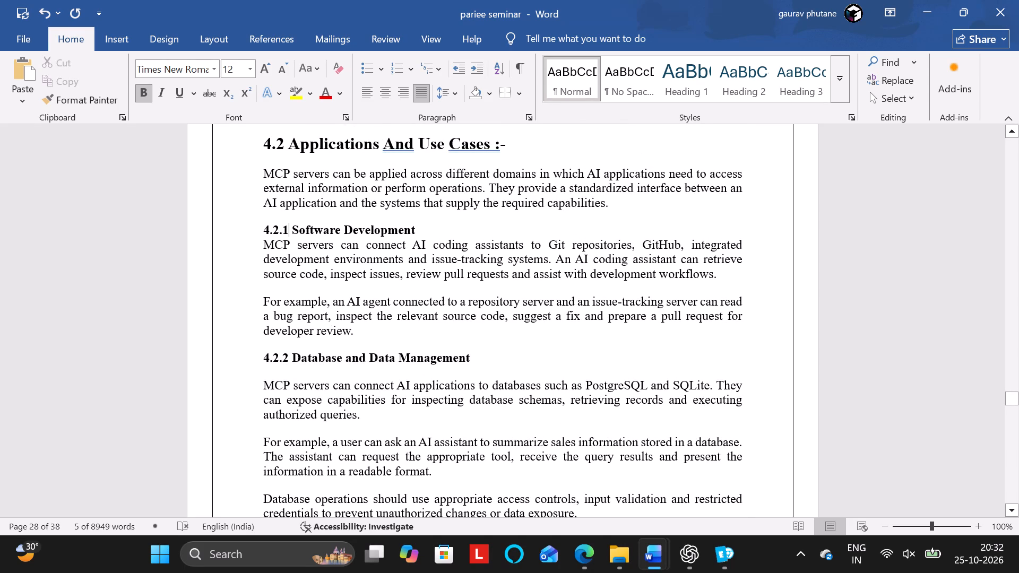
key("Right")
key("BackSpace")
key("BackSpace")
key("BackSpace")
key("BackSpace")
key("BackSpace")
key("BackSpace")
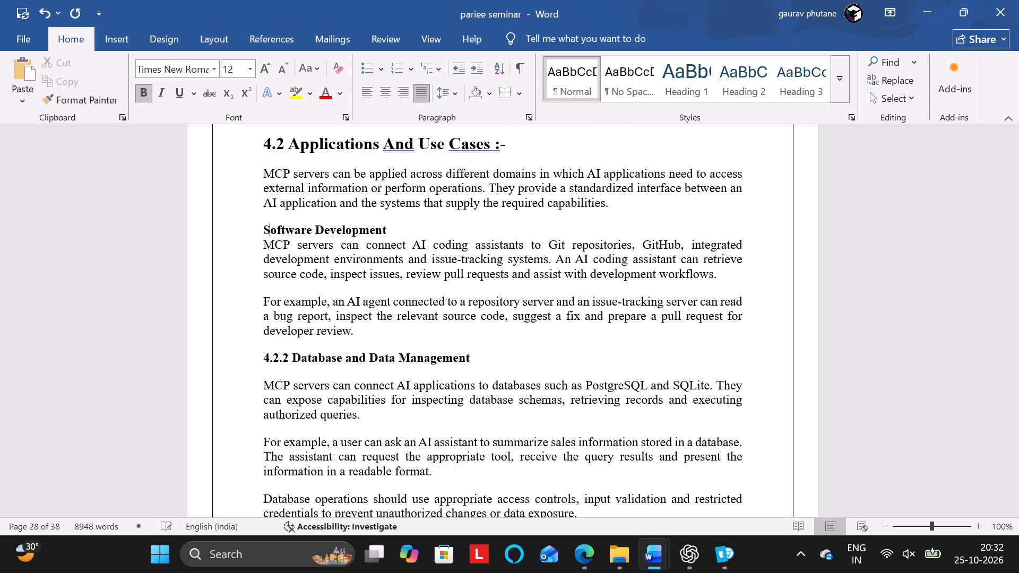
type("1.")
key("space")
key("ctrl+z")
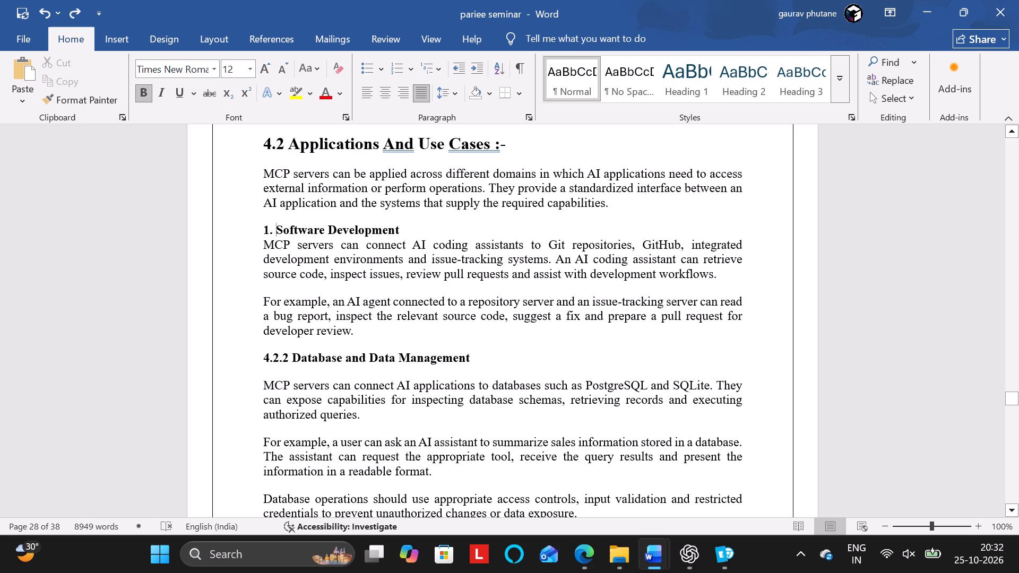
Replace the number 4.2.2 in the "Database and Data Management" heading with "2.", leaving a single space after it.
left_click_drag(291, 357, 265, 362)
type("2.")
key("space")
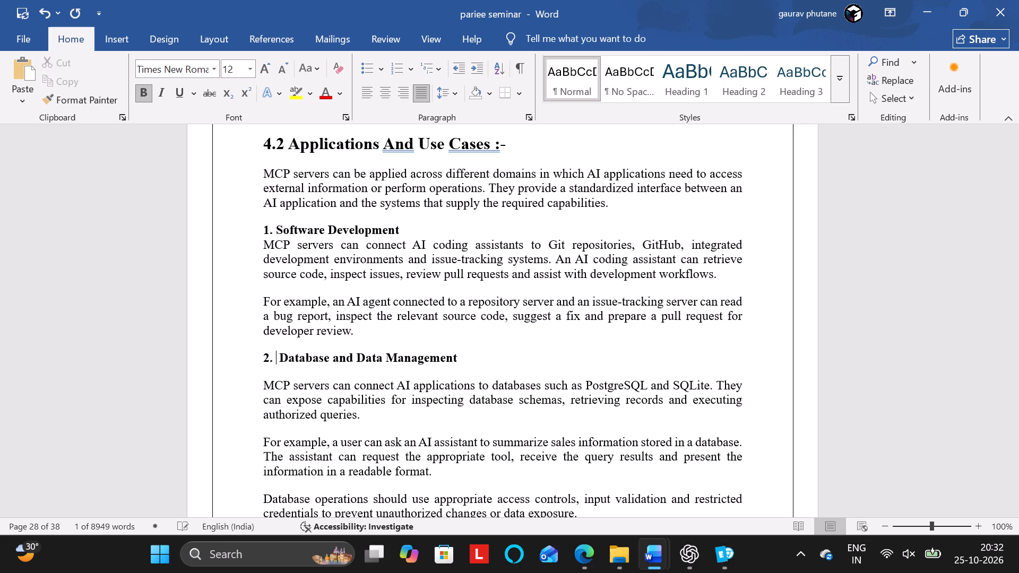
key("BackSpace")
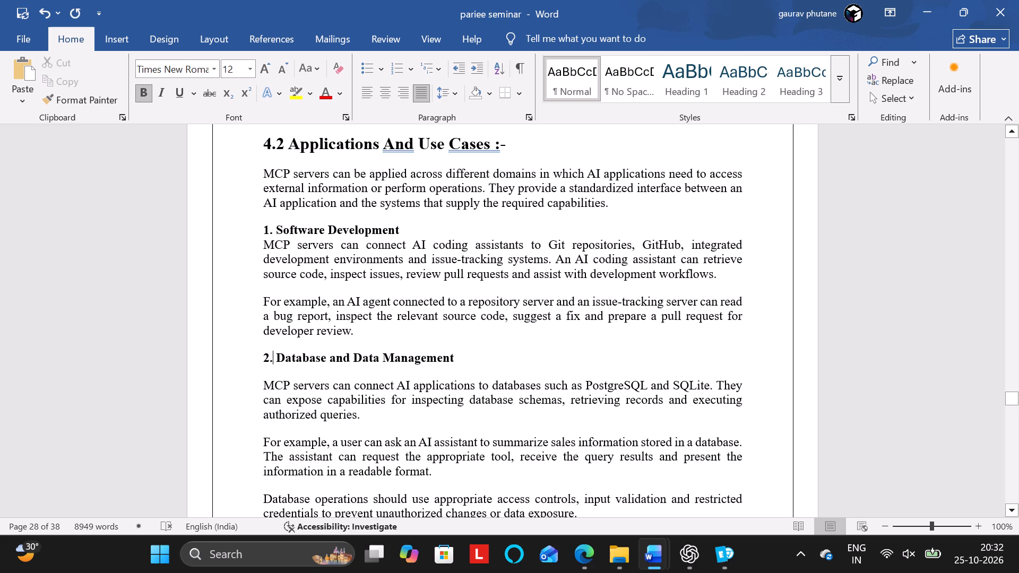
Remove the space before the first body paragraph under "2. Database and Data Management".
left_click(289, 385)
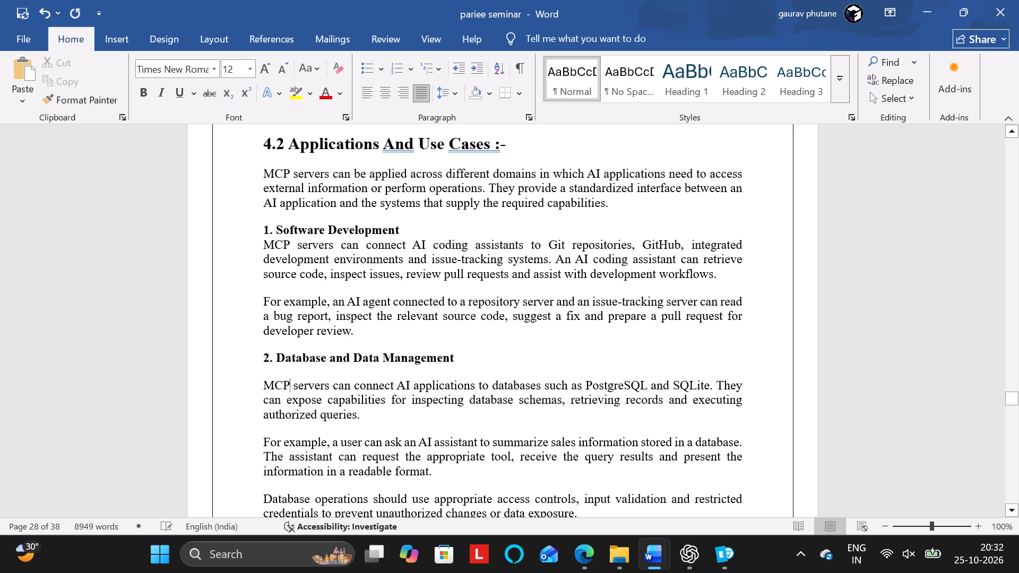
left_click(443, 84)
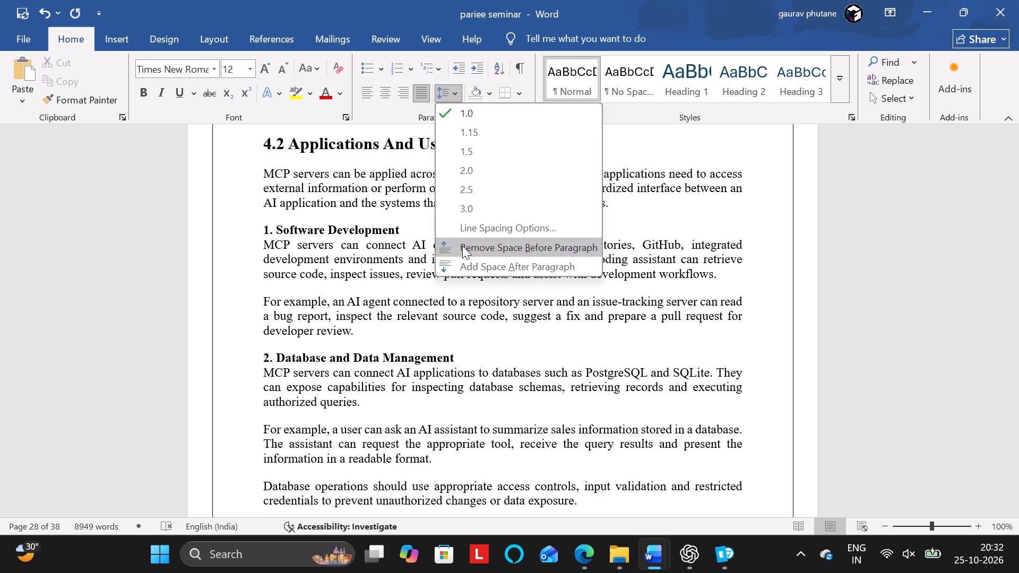
left_click(462, 246)
Replace the number 4.2.3 in the "Document Management and Collaboration" heading with "3.".
scroll(462, 246, "up", 3)
scroll(462, 246, "down", 1)
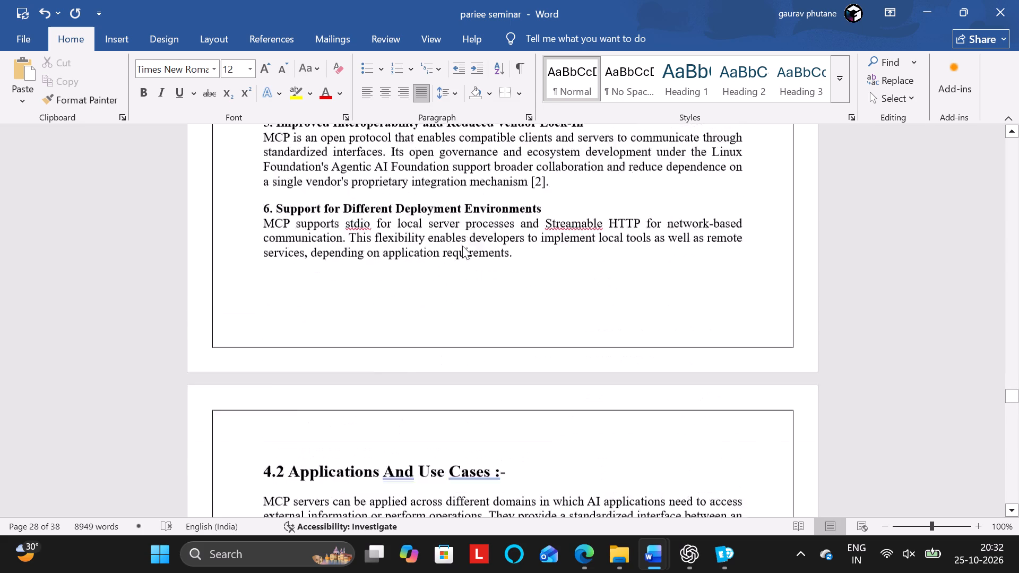
scroll(462, 246, "down", 3)
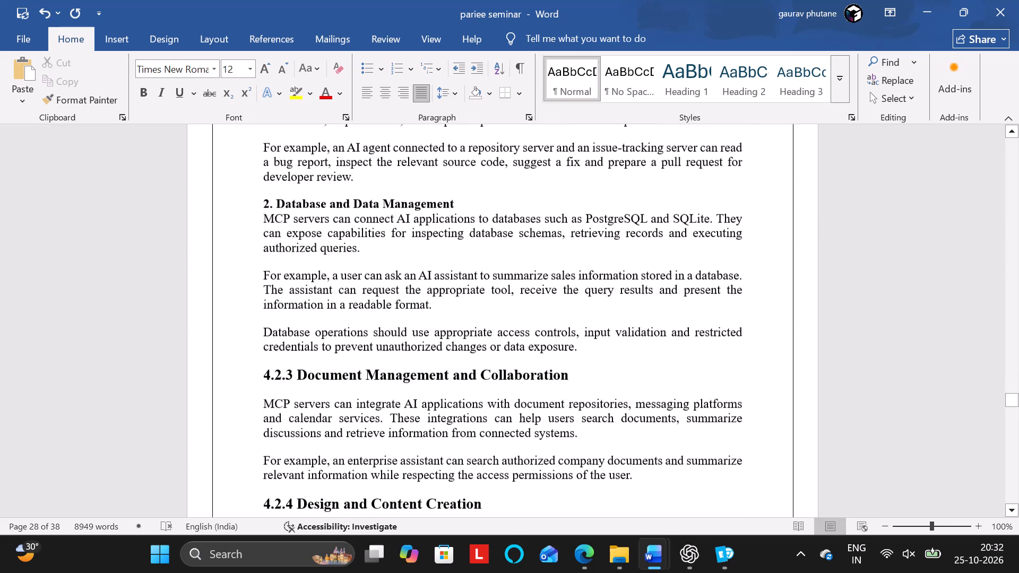
scroll(372, 302, "down", 1)
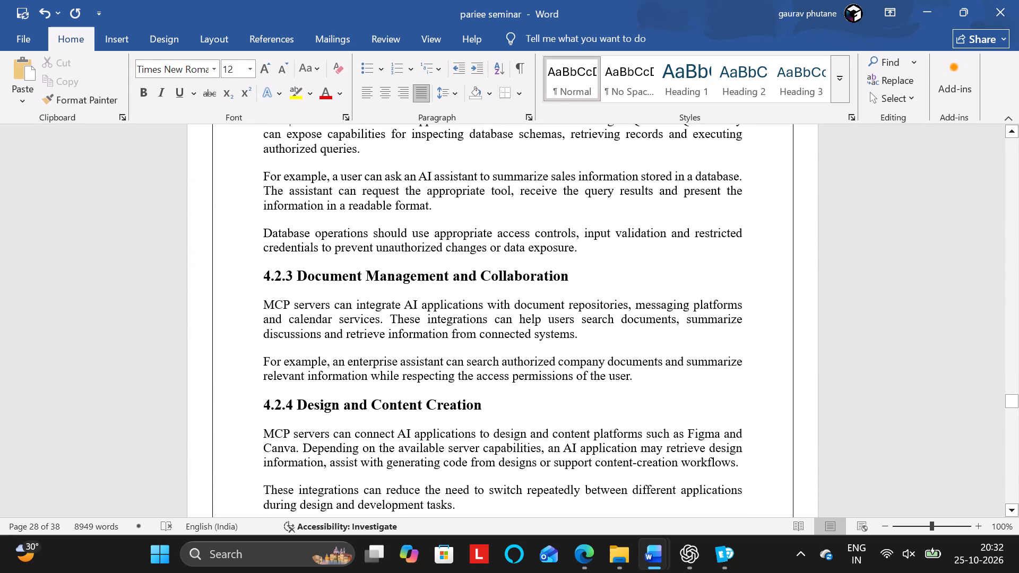
left_click_drag(298, 276, 261, 277)
type("3.")
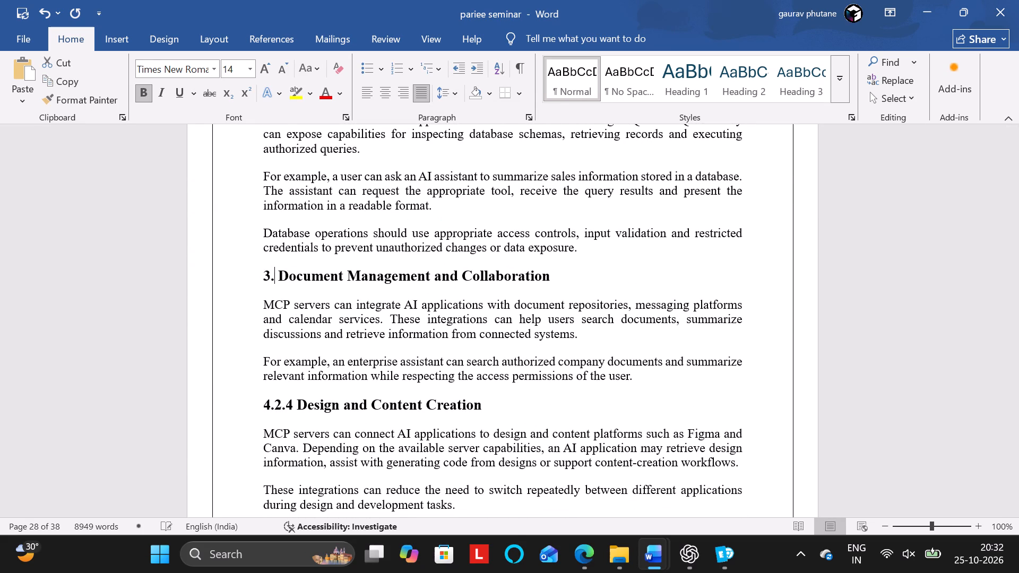
key("space")
Reduce the "3. Document Management and Collaboration" heading to 12 pt.
left_click_drag(573, 275, 314, 283)
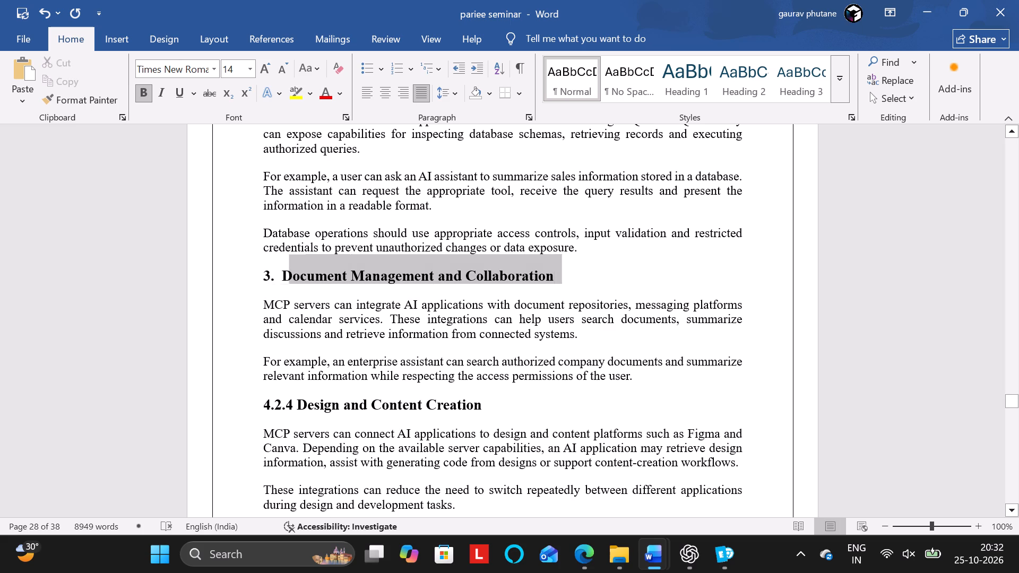
left_click_drag(314, 283, 260, 279)
left_click(280, 62)
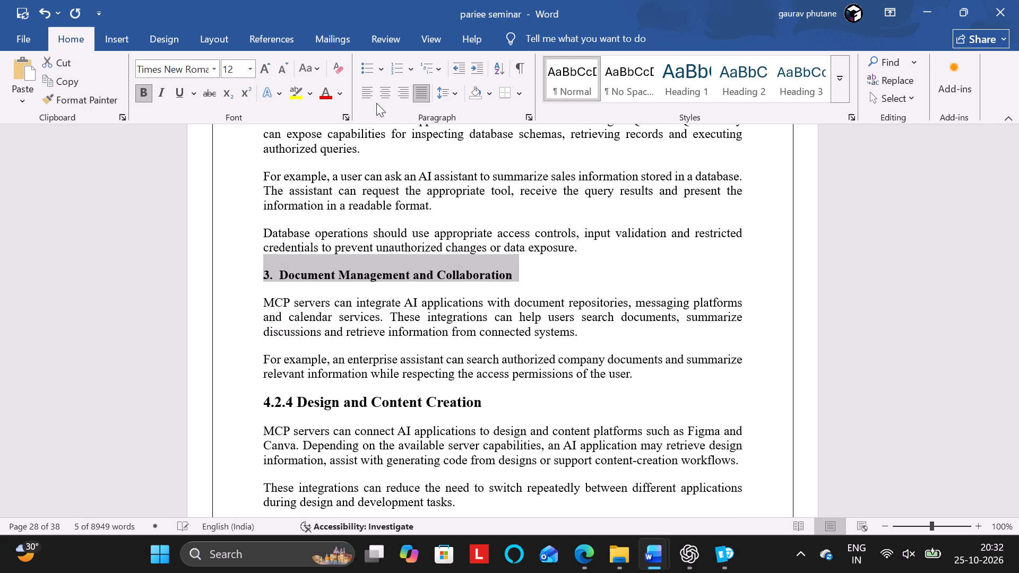
Remove the space before the first body paragraph under "3. Document Management and Collaboration".
left_click(407, 312)
key("Up")
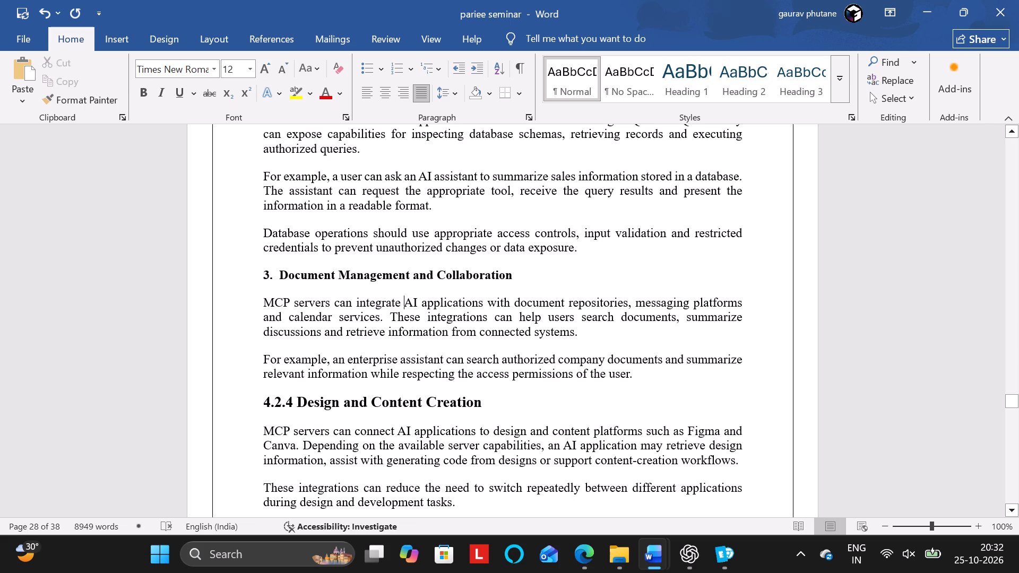
left_click(456, 93)
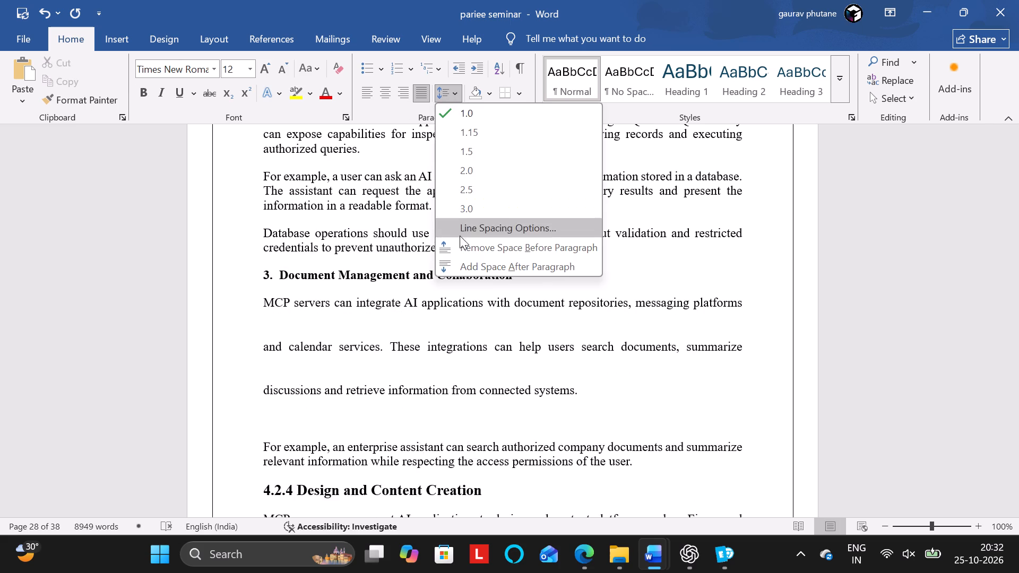
left_click(455, 244)
Replace the number 4.2.4 in the "Design and Content Creation" heading with "4." followed by a space.
scroll(455, 244, "down", 1)
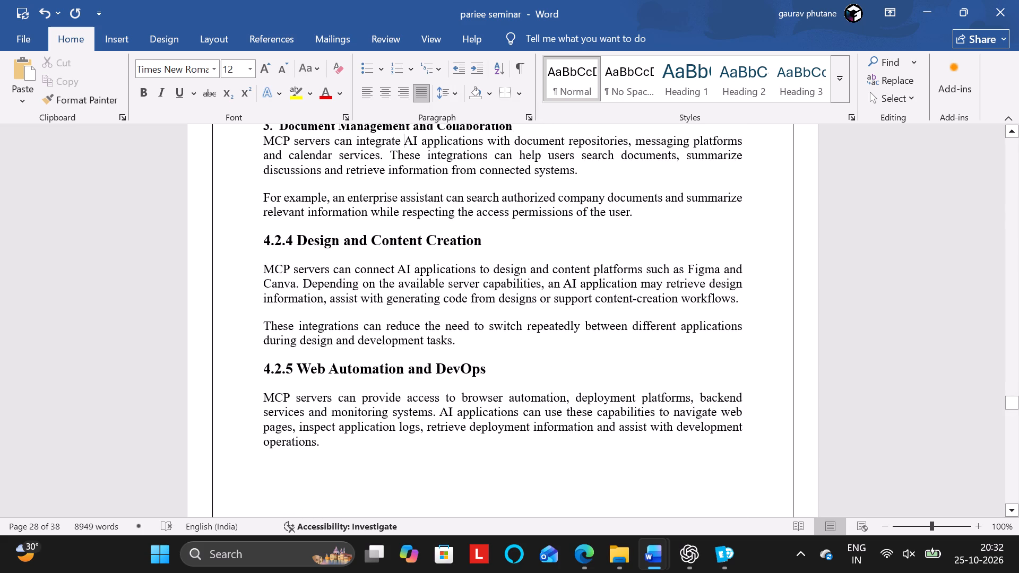
left_click_drag(296, 242, 265, 243)
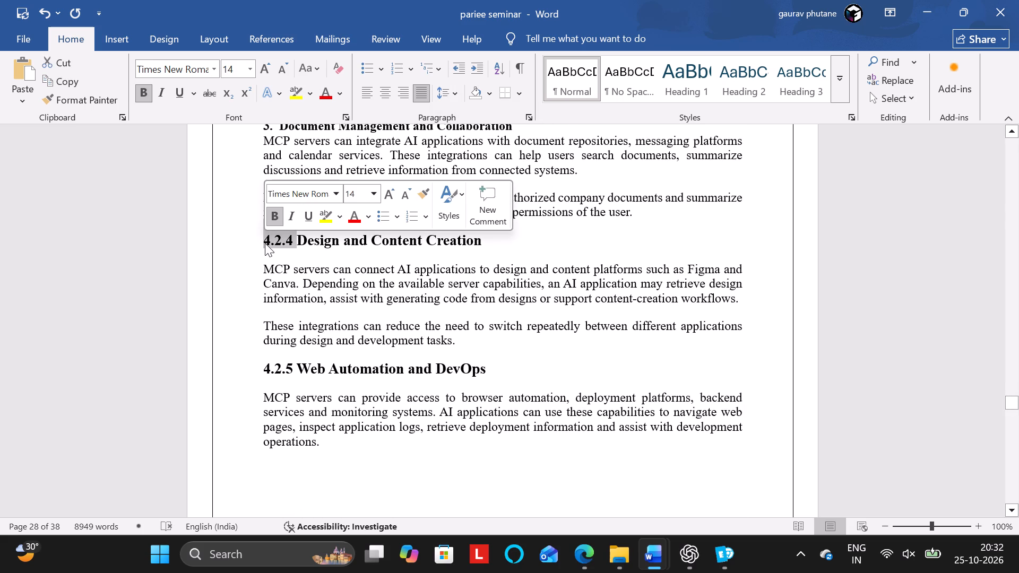
key("BackSpace")
type("4.")
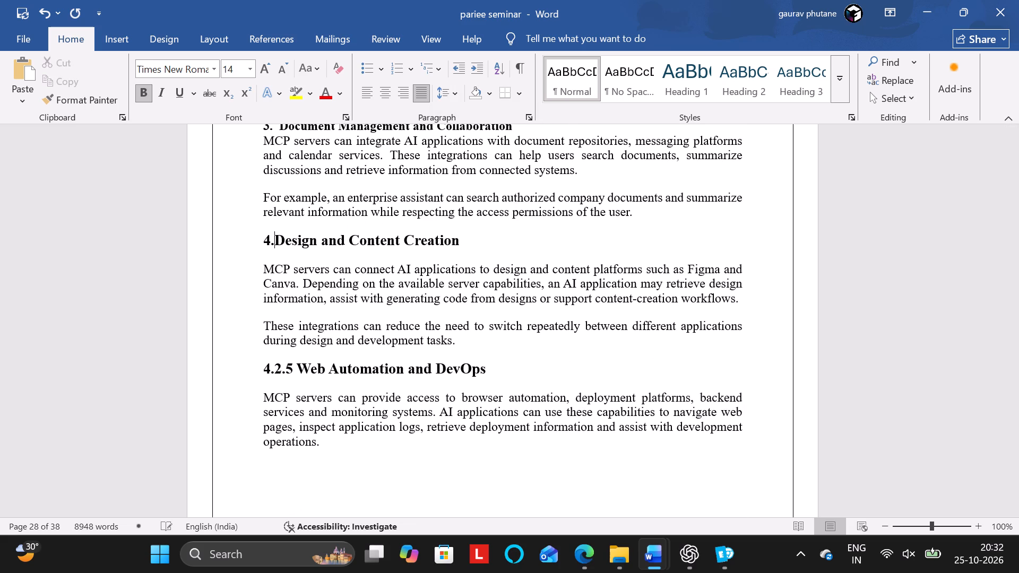
key("space")
Reduce the "4. Design and Content Creation" heading to 12 pt.
left_click_drag(465, 240, 354, 241)
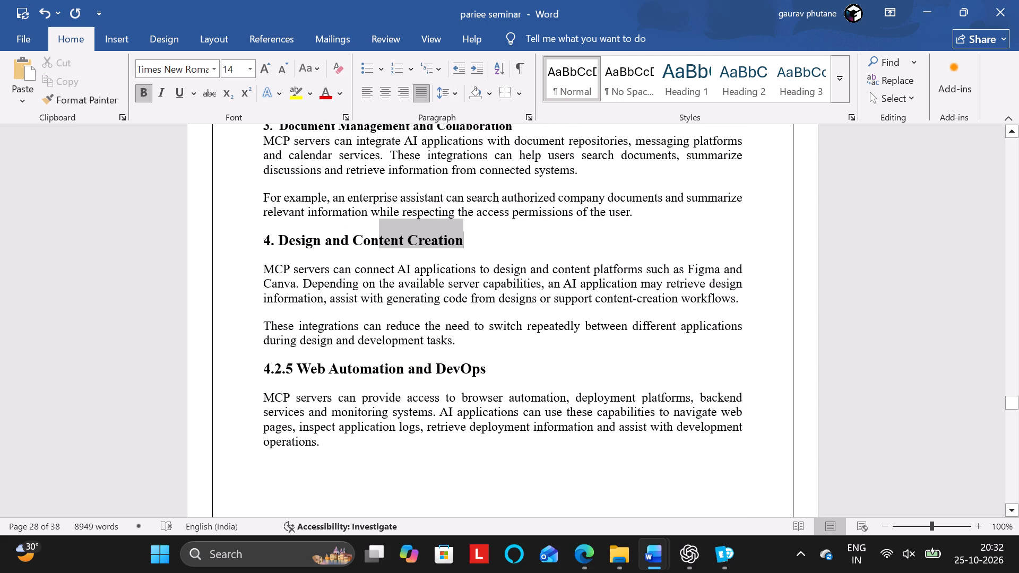
left_click_drag(354, 241, 263, 241)
left_click(280, 63)
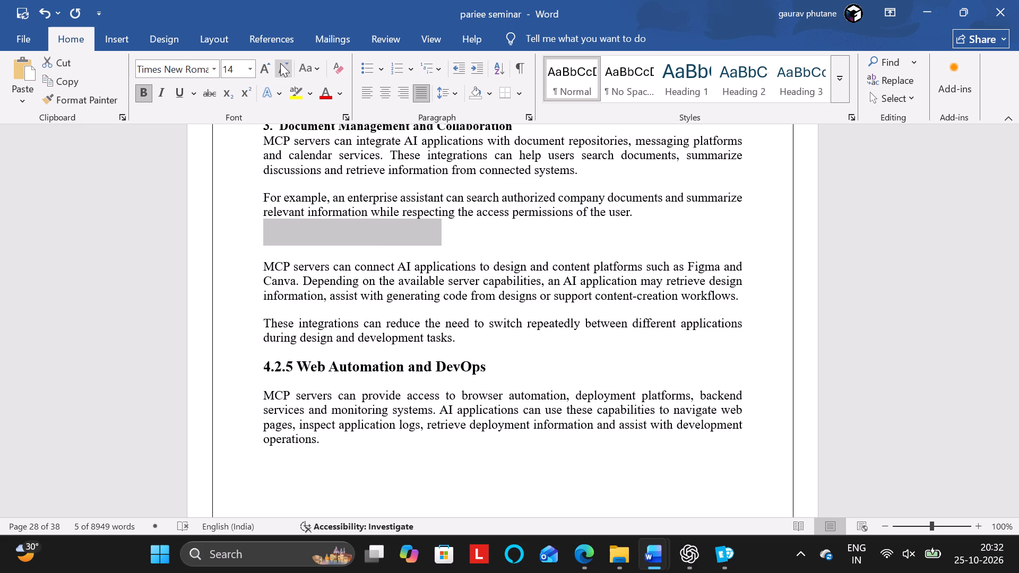
Remove the space before the first body paragraph under "4. Design and Content Creation".
left_click(451, 95)
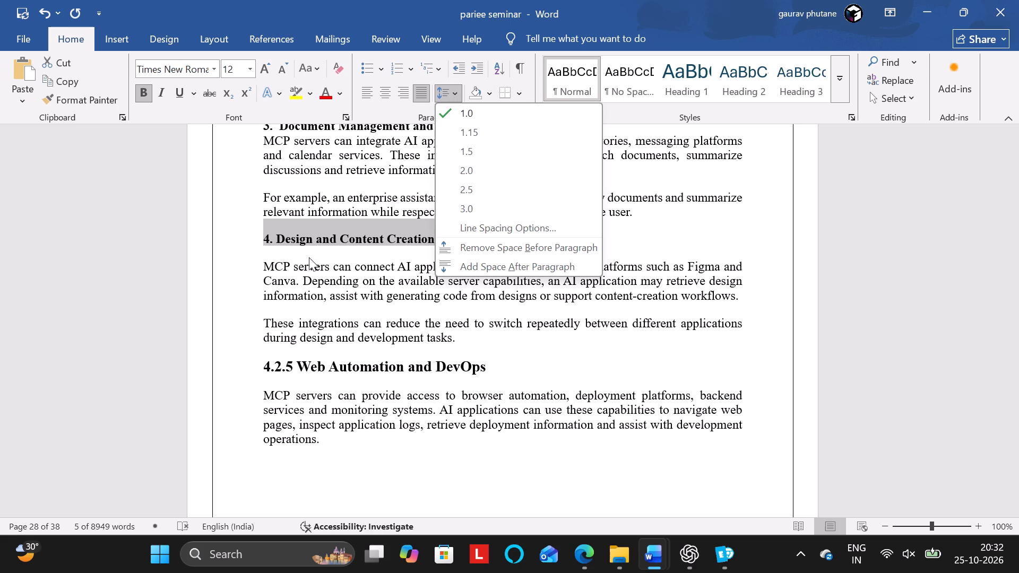
left_click(306, 259)
left_click(297, 267)
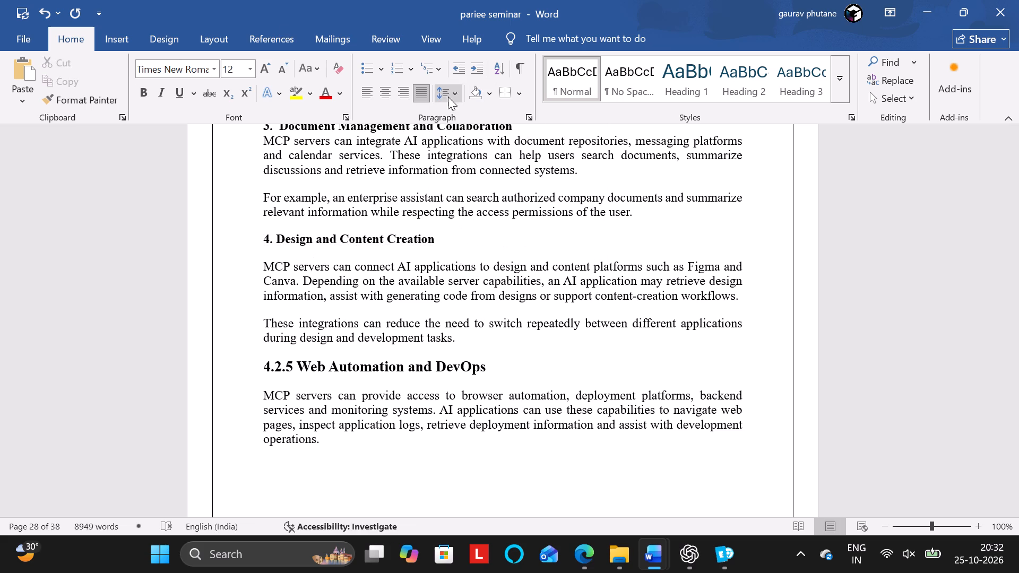
left_click(442, 97)
left_click(473, 248)
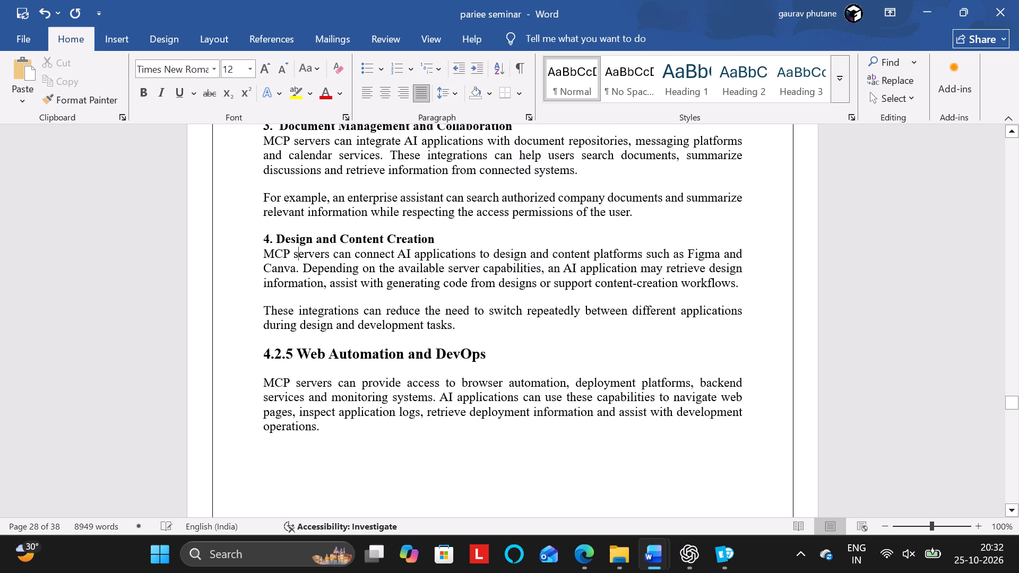
Reduce the "4.2.5 Web Automation and DevOps" heading to 12 pt.
scroll(473, 248, "down", 1)
left_click_drag(509, 267, 295, 270)
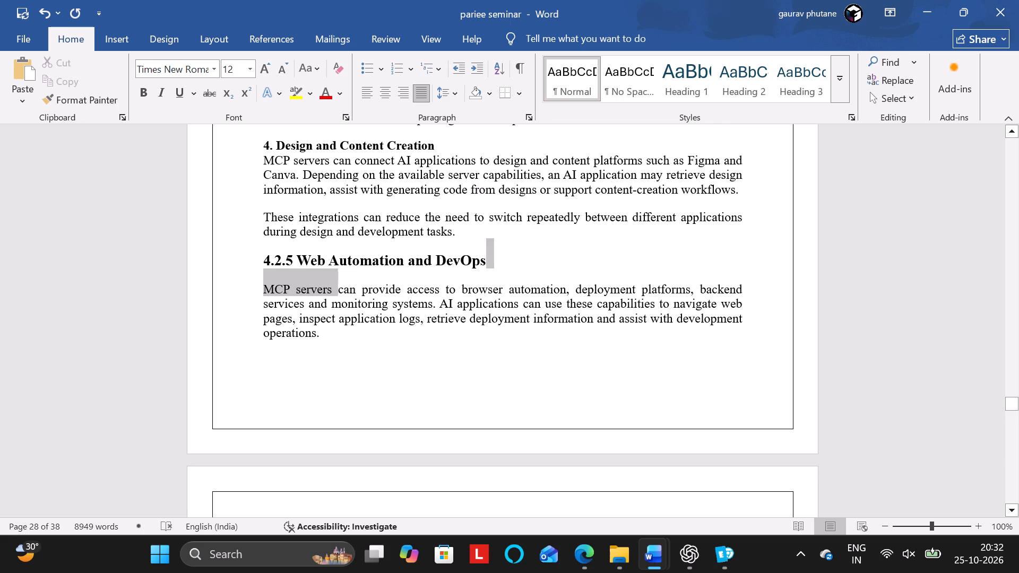
left_click_drag(295, 270, 255, 260)
left_click(279, 70)
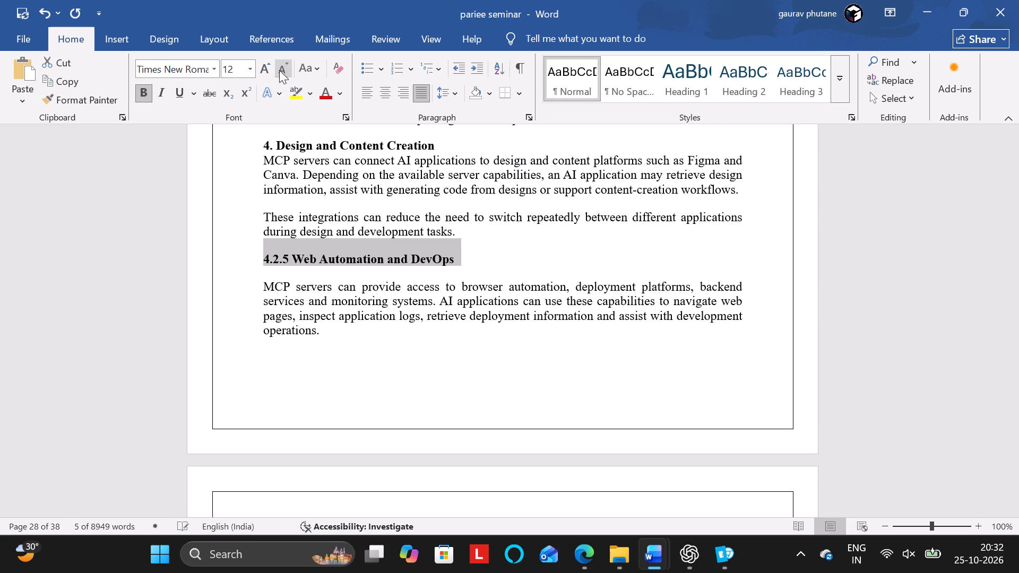
Change the number 4.2.5 in the "Web Automation and DevOps" heading to "5.".
left_click(288, 256)
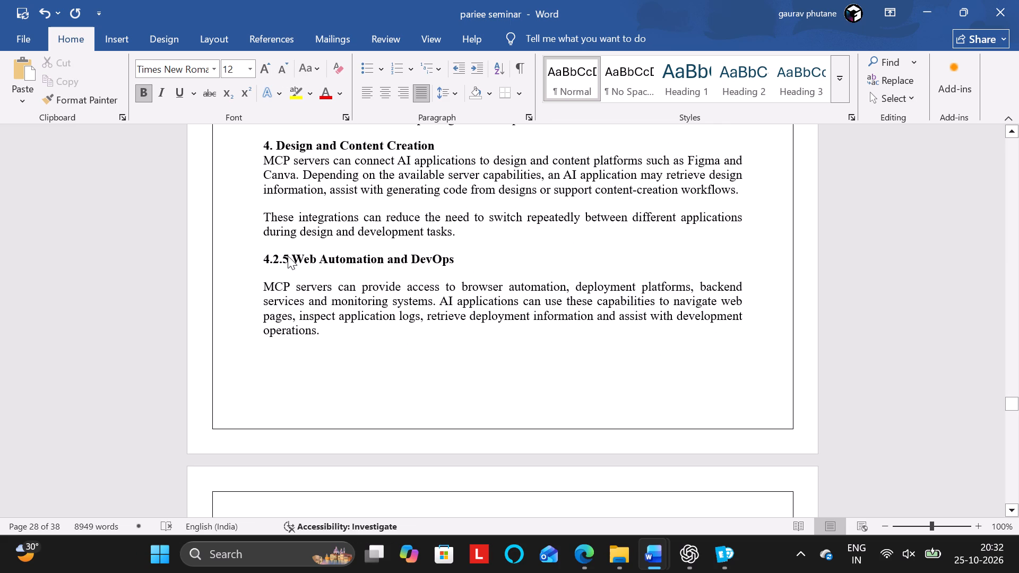
key("Left")
key("BackSpace")
key("BackSpace")
key("BackSpace")
key("BackSpace")
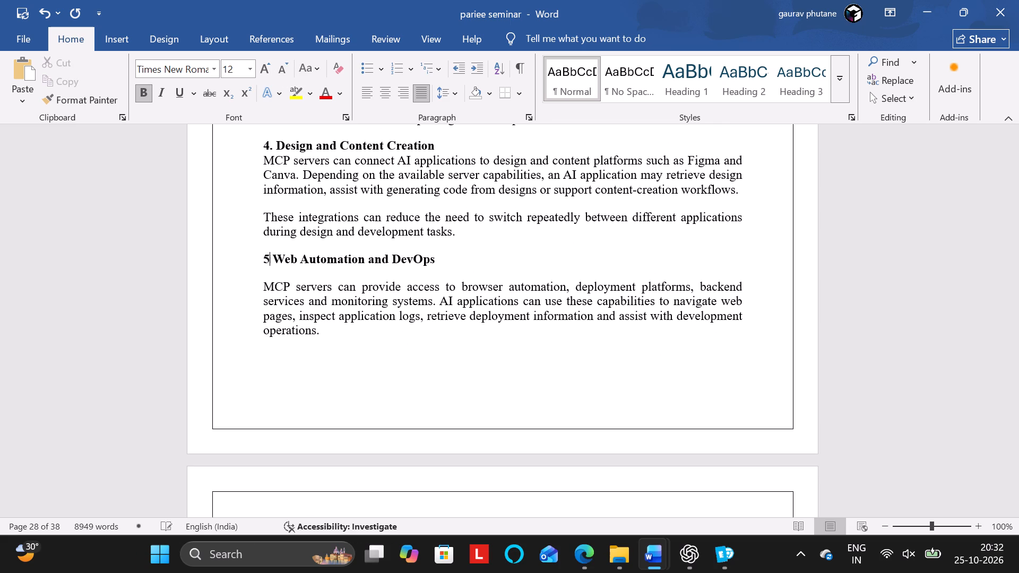
key("Right")
key("period")
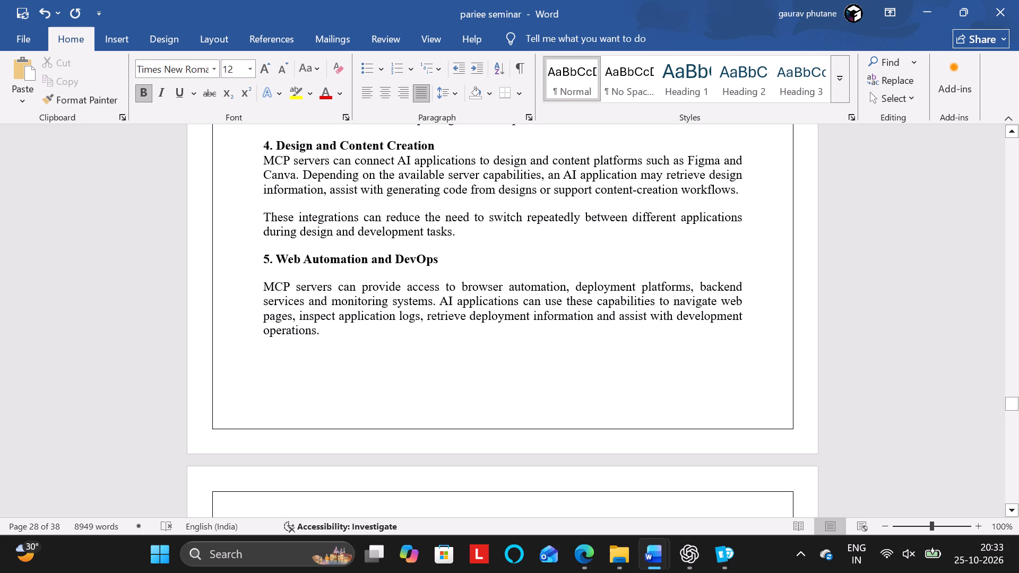
Remove the space before the first body paragraph under "5. Web Automation and DevOps".
left_click(282, 289)
left_click(435, 90)
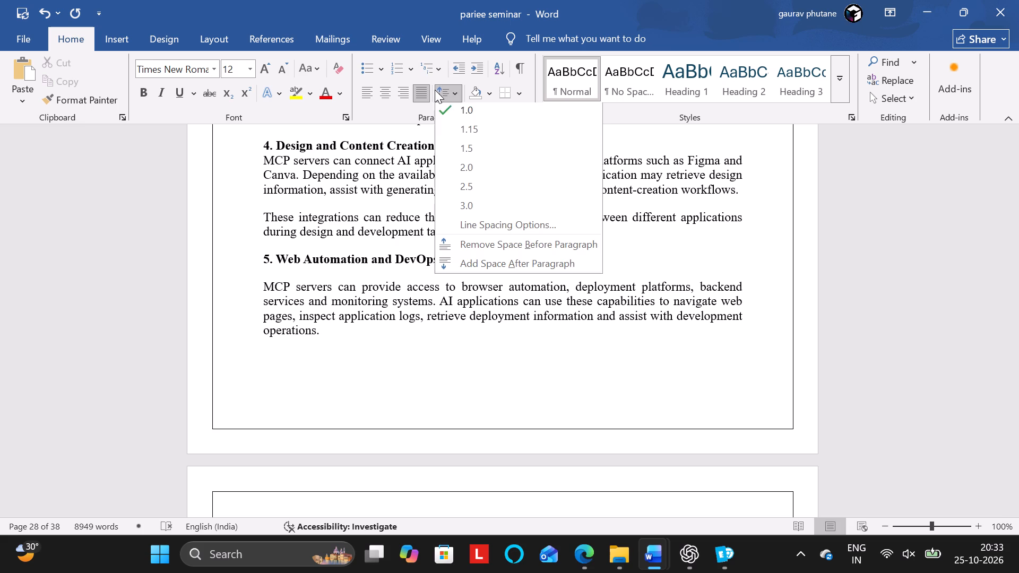
left_click(474, 248)
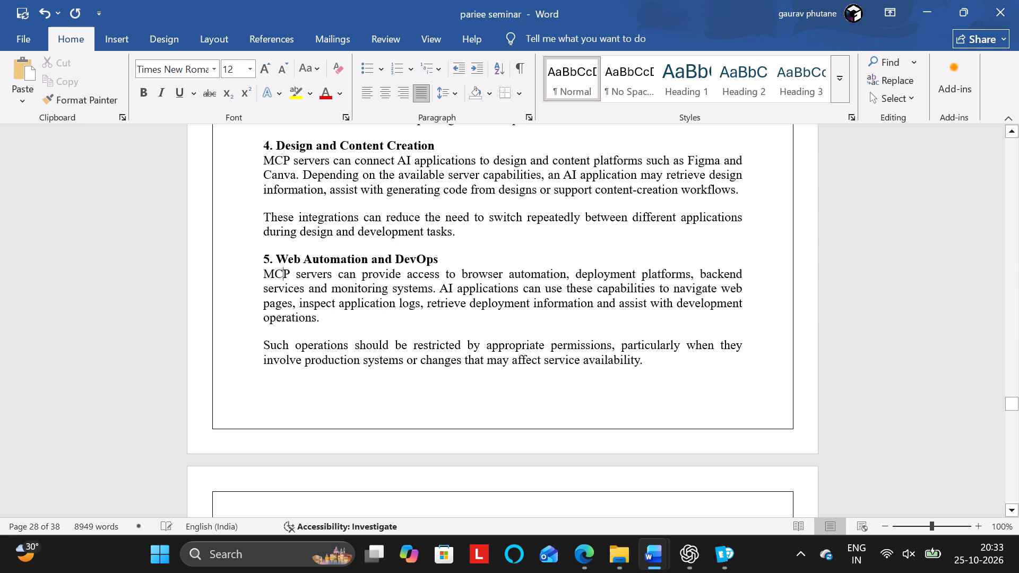
Append " :-" to the end of the "4.3 Performance Metrics" heading.
scroll(474, 248, "down", 2)
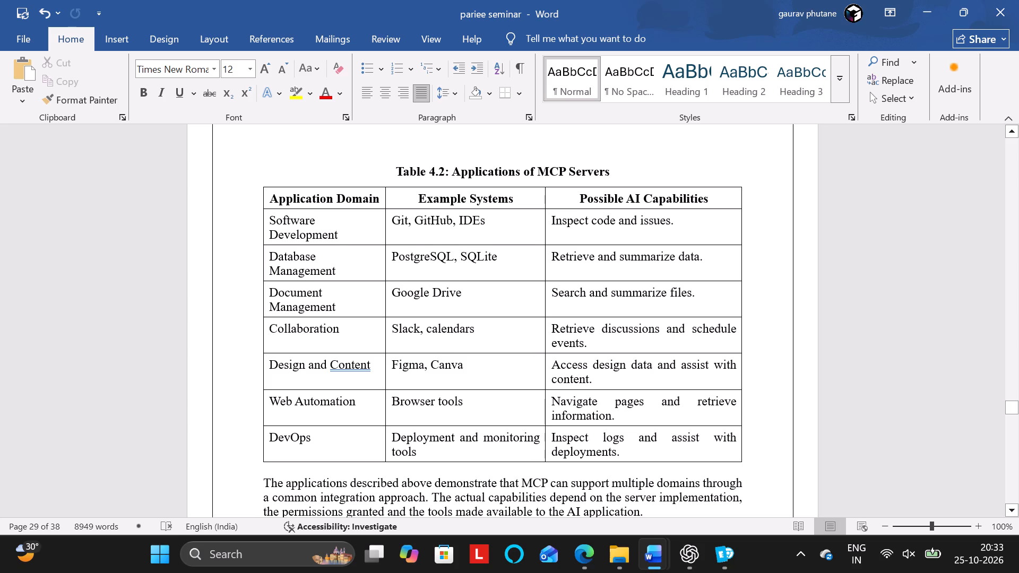
scroll(381, 161, "up", 4)
scroll(381, 161, "down", 1)
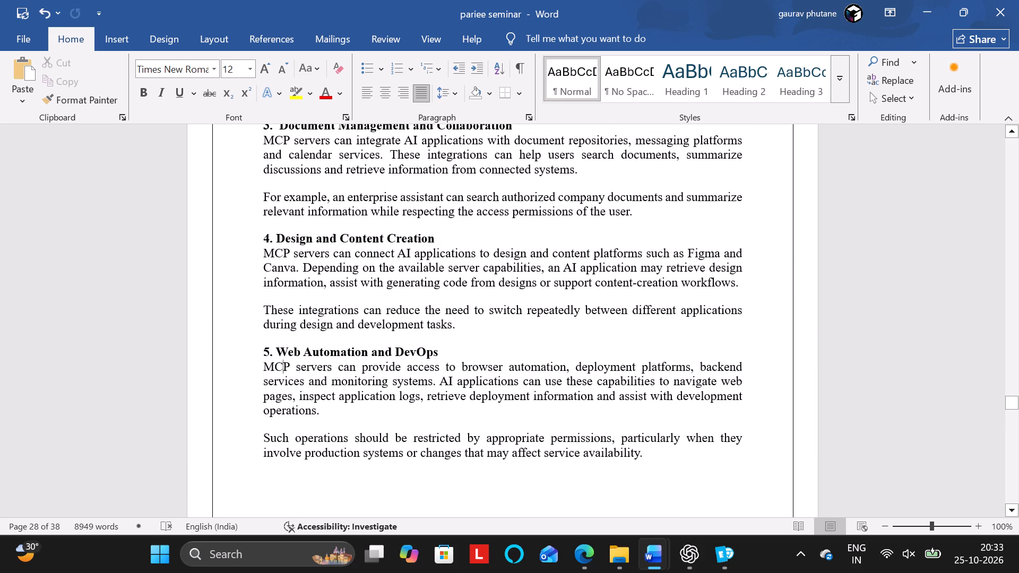
scroll(381, 161, "down", 4)
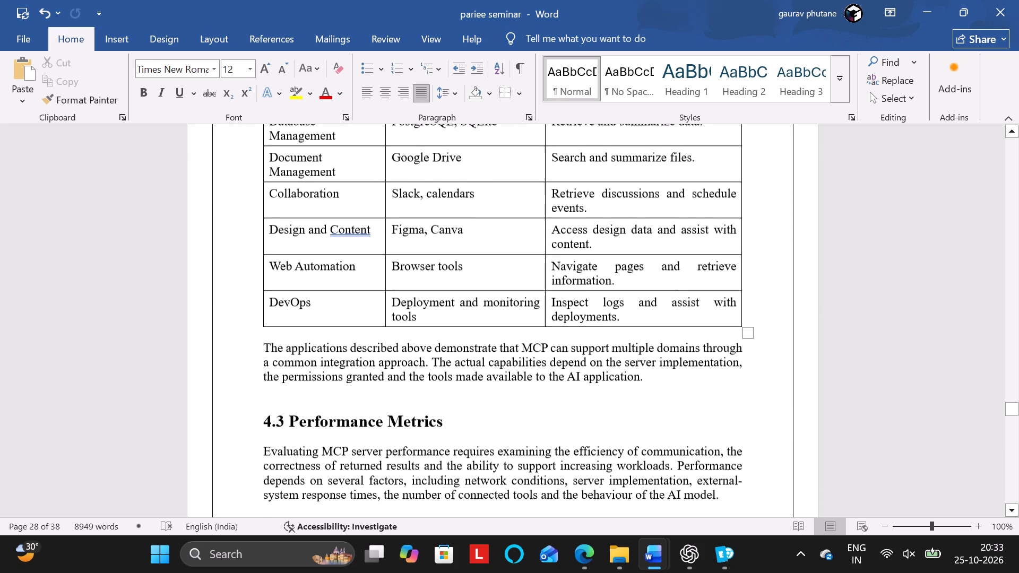
scroll(381, 161, "down", 1)
left_click(448, 220)
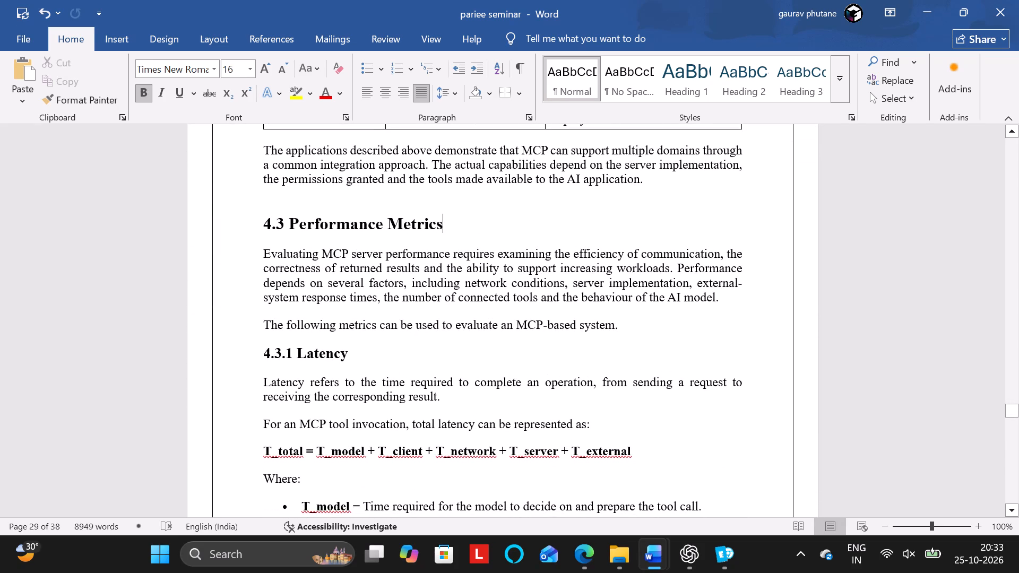
key("space")
type(":-")
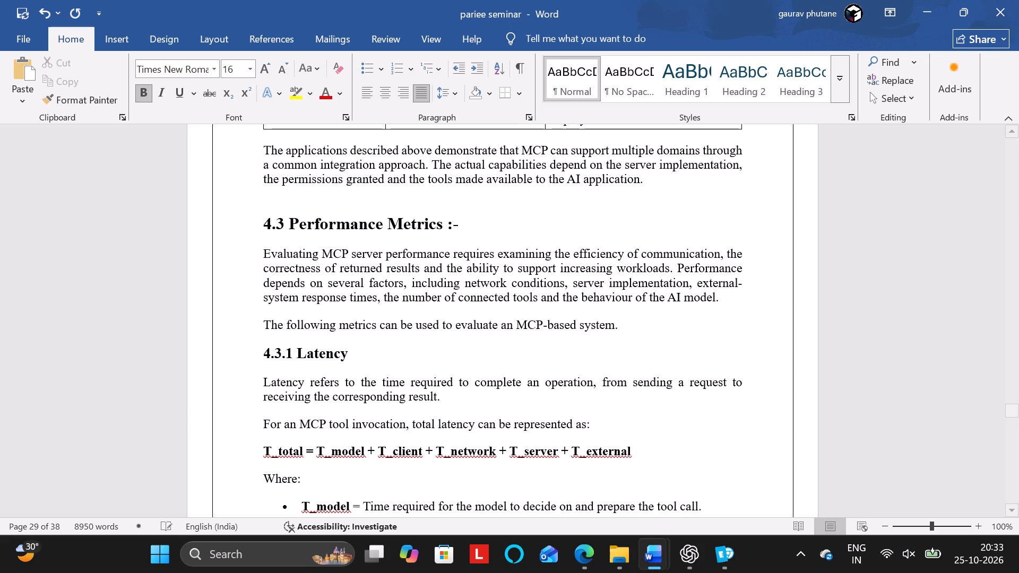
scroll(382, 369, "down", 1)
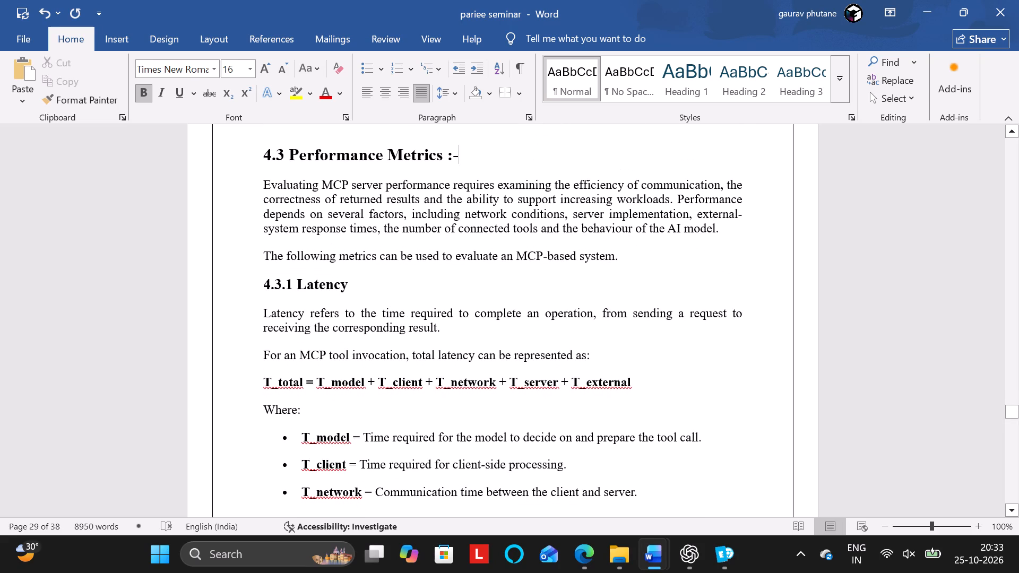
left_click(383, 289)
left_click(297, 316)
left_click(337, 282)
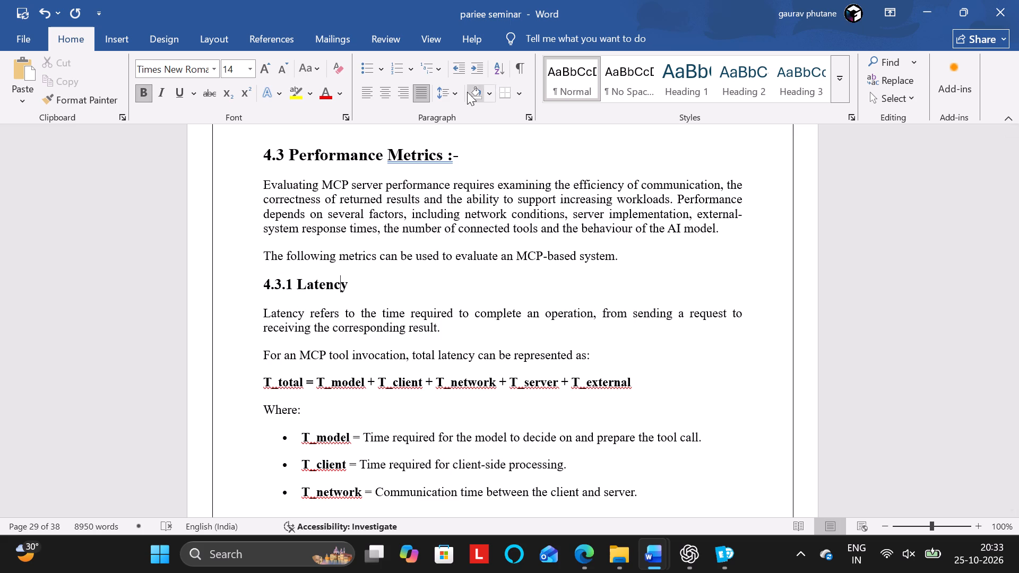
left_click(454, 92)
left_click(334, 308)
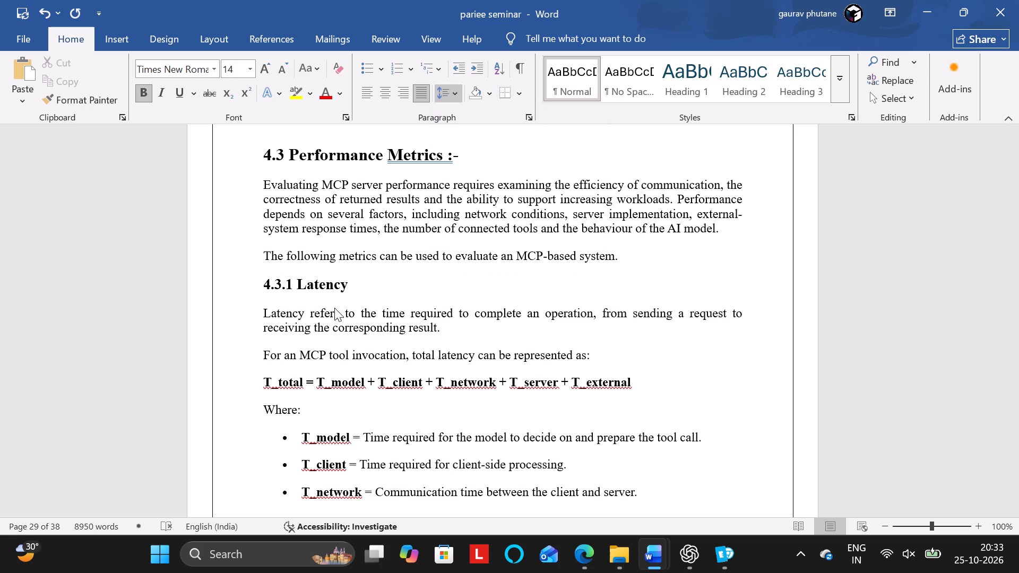
Remove the space before the bold T_total equation line in the 4.3.1 Latency section.
scroll(334, 308, "down", 1)
scroll(334, 308, "up", 1)
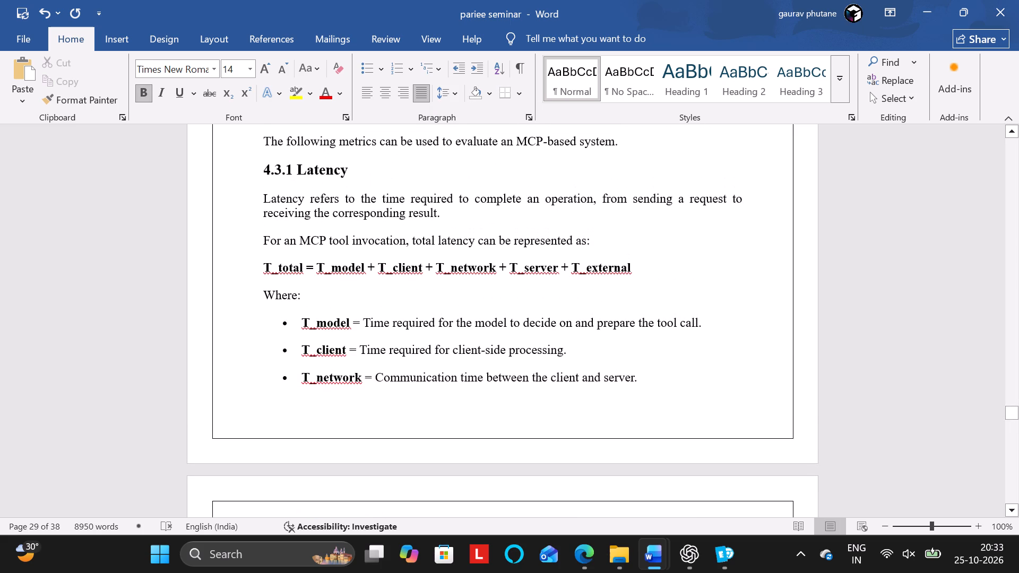
left_click(437, 264)
left_click(454, 100)
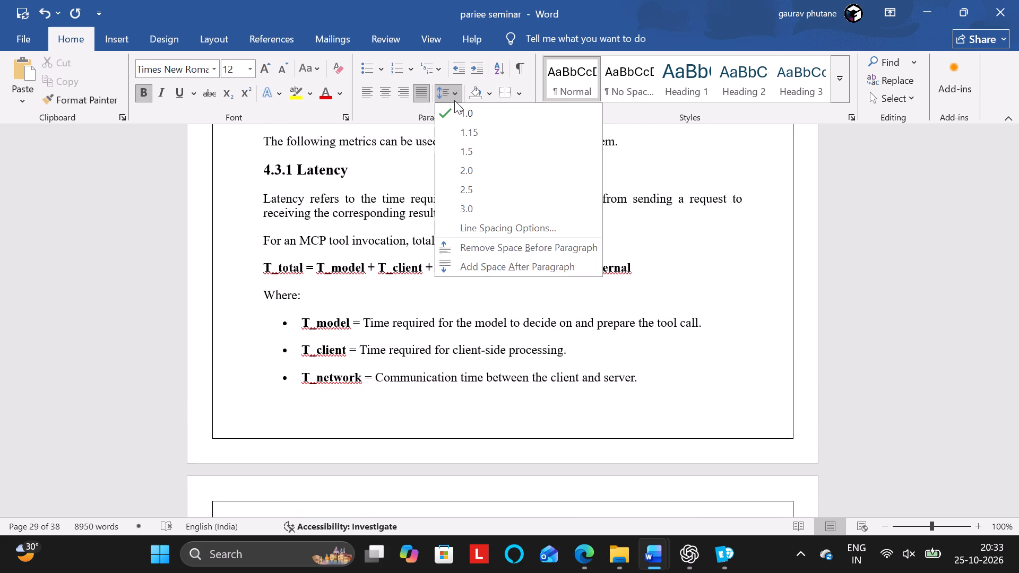
left_click(456, 245)
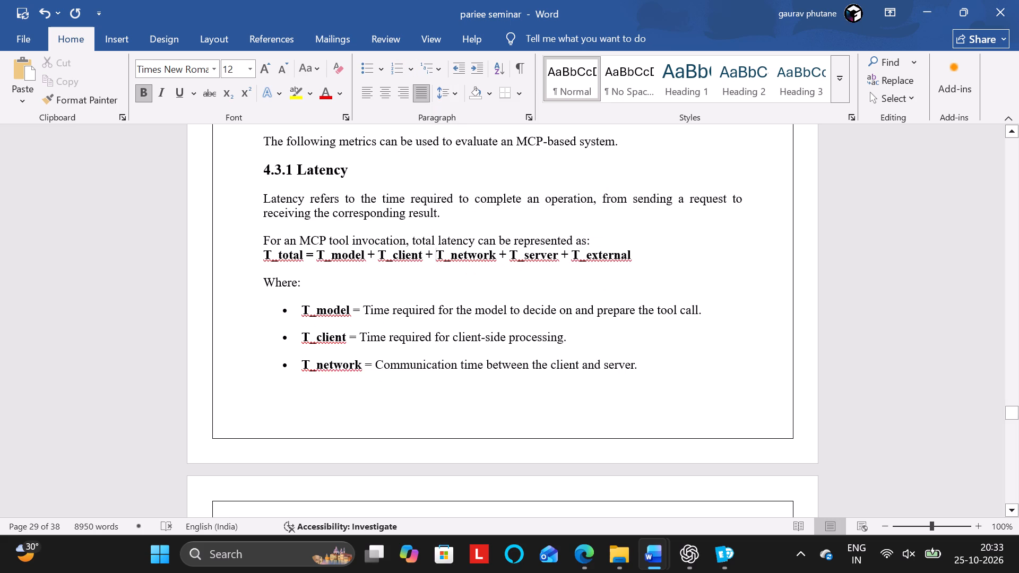
Remove the space before the "Where:" line and all the bullets from T_model through T_external.
left_click(698, 277)
scroll(698, 277, "down", 1)
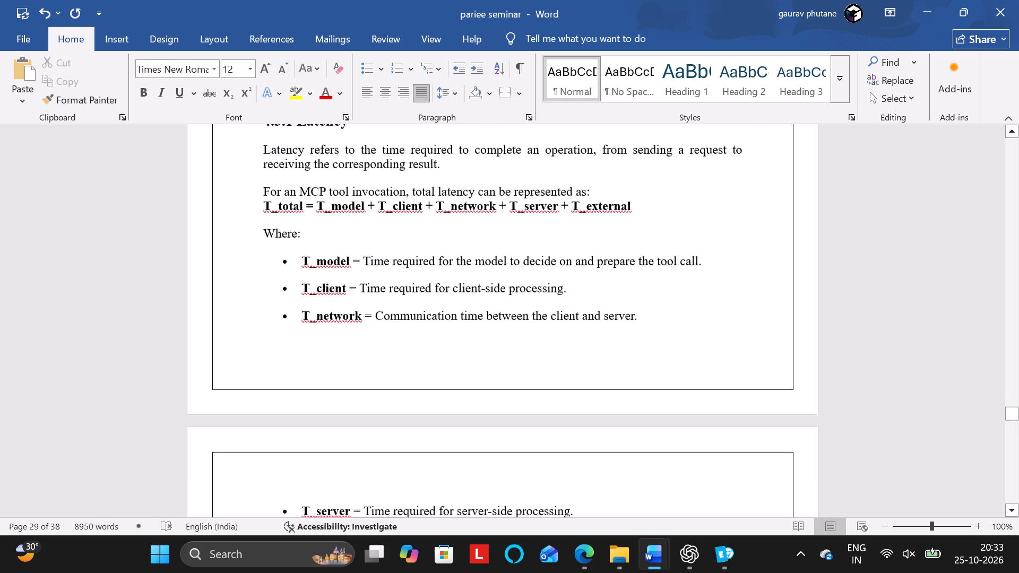
scroll(698, 277, "up", 1)
scroll(552, 288, "down", 1)
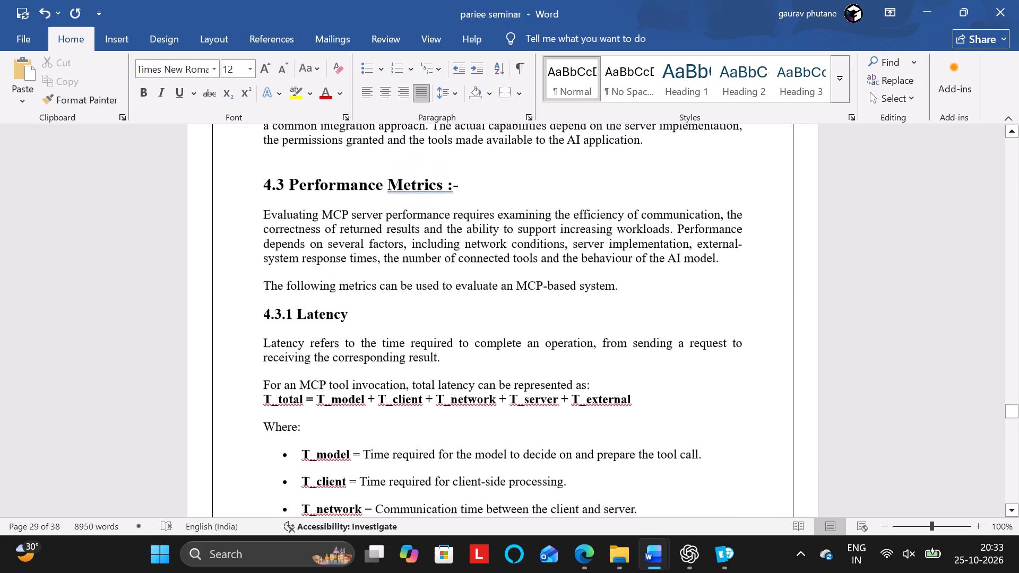
scroll(552, 288, "down", 1)
left_click_drag(259, 299, 410, 498)
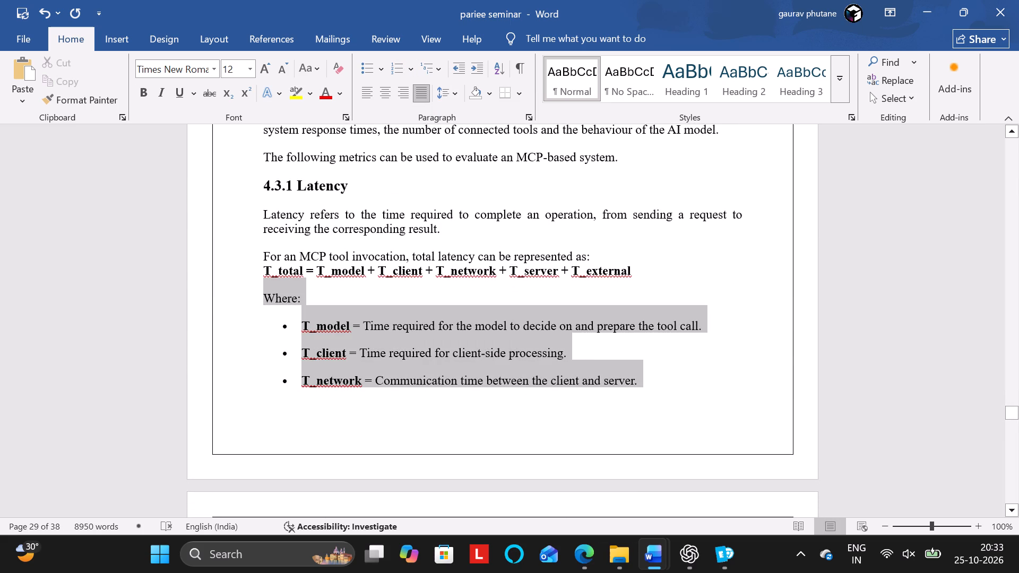
left_click_drag(410, 498, 697, 415)
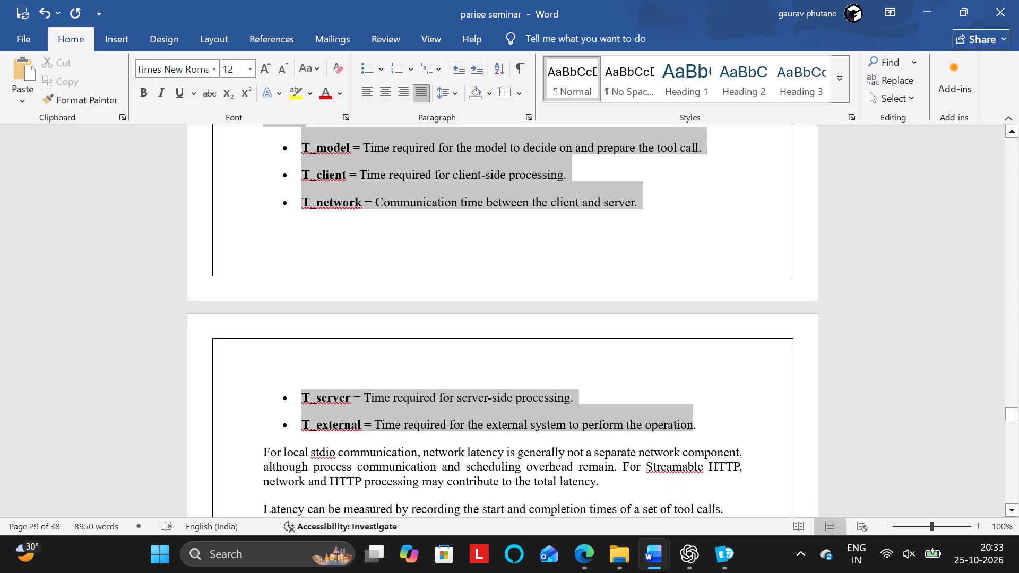
left_click_drag(697, 415, 704, 416)
left_click(448, 90)
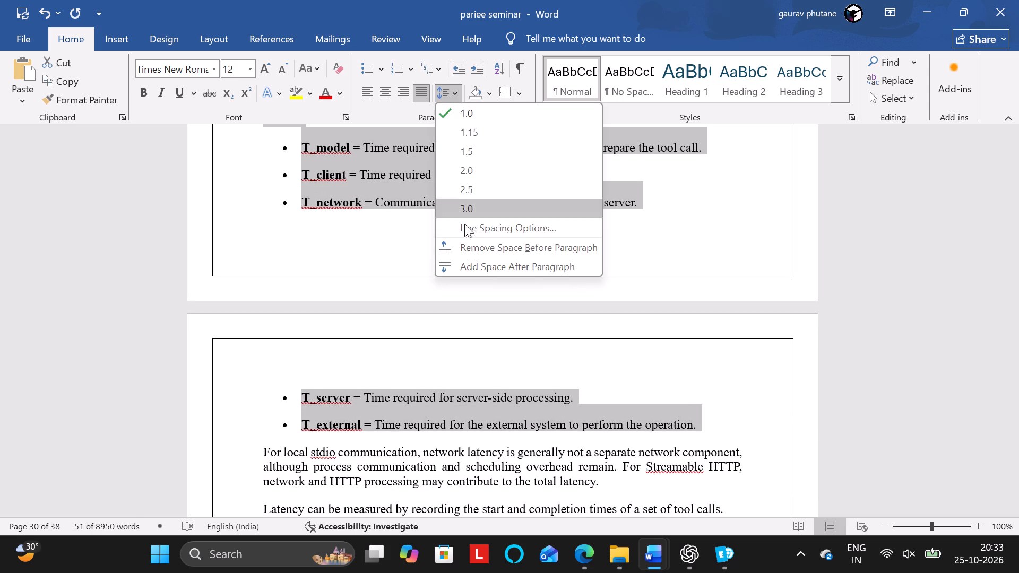
left_click(459, 242)
Set the line spacing of the "Where:" line and its T_model to T_external bullets to 1.15.
left_click(447, 92)
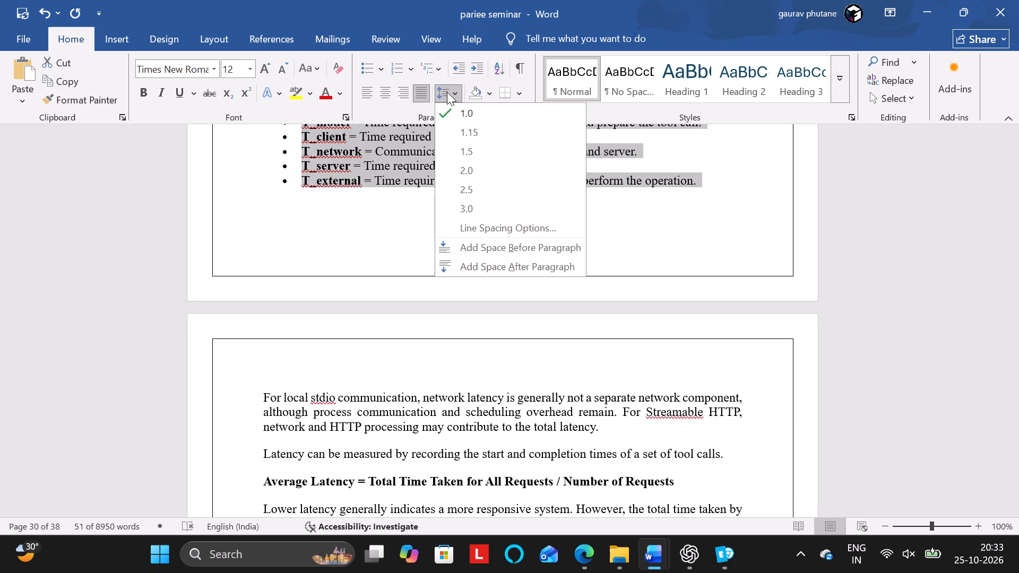
left_click(464, 127)
scroll(376, 241, "up", 1)
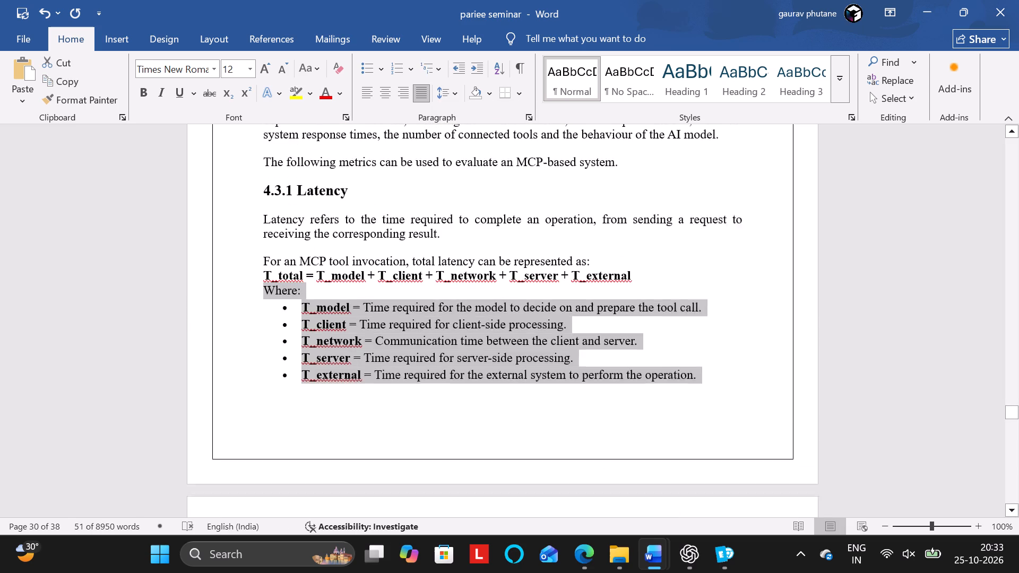
left_click(483, 266)
Center the bold "Average Latency" formula line in the Latency section.
scroll(483, 266, "down", 1)
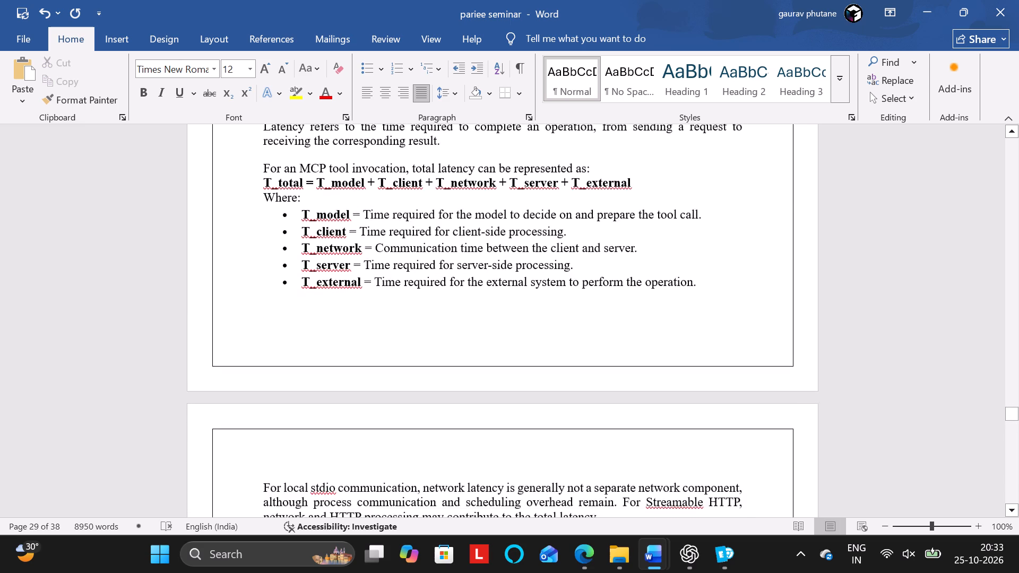
scroll(483, 266, "down", 1)
left_click(305, 204)
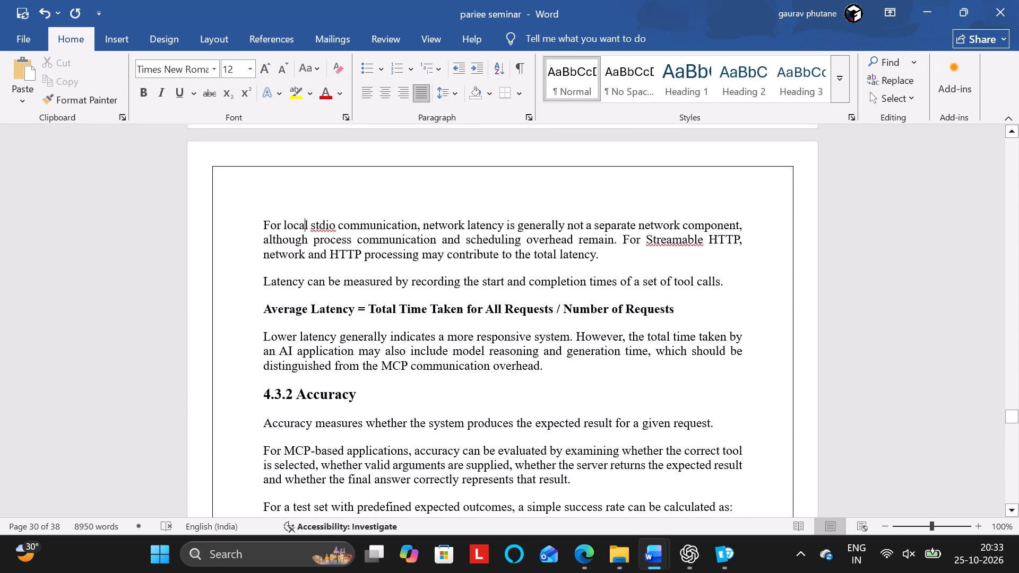
scroll(305, 204, "down", 1)
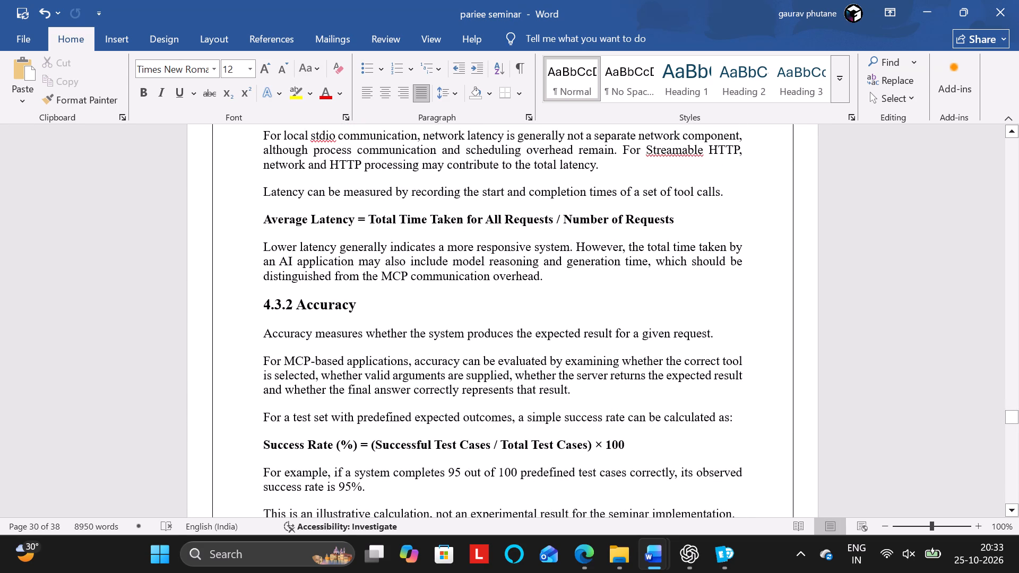
left_click(624, 220)
left_click(384, 88)
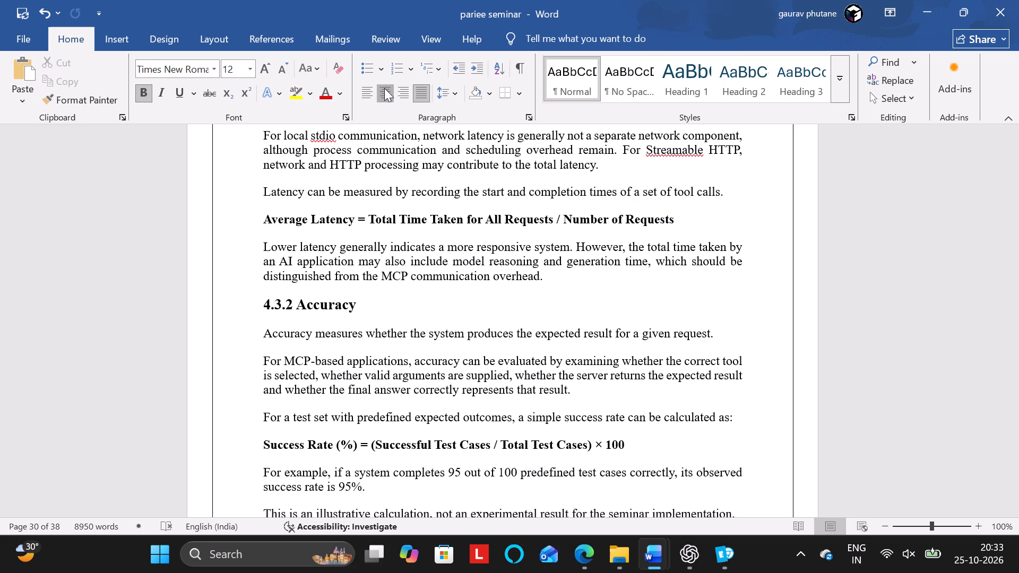
Center the bold "Success Rate (%)" formula line in the 4.3.2 Accuracy section.
scroll(399, 258, "down", 1)
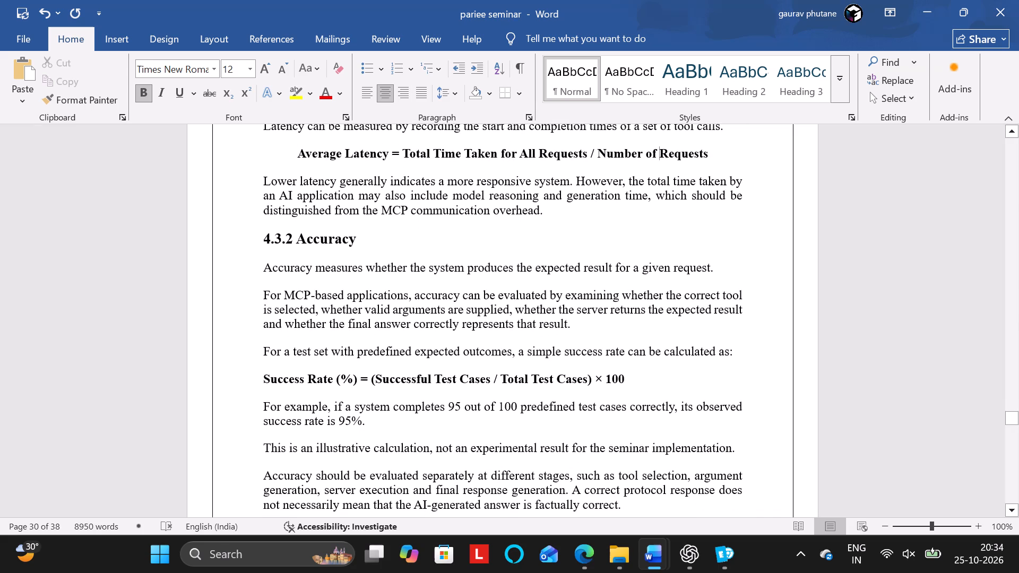
left_click(341, 378)
left_click(388, 92)
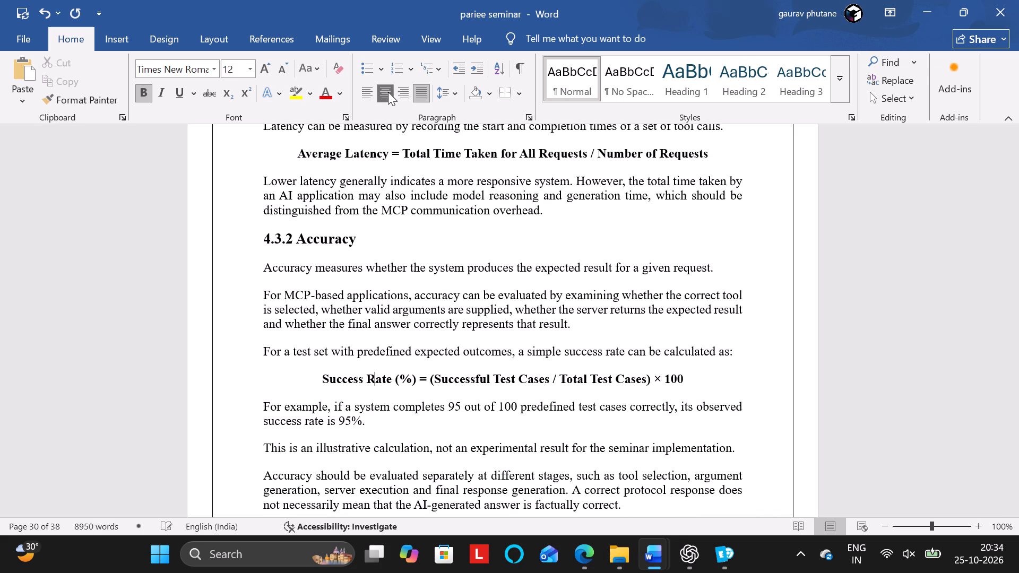
Remove the space before the "Important scalability factors include:" line and all its bullets, and set their line spacing to 1.15.
scroll(502, 309, "down", 2)
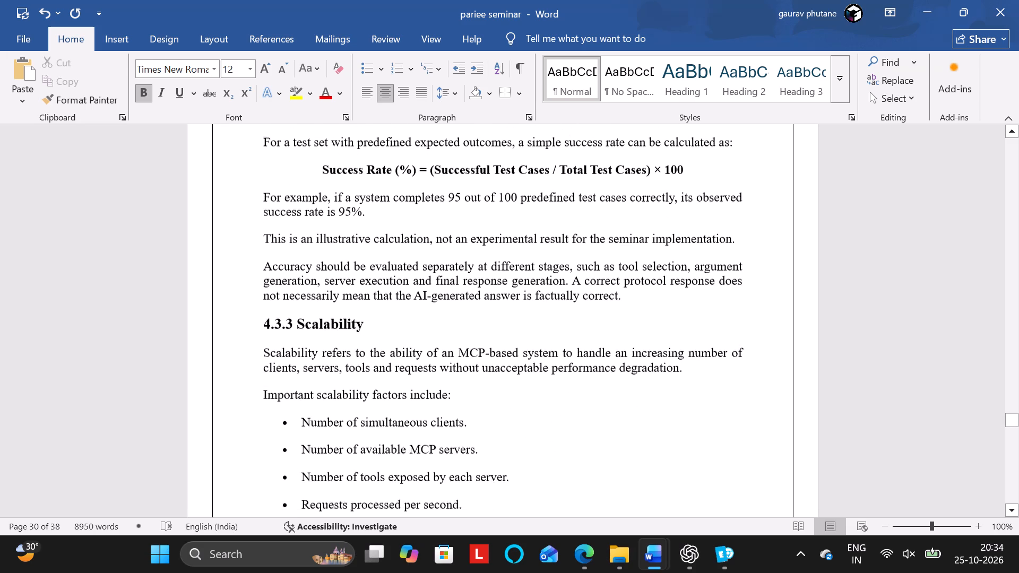
scroll(502, 309, "down", 1)
left_click(364, 292)
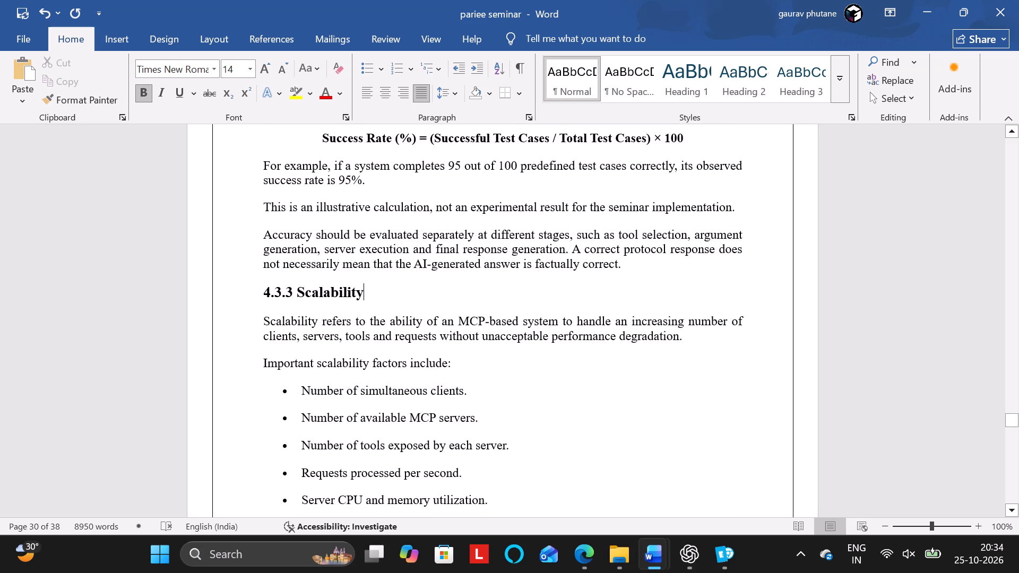
scroll(364, 292, "down", 1)
left_click_drag(261, 241, 520, 439)
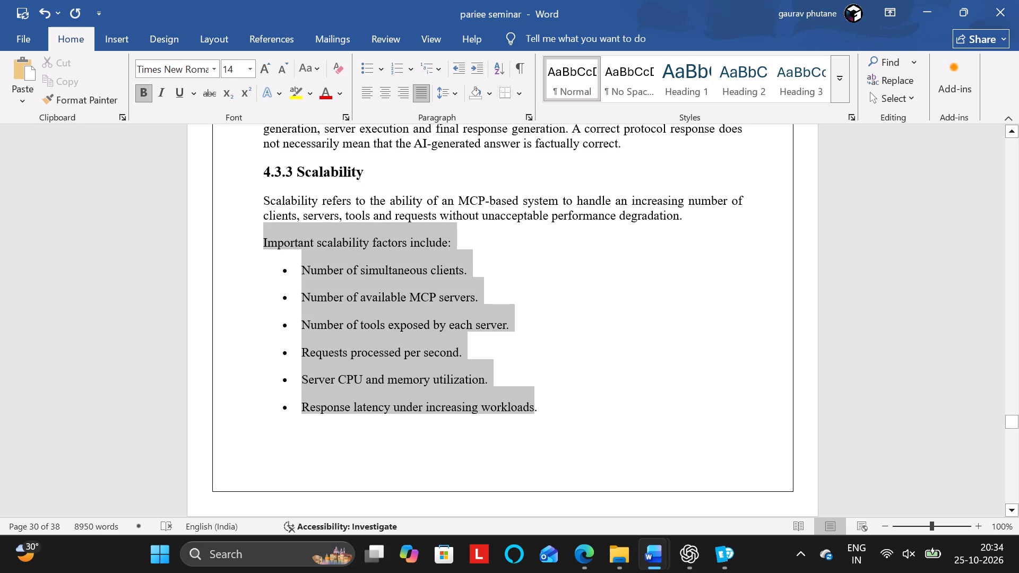
left_click_drag(520, 439, 646, 366)
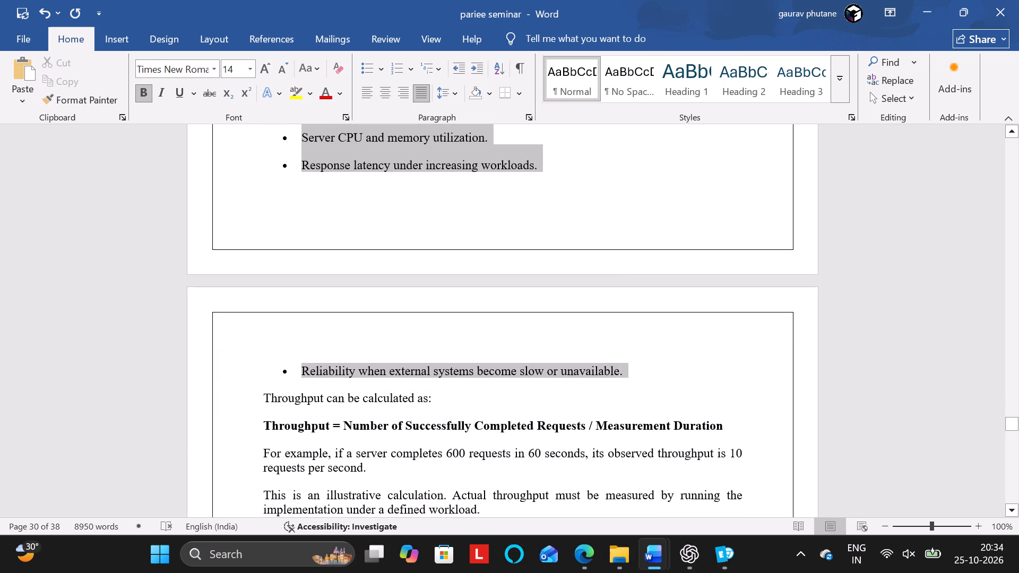
left_click_drag(646, 366, 647, 370)
left_click(445, 97)
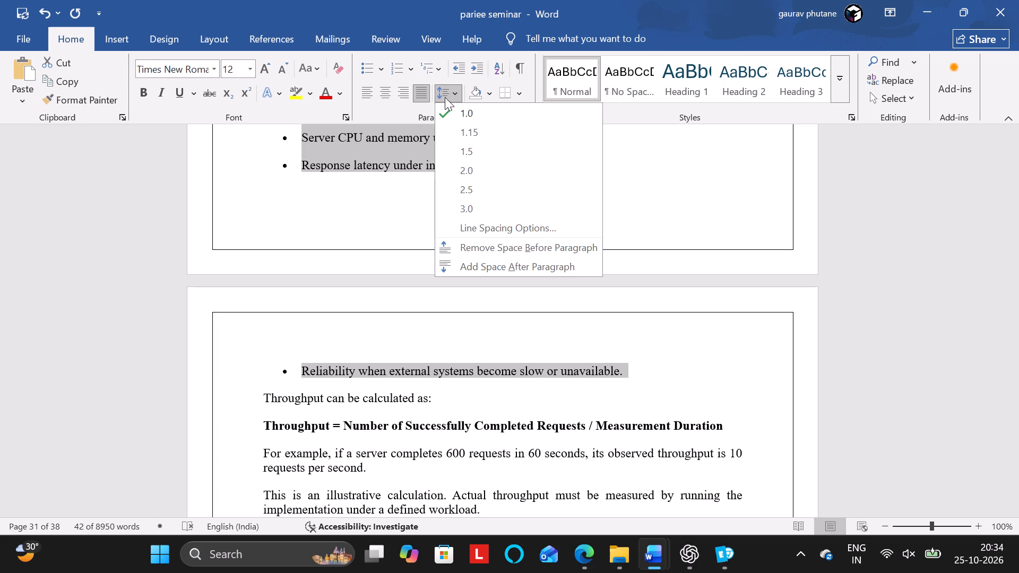
left_click(467, 242)
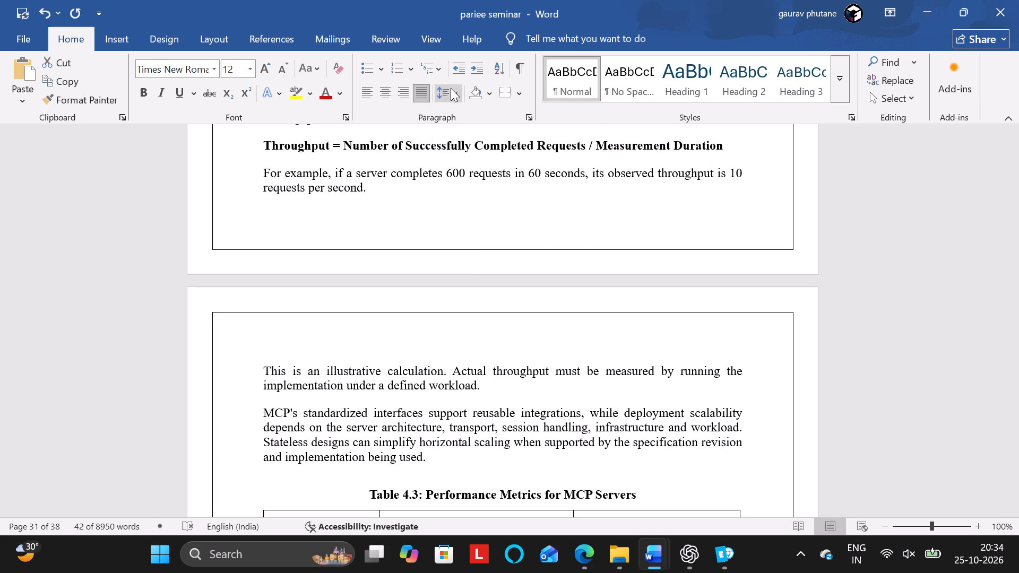
left_click(451, 88)
left_click(467, 132)
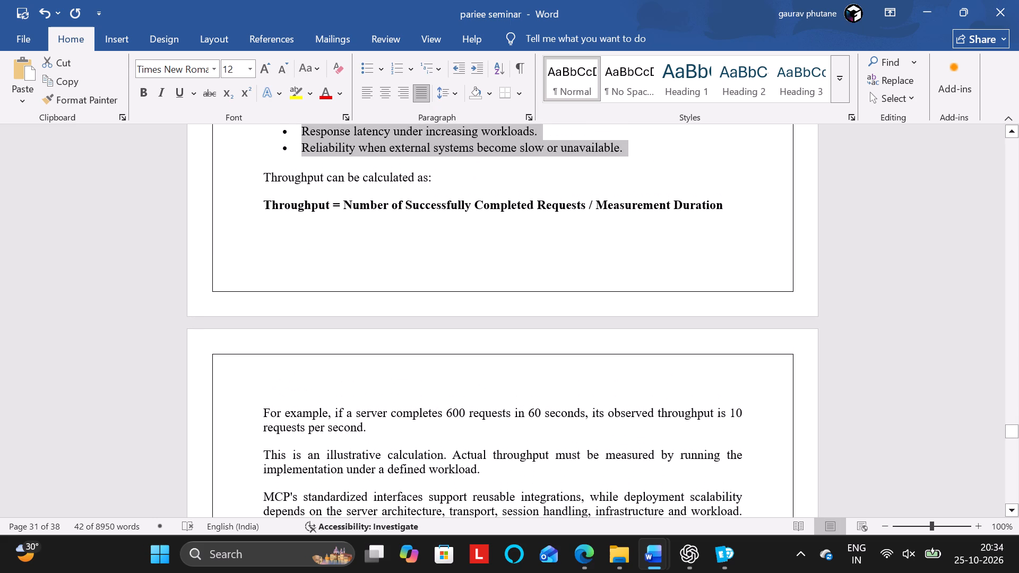
Center the bold "Throughput" formula line in the 4.3.3 Scalability section.
left_click(433, 205)
left_click(389, 103)
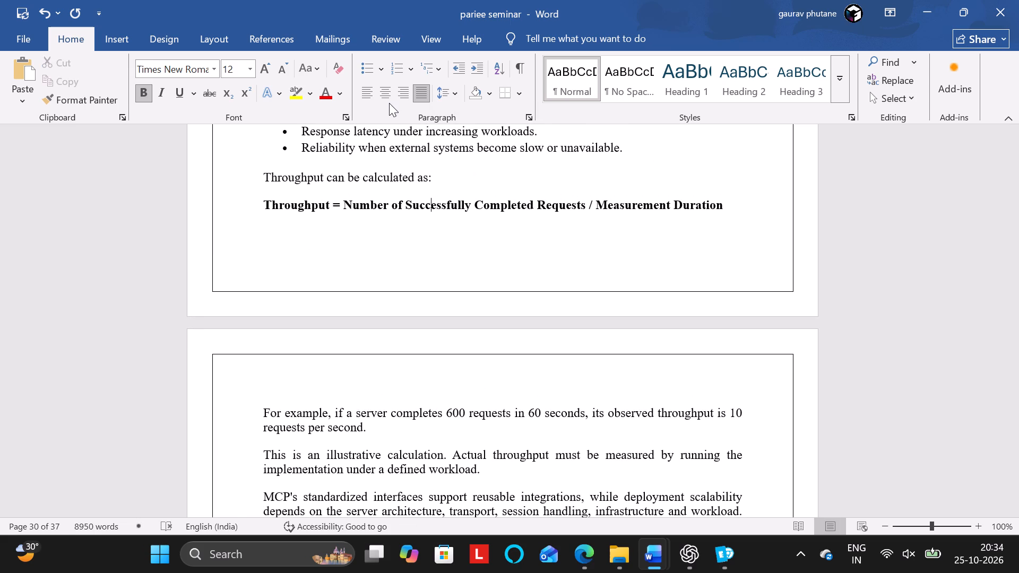
left_click(386, 94)
Review the Chapter 4 pages from the Performance Metrics table back through section 4.1, checking the table caption numbering.
scroll(483, 364, "down", 1)
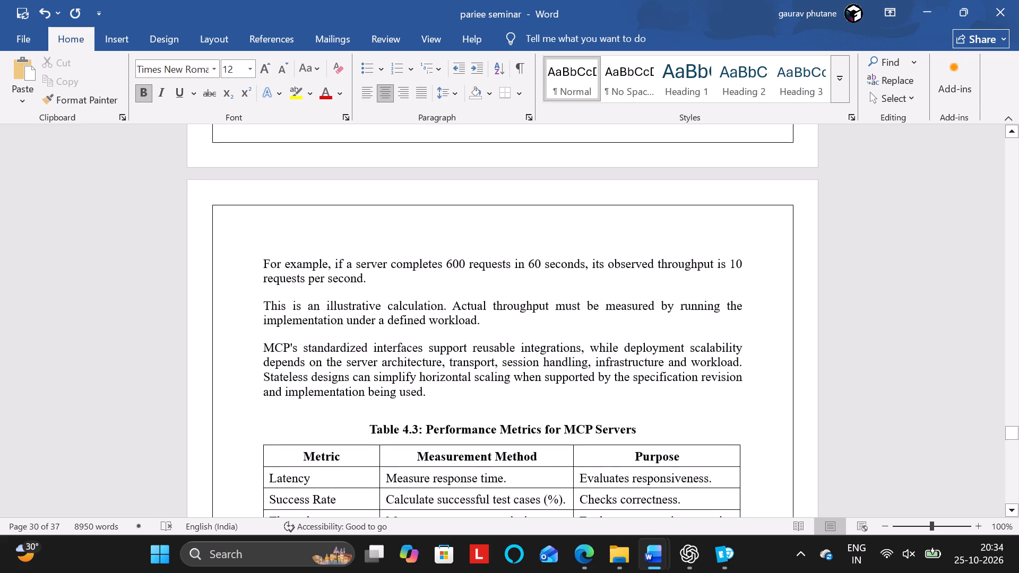
scroll(483, 364, "down", 1)
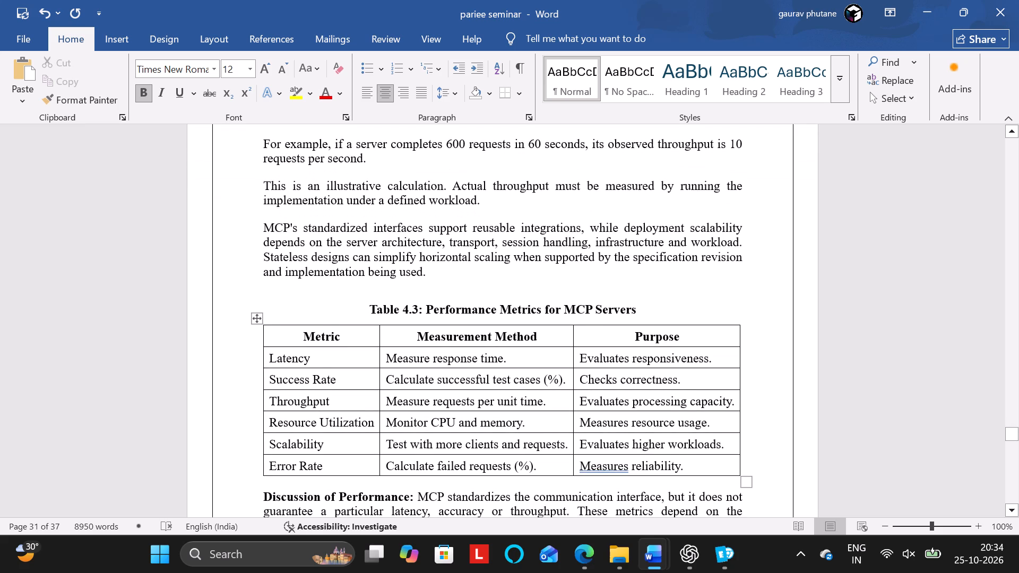
scroll(483, 364, "down", 2)
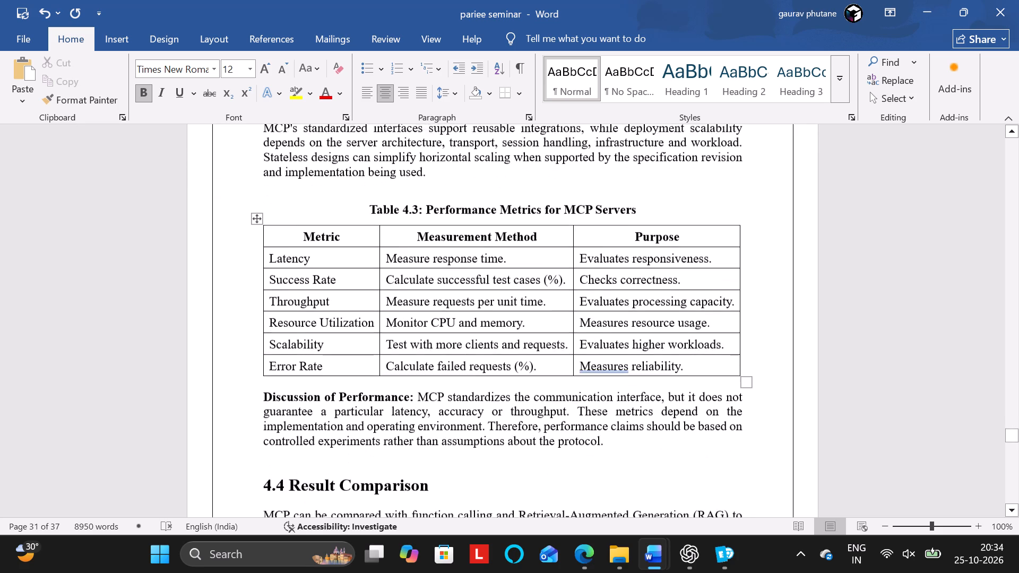
scroll(483, 364, "down", 1)
scroll(483, 364, "up", 1)
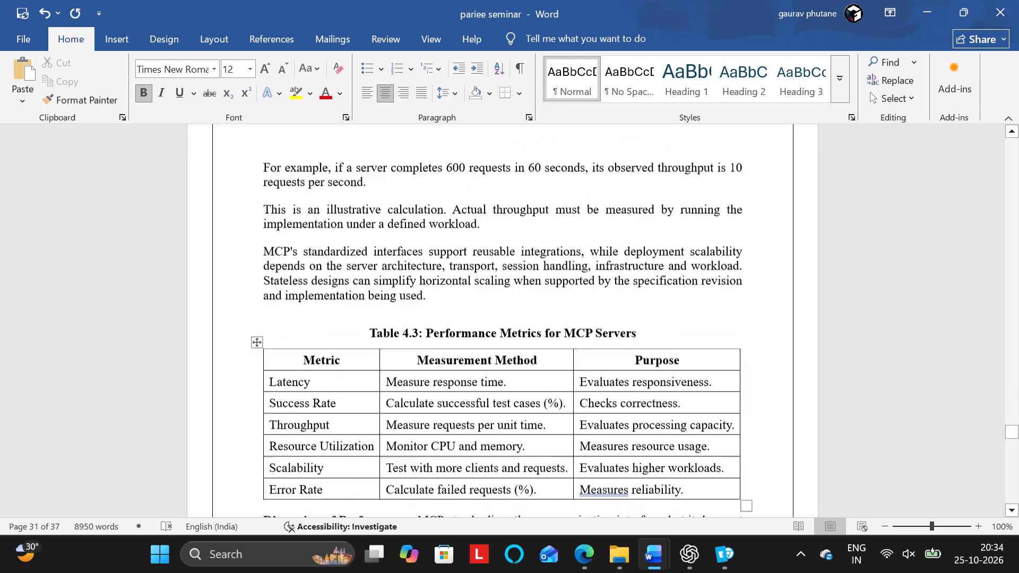
scroll(483, 364, "up", 4)
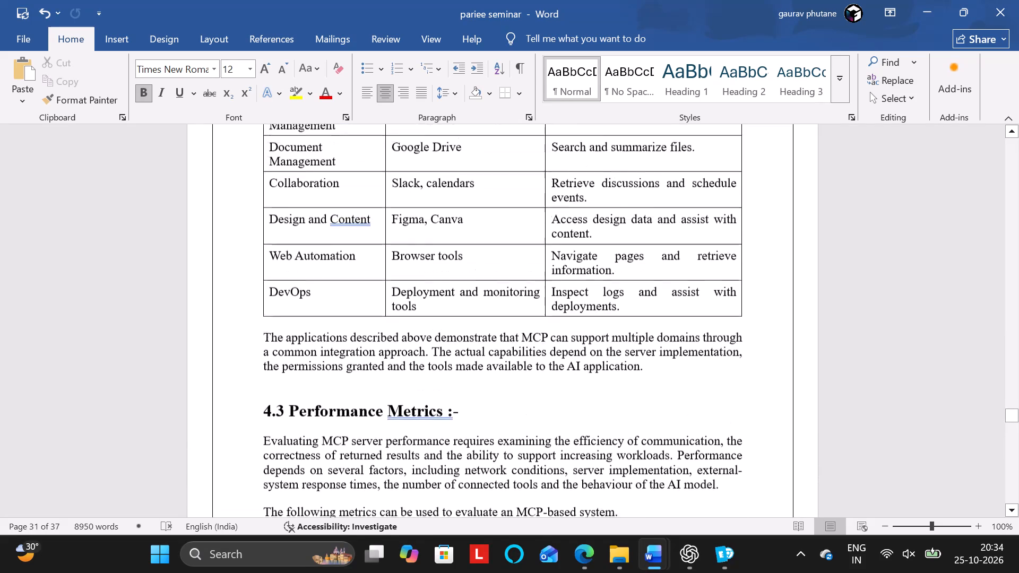
scroll(483, 364, "up", 5)
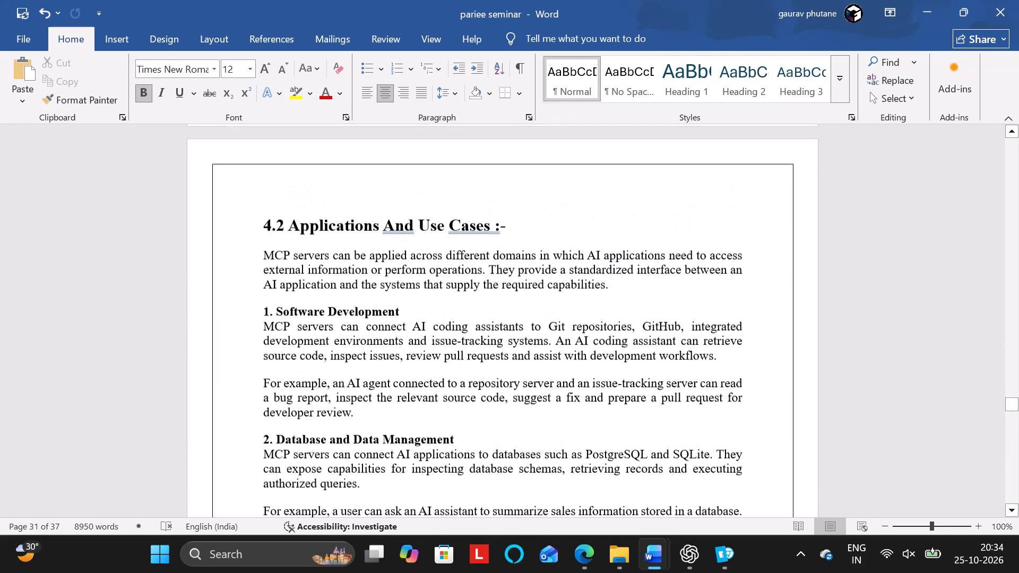
scroll(483, 364, "right", 1)
scroll(483, 364, "up", 4)
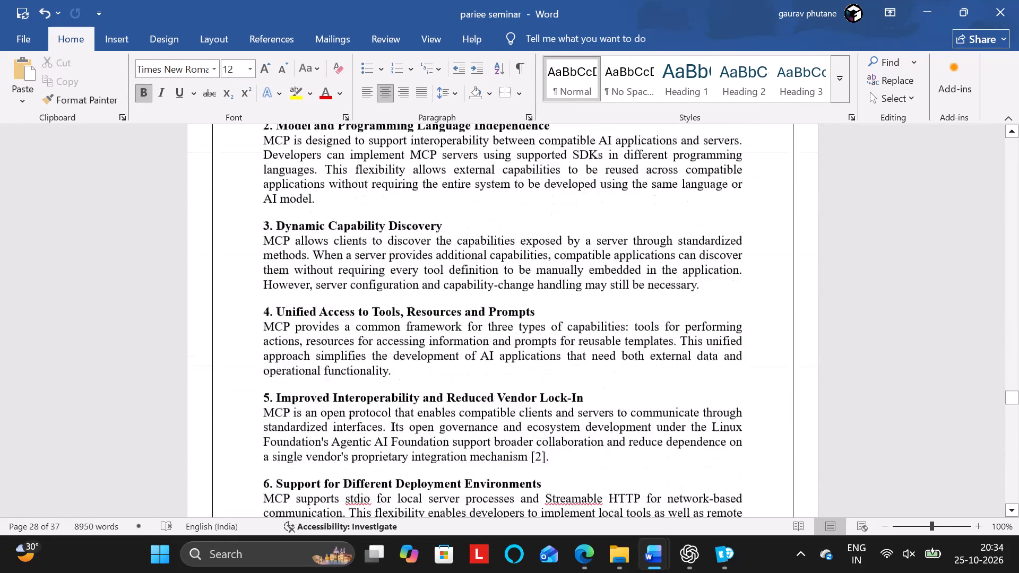
scroll(483, 364, "up", 2)
Renumber the "Applications of MCP Servers" table caption as Table 4.1.
scroll(483, 364, "down", 3)
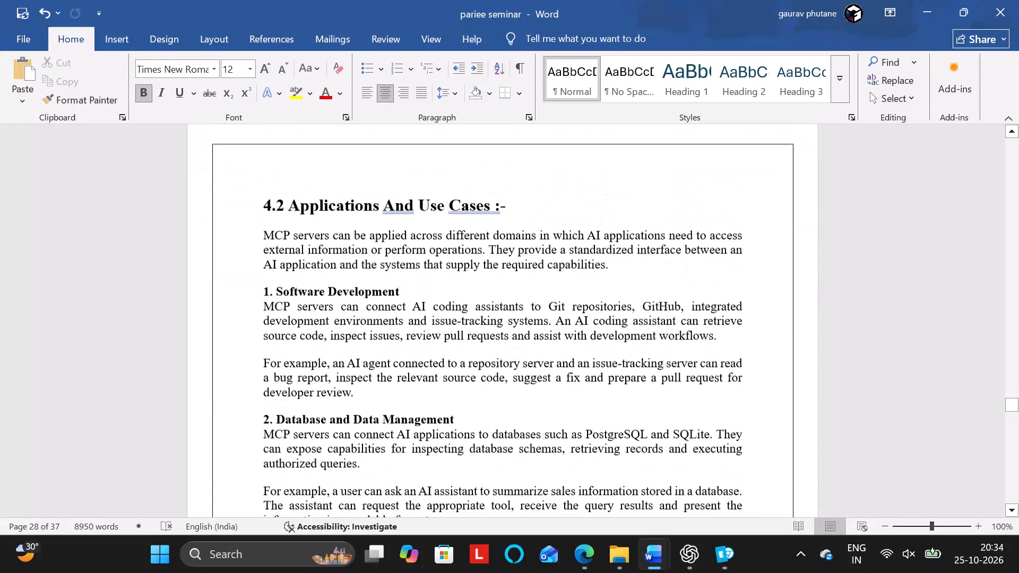
scroll(483, 364, "down", 5)
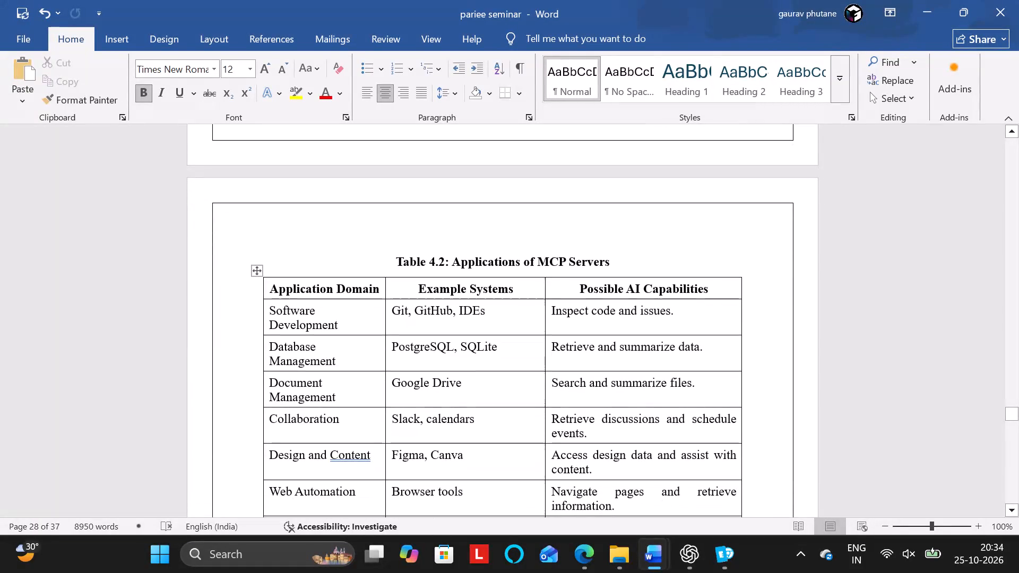
left_click(442, 263)
key("BackSpace")
key("1")
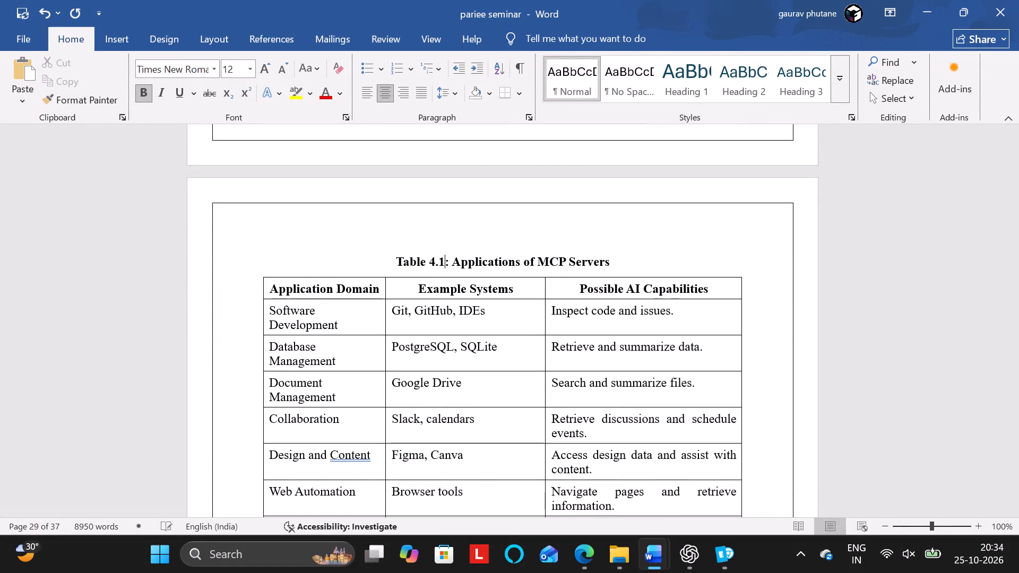
Renumber the "Performance Metrics for MCP Servers" table caption as Table 4.2.
scroll(442, 263, "down", 5)
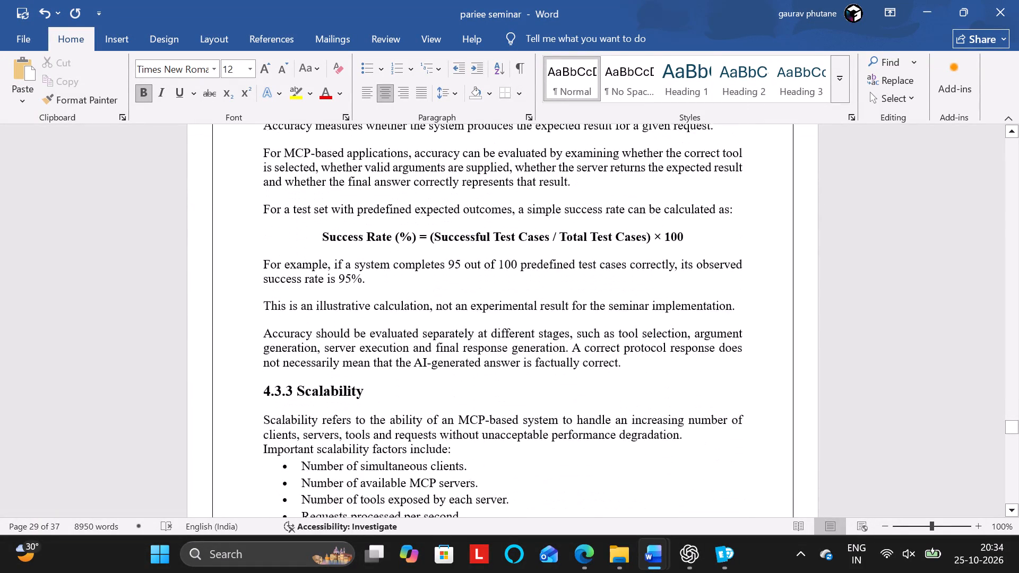
scroll(442, 263, "down", 4)
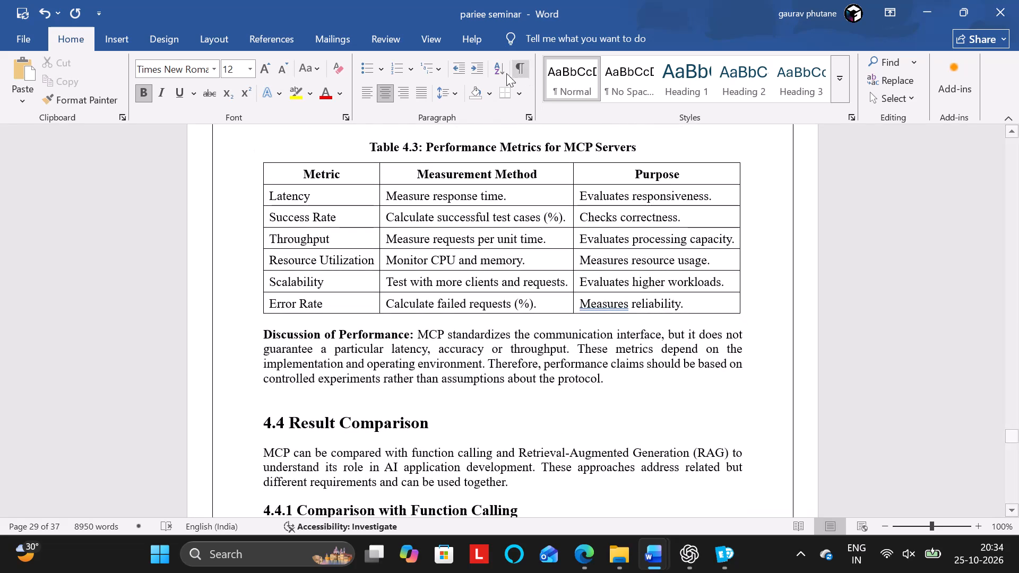
left_click(416, 150)
key("BackSpace")
key("2")
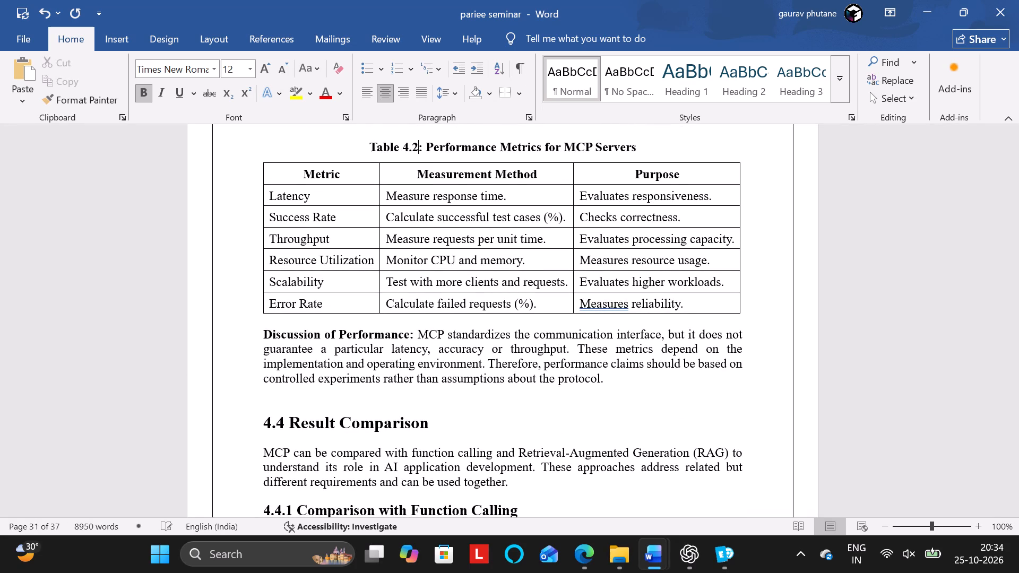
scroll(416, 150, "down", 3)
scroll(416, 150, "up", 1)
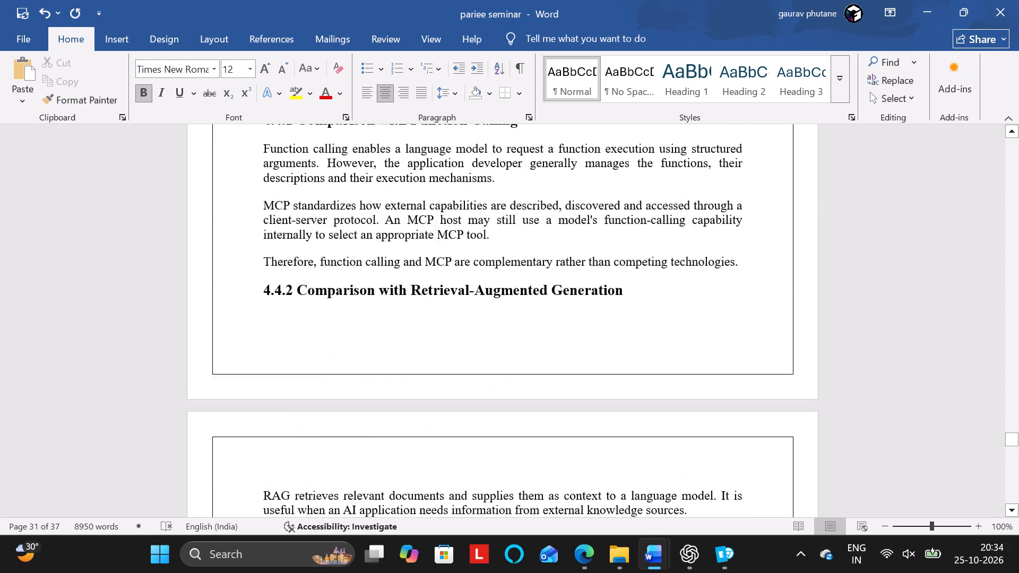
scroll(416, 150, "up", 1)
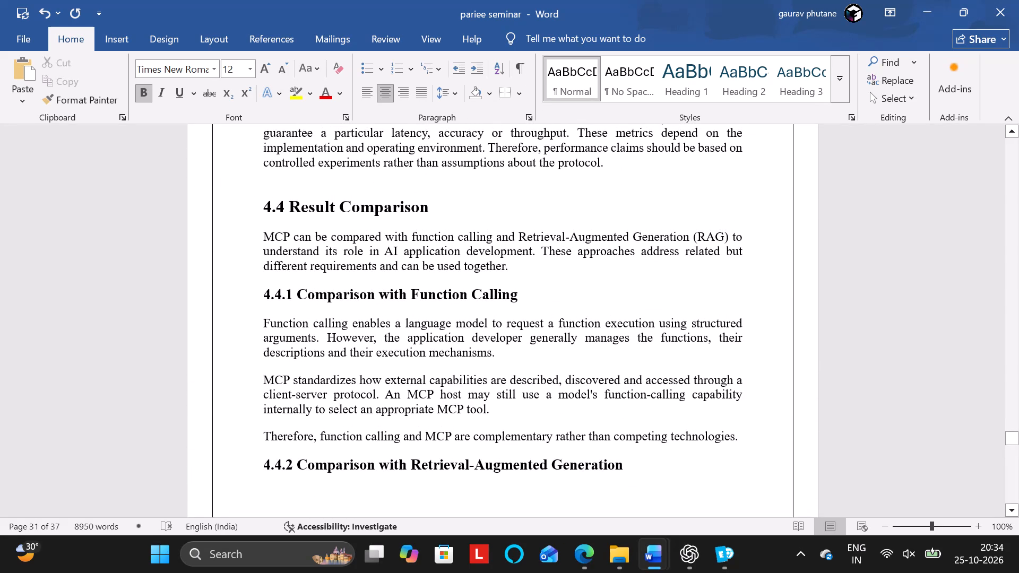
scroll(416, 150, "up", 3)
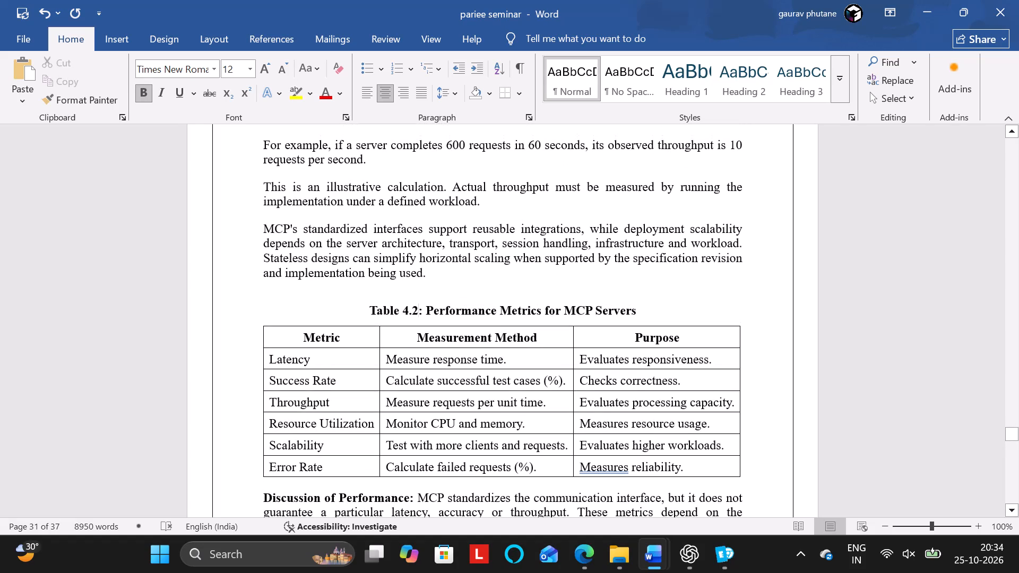